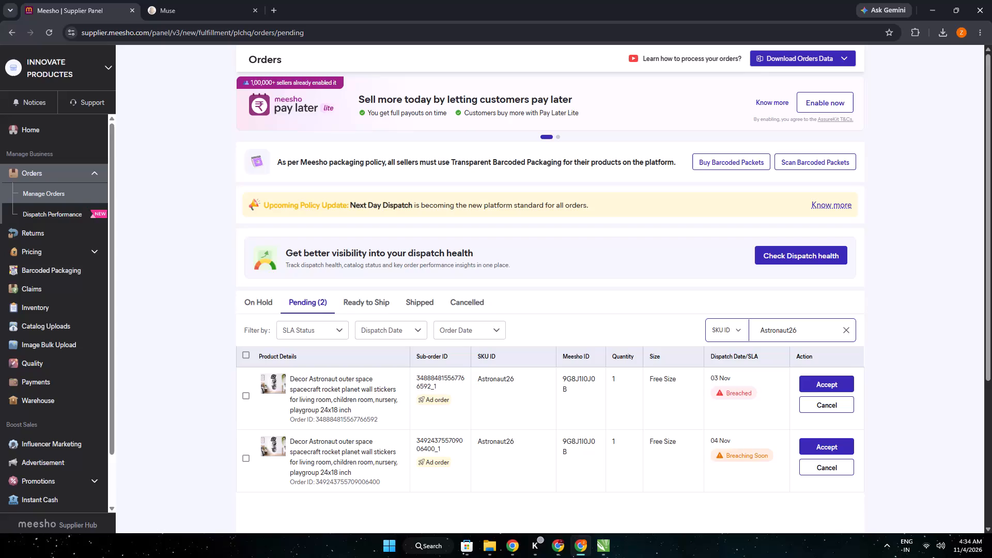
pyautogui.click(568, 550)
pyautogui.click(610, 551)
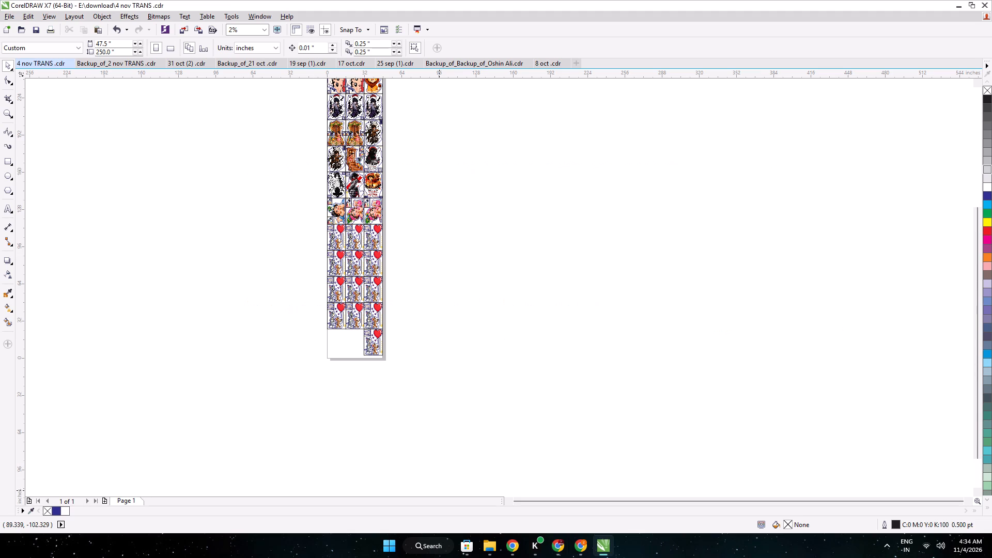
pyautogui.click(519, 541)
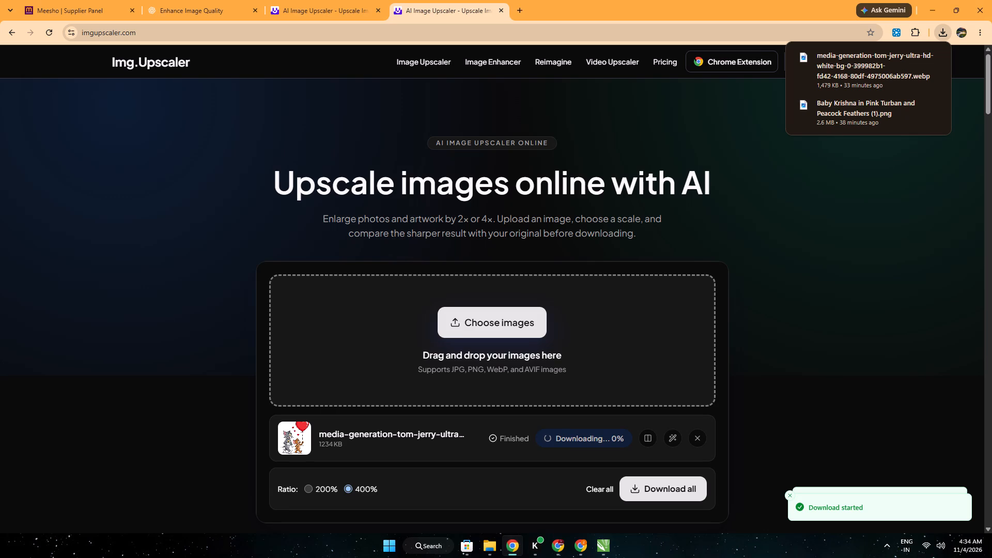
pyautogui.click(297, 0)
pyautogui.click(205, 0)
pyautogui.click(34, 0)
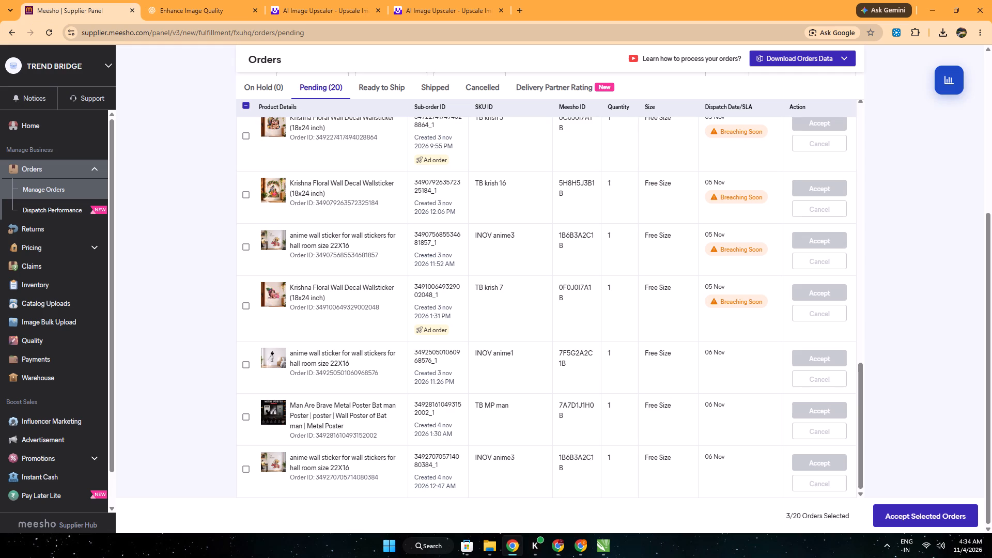
# Switch to CorelDRAW and import Astronaut Among Ringed Worlds.png from Downloads into the 4 nov TRANS document.
pyautogui.click(608, 547)
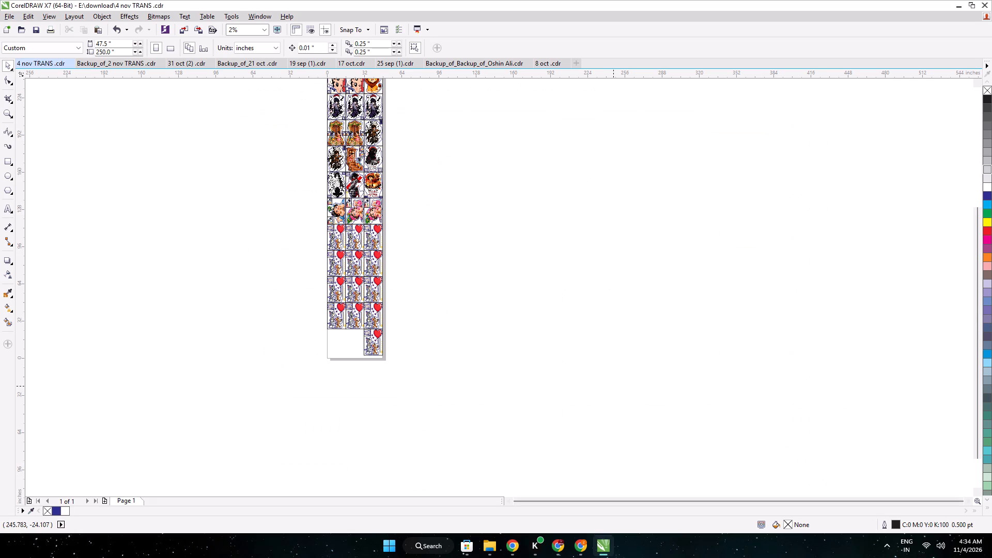
pyautogui.hotkey('ctrl', 'i')
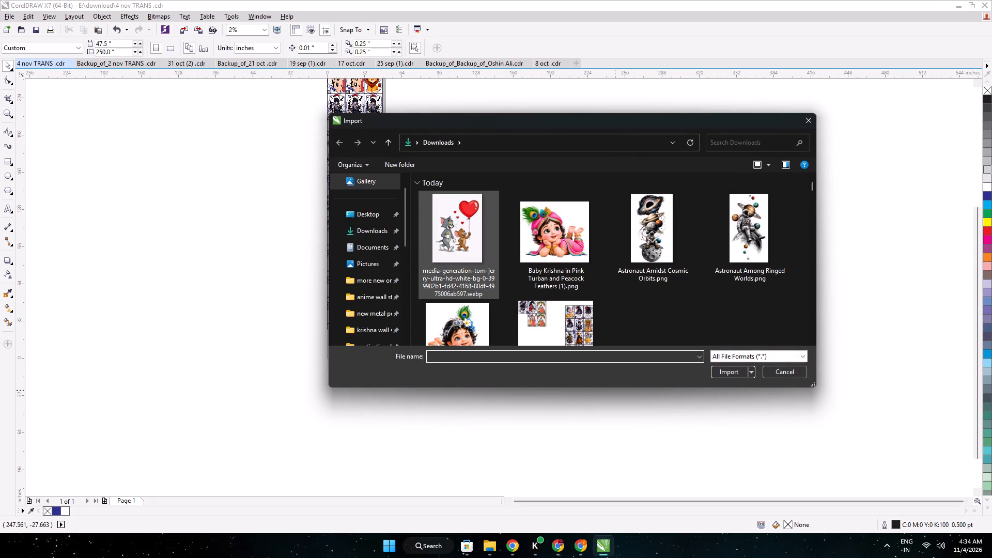
pyautogui.click(725, 256)
pyautogui.click(737, 374)
pyautogui.click(671, 266)
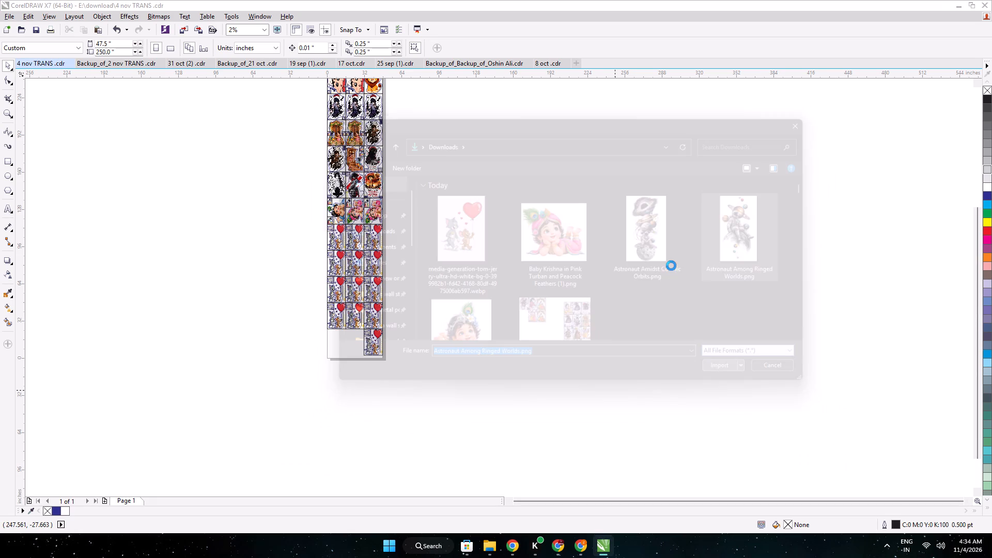
# Switch to the Innovate Productes orders page in Chrome and check the product image of the first pending Astronaut26 order.
pyautogui.click(586, 546)
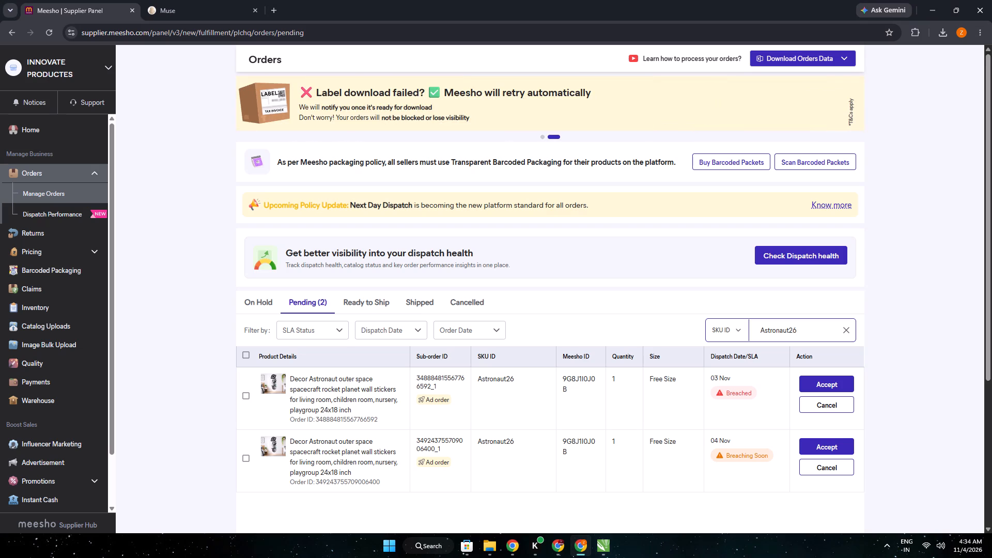
pyautogui.click(277, 388)
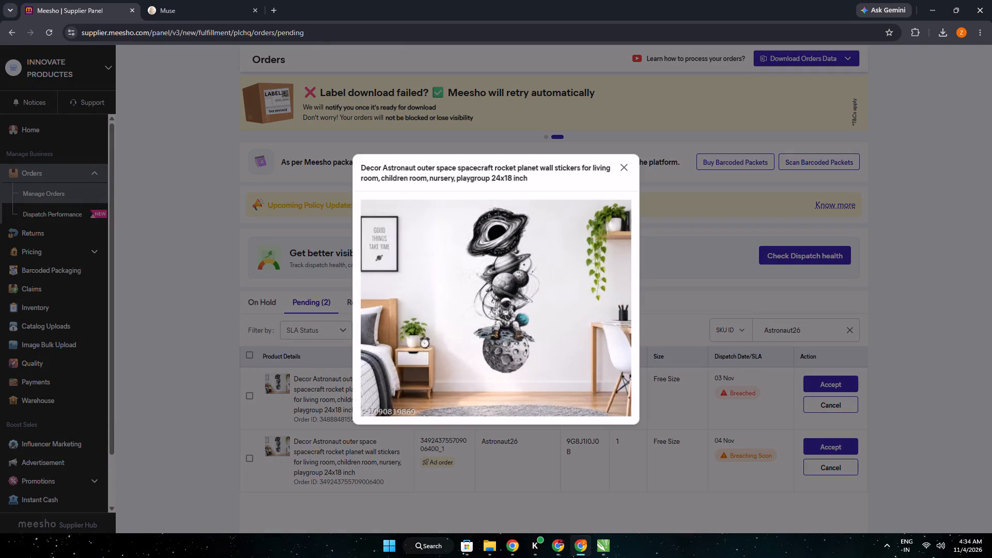
pyautogui.click(625, 170)
# Return to CorelDRAW and move the imported ringed-worlds astronaut image close beside the page of Tom and Jerry stickers.
pyautogui.click(598, 538)
pyautogui.scroll(3, 686, 317)
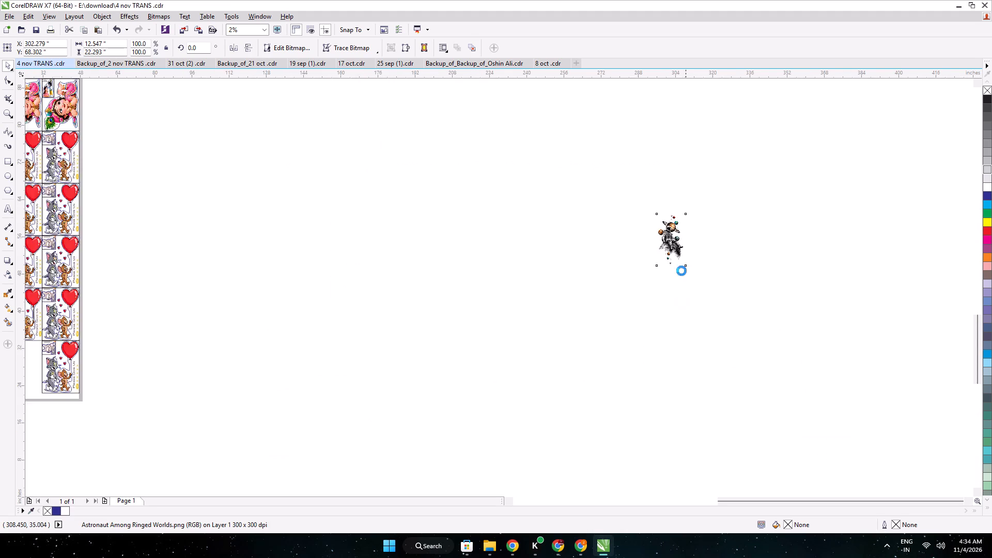
pyautogui.moveTo(663, 144); pyautogui.dragTo(108, 175)
pyautogui.moveTo(111, 174); pyautogui.dragTo(710, 231, button='middle')
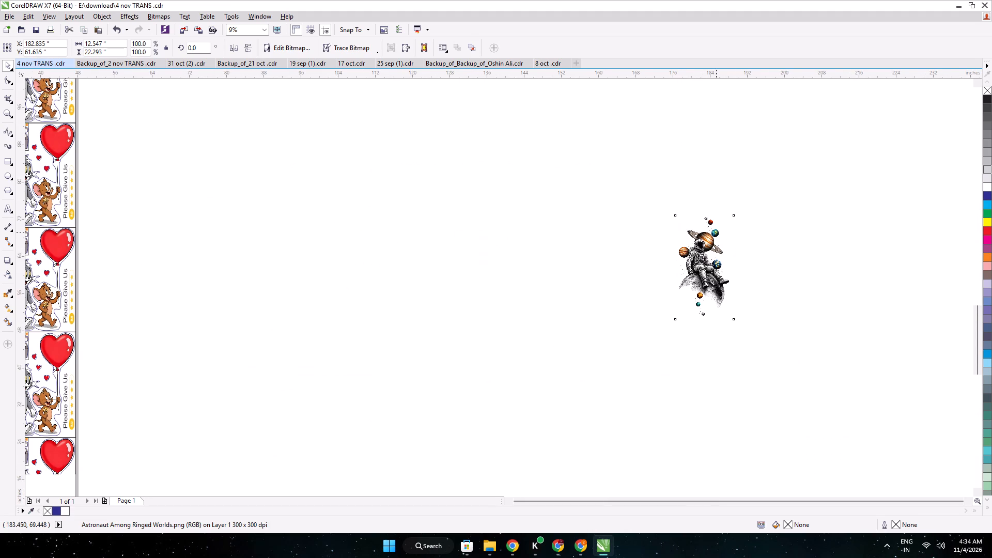
pyautogui.moveTo(687, 253); pyautogui.dragTo(131, 240)
pyautogui.moveTo(131, 240); pyautogui.dragTo(782, 231, button='middle')
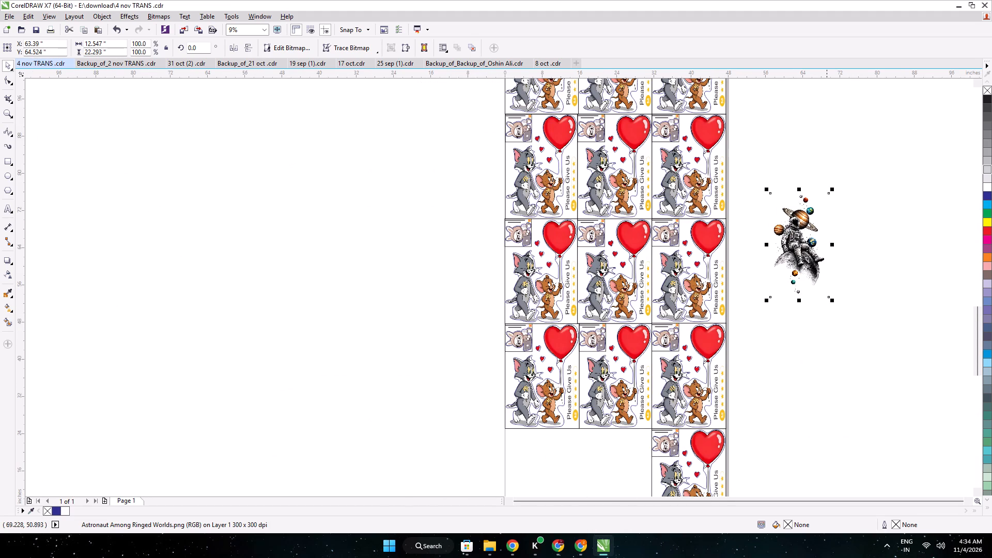
# Import Astronaut Amidst Cosmic Orbits.png and place it below the first astronaut image, beside the page.
pyautogui.click(839, 343)
pyautogui.hotkey('ctrl', 'i')
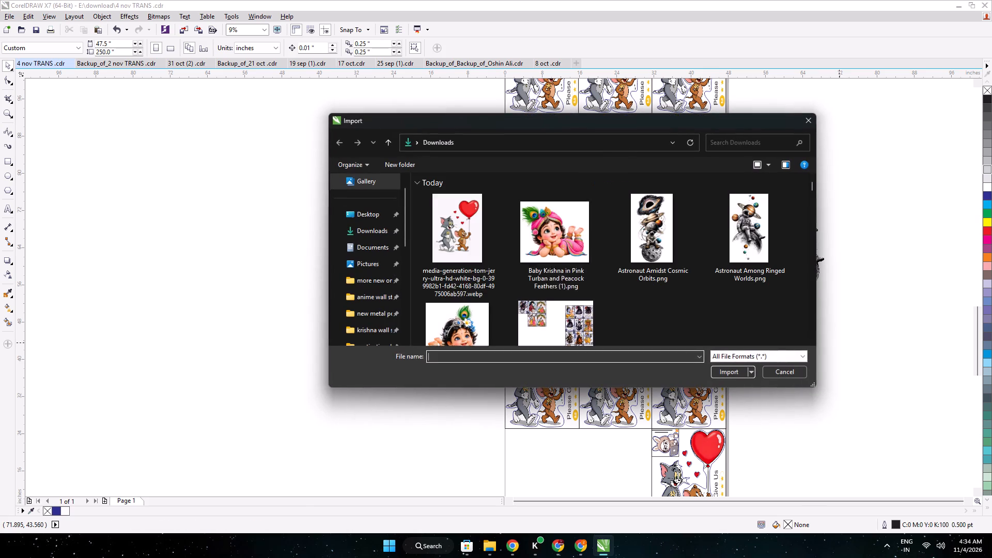
pyautogui.click(677, 244)
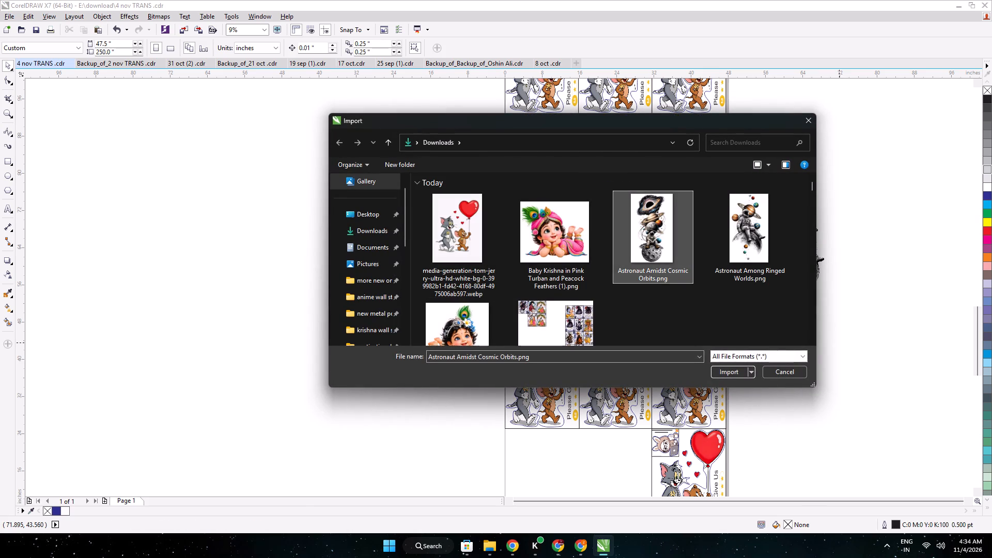
pyautogui.click(737, 374)
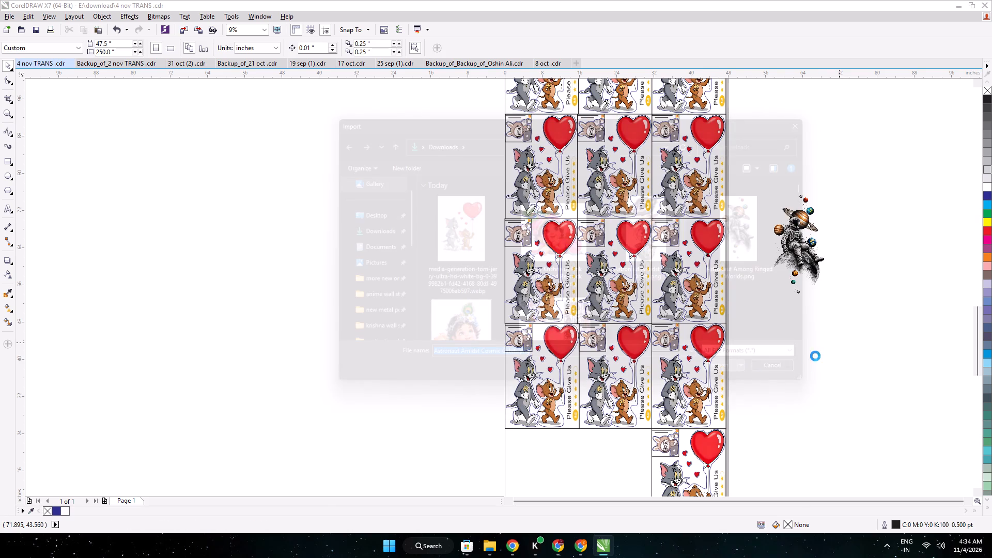
pyautogui.click(819, 347)
pyautogui.moveTo(864, 371); pyautogui.dragTo(773, 315, button='middle')
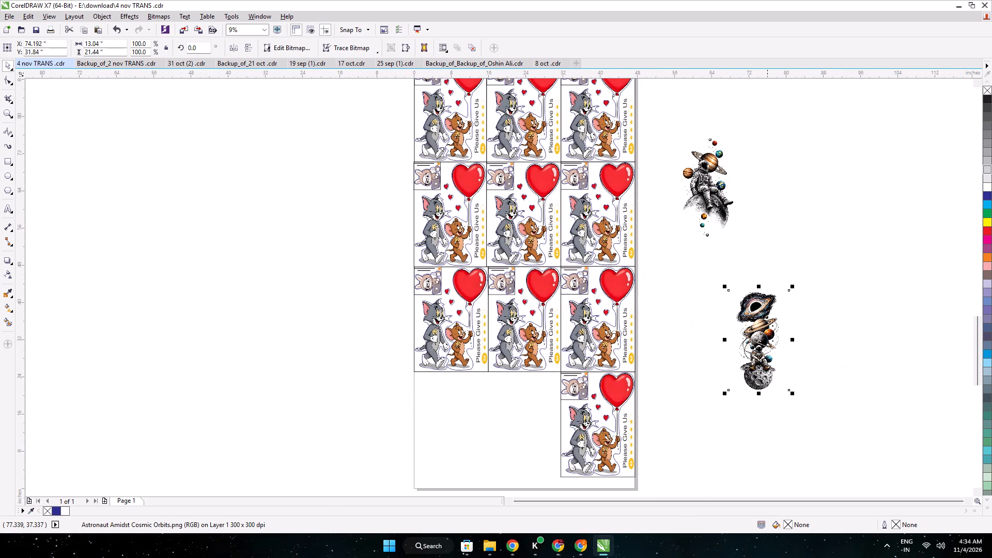
# Start a B-spline outline at the moon's lower right edge, tracing up past the rocky ledge and the small blue planet.
pyautogui.click(8, 131)
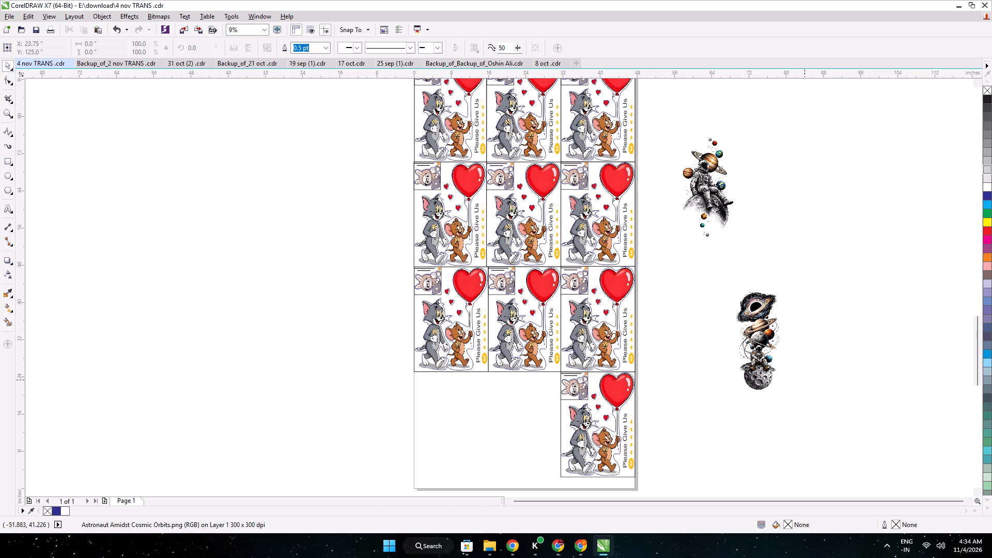
pyautogui.scroll(2, 794, 375)
pyautogui.click(724, 421)
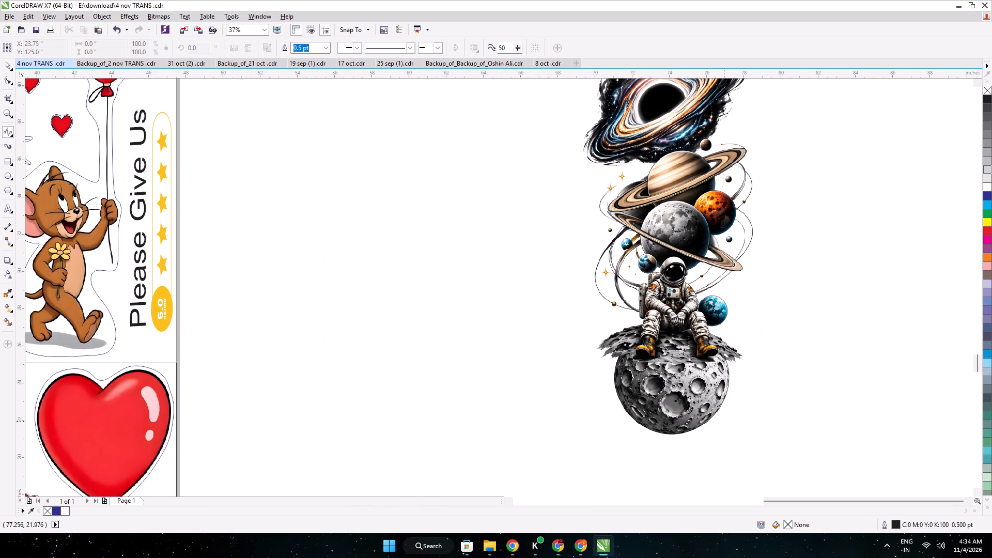
pyautogui.click(736, 390)
pyautogui.click(739, 368)
pyautogui.click(749, 364)
pyautogui.click(757, 335)
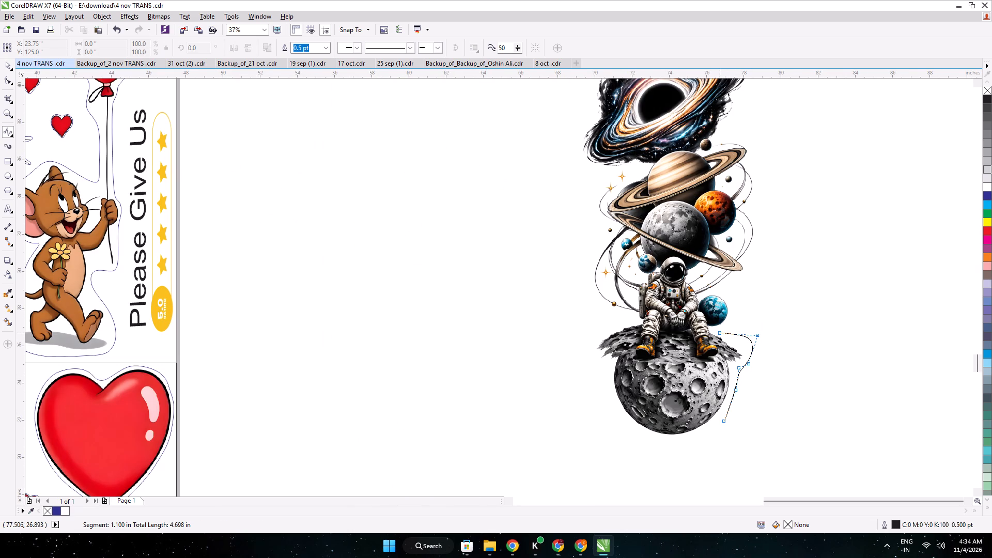
pyautogui.click(719, 333)
pyautogui.click(726, 324)
pyautogui.click(735, 313)
pyautogui.click(730, 281)
# Continue the B-spline outline up the right side of the planets and orbit rings to just below the black hole.
pyautogui.click(750, 278)
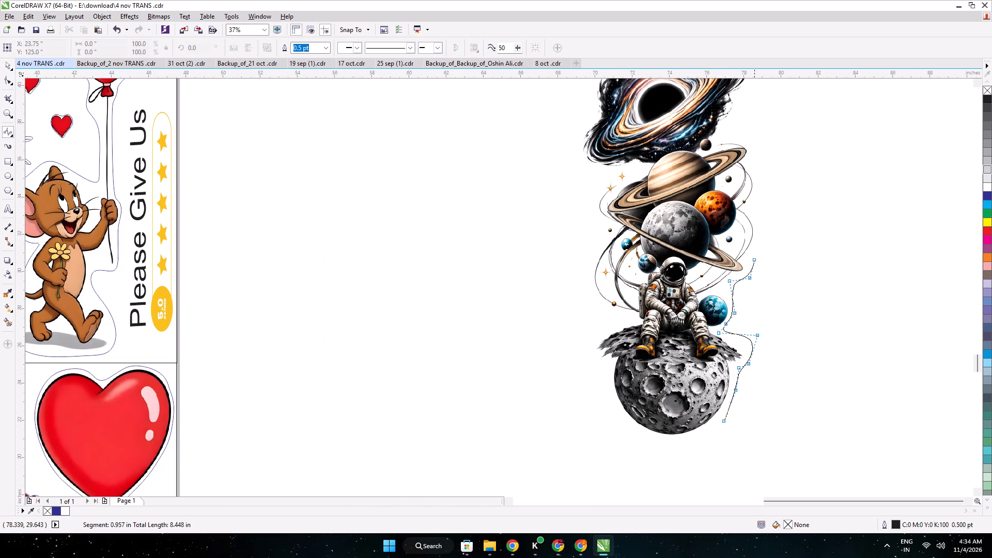
pyautogui.click(755, 257)
pyautogui.click(759, 242)
pyautogui.click(763, 227)
pyautogui.click(752, 214)
pyautogui.click(757, 196)
pyautogui.click(762, 174)
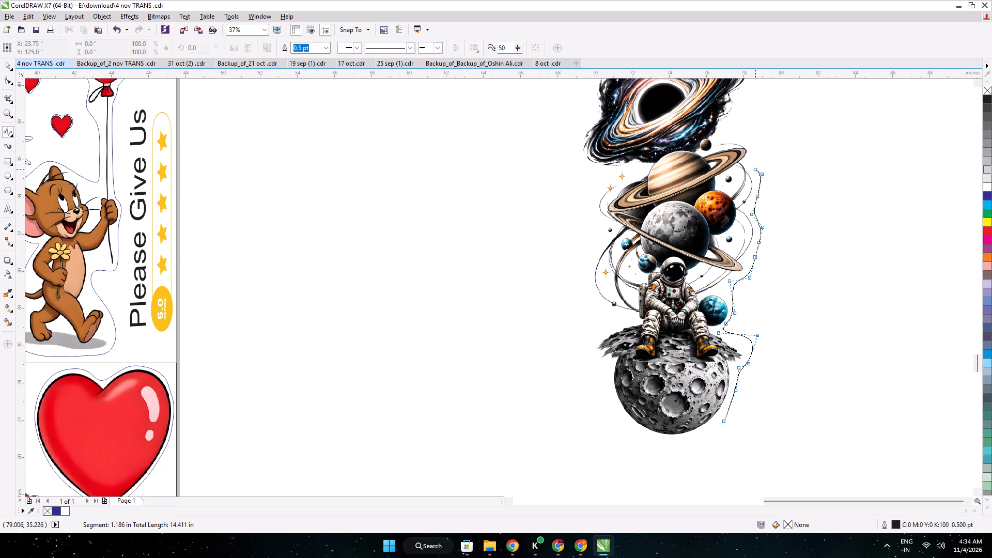
pyautogui.click(748, 164)
pyautogui.click(755, 148)
pyautogui.click(748, 137)
# Trace the B-spline outline up the black hole's right side and across its top.
pyautogui.click(731, 130)
pyautogui.click(740, 97)
pyautogui.moveTo(740, 98); pyautogui.dragTo(734, 146, button='middle')
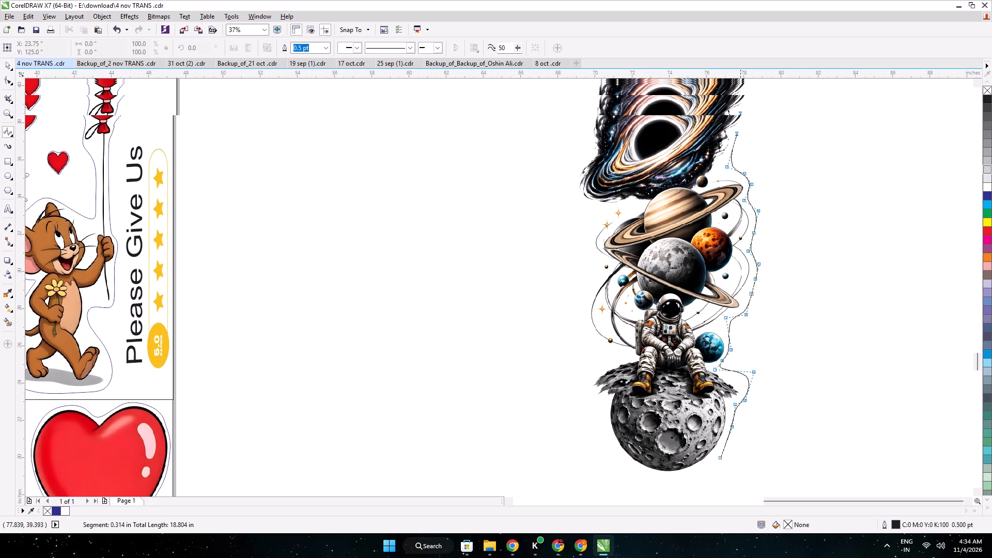
pyautogui.moveTo(734, 146); pyautogui.dragTo(701, 275, button='middle')
pyautogui.click(711, 267)
pyautogui.click(723, 245)
pyautogui.click(717, 228)
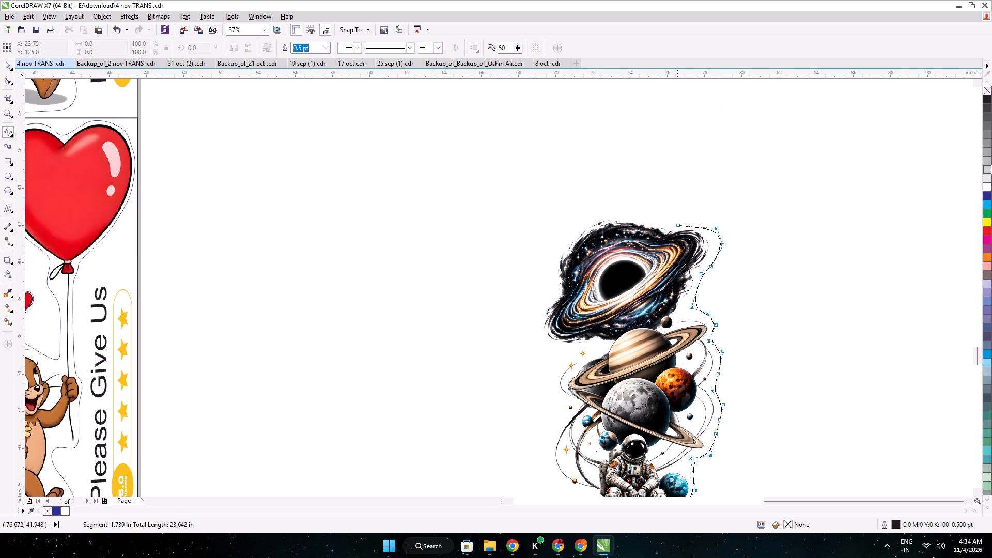
pyautogui.click(677, 225)
pyautogui.click(648, 214)
pyautogui.click(607, 214)
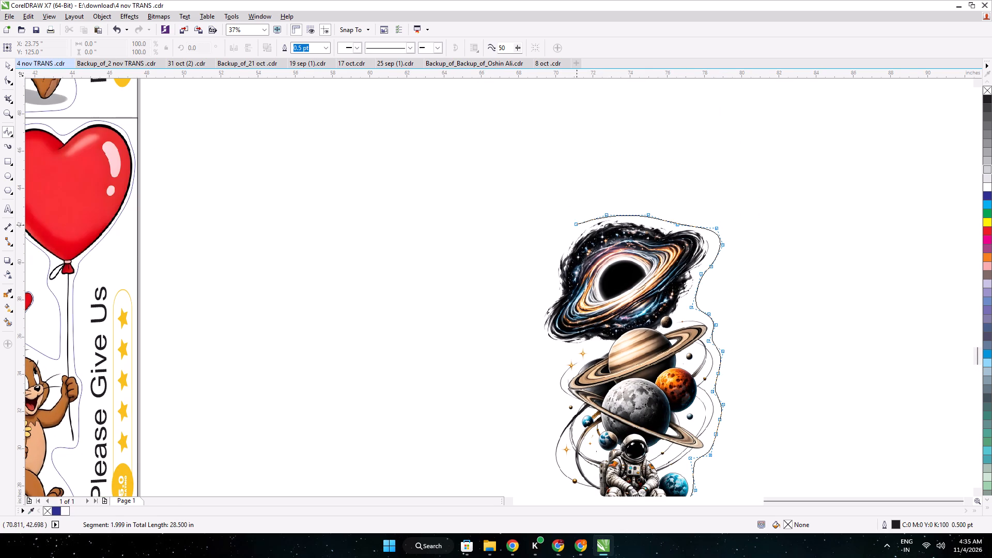
# Continue the B-spline outline down the black hole's left side to the level of the ringed planet.
pyautogui.click(577, 225)
pyautogui.click(552, 250)
pyautogui.click(553, 280)
pyautogui.click(551, 296)
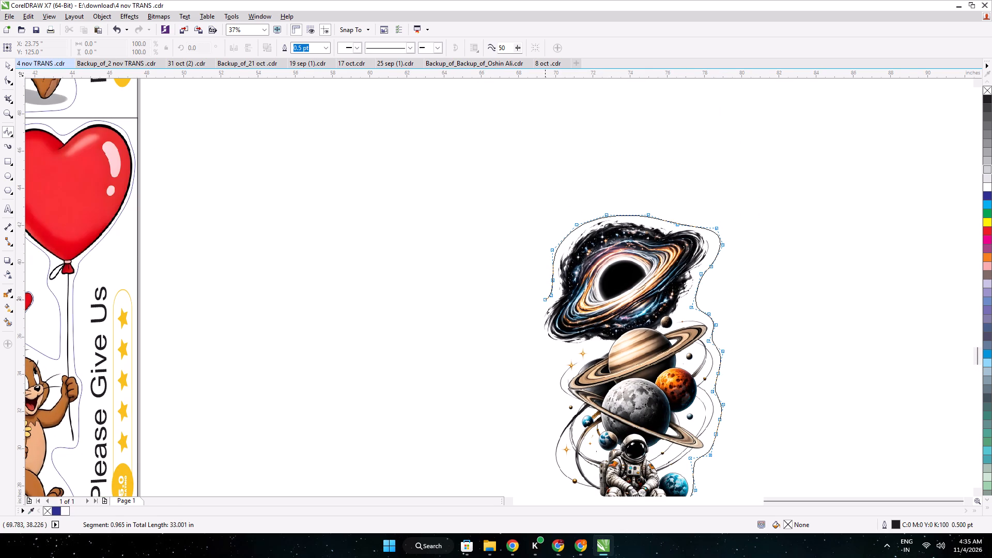
pyautogui.click(537, 307)
pyautogui.click(536, 331)
pyautogui.click(554, 349)
pyautogui.click(554, 380)
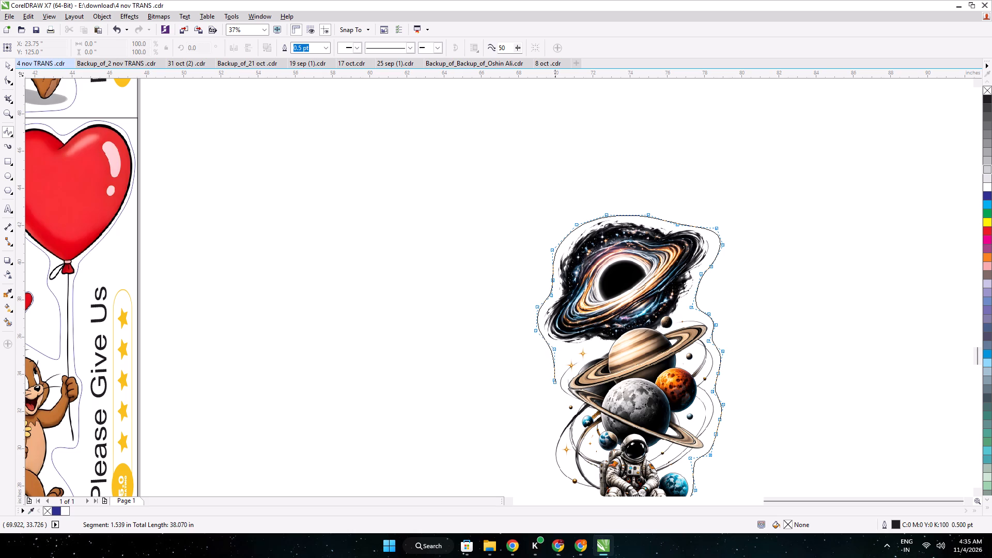
# Trace the B-spline outline down the left side of the planets and orbit rings to beside the seated astronaut.
pyautogui.moveTo(555, 400); pyautogui.dragTo(565, 407)
pyautogui.click(563, 414)
pyautogui.click(542, 445)
pyautogui.moveTo(542, 439); pyautogui.dragTo(584, 265, button='middle')
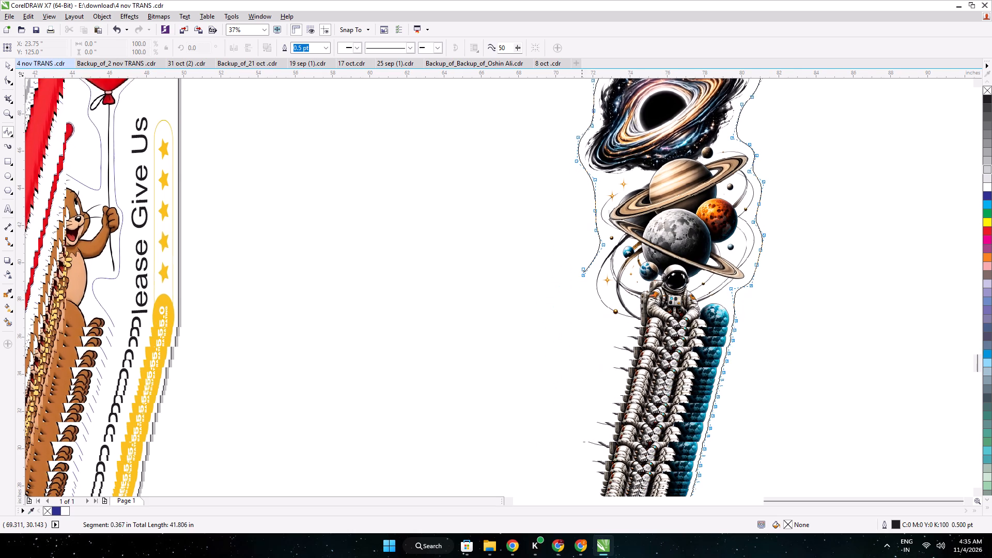
pyautogui.moveTo(584, 265); pyautogui.dragTo(591, 211, button='middle')
pyautogui.click(597, 243)
pyautogui.click(615, 263)
pyautogui.click(605, 285)
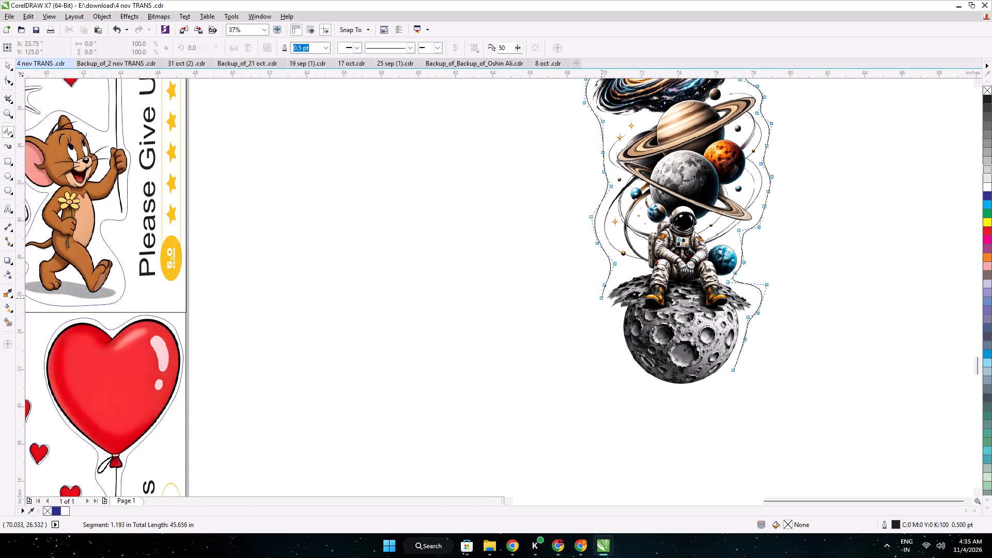
# Trace around the rocky ledge's left side and the moon's bottom, closing the B-spline outline at about 9.9 by 21.6 inches.
pyautogui.click(599, 301)
pyautogui.click(608, 319)
pyautogui.click(615, 323)
pyautogui.click(615, 346)
pyautogui.click(640, 380)
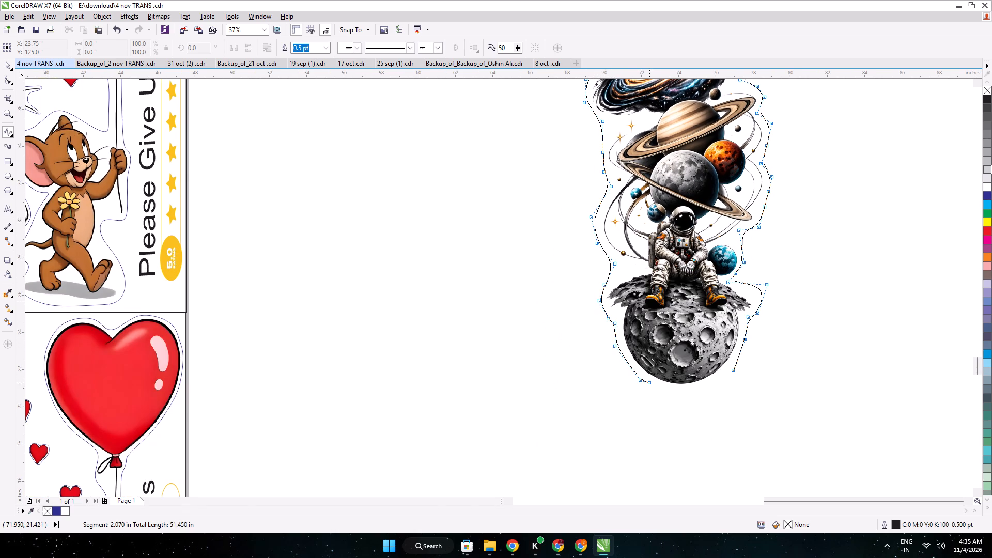
pyautogui.click(661, 386)
pyautogui.click(691, 391)
pyautogui.click(703, 384)
pyautogui.click(720, 376)
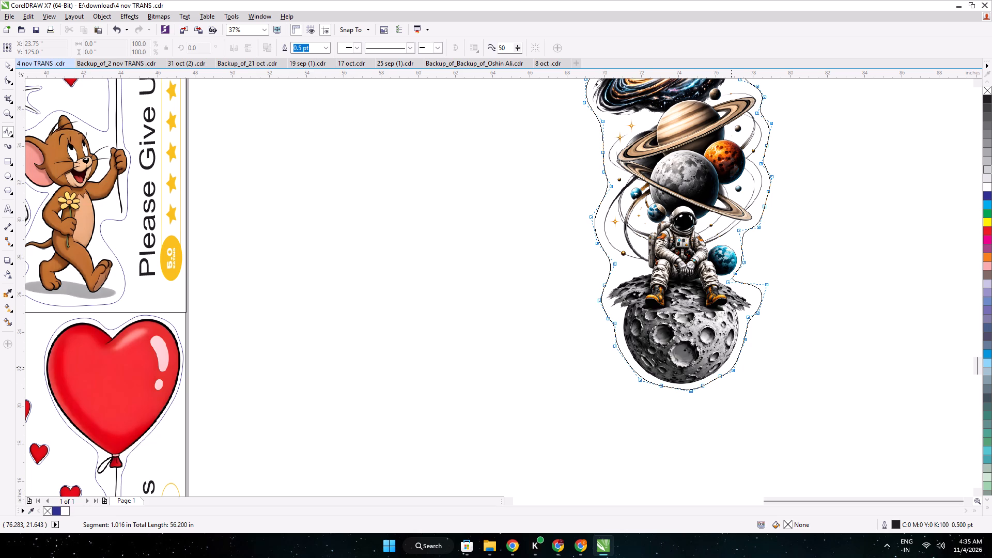
pyautogui.click(732, 371)
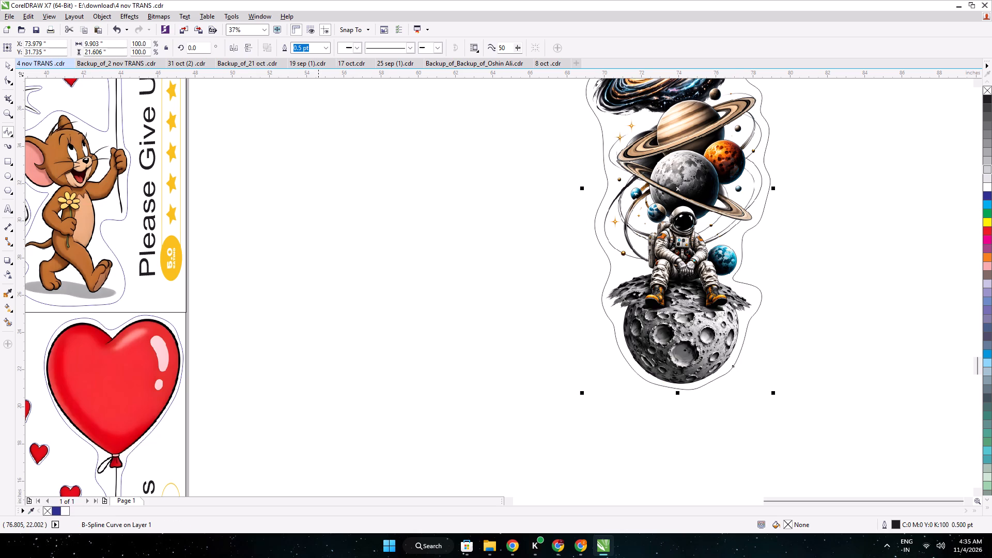
# Select the cosmic-orbits astronaut image together with its B-spline outline and intersect them.
pyautogui.click(13, 72)
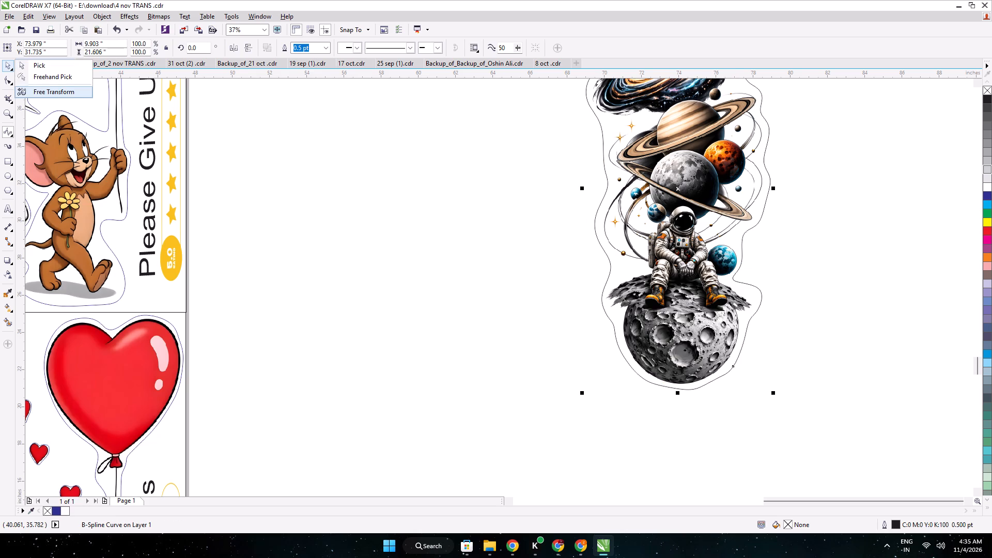
pyautogui.keyDown('shift'); pyautogui.click(581, 151); pyautogui.keyUp('shift')
pyautogui.click(2, 71)
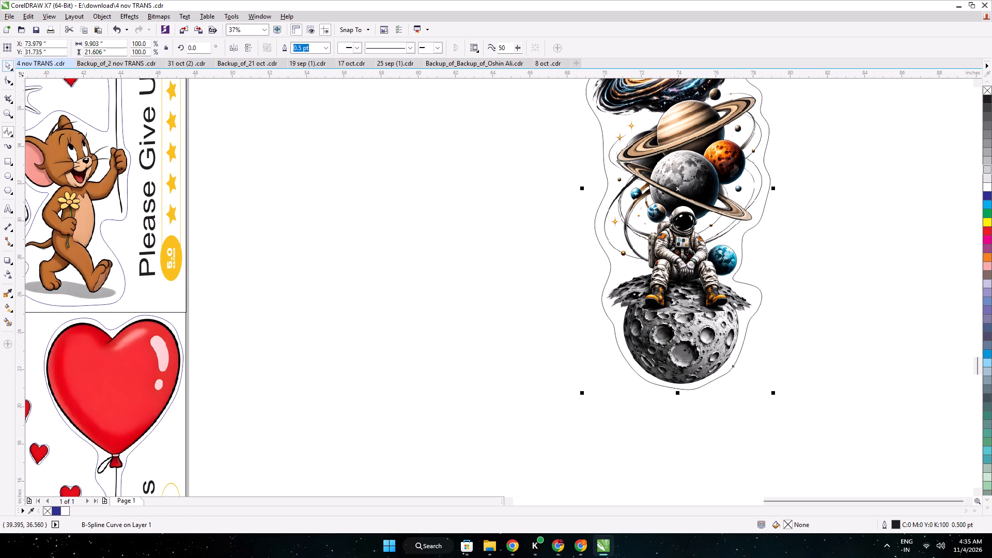
pyautogui.keyDown('shift'); pyautogui.click(584, 150); pyautogui.keyUp('shift')
pyautogui.click(312, 51)
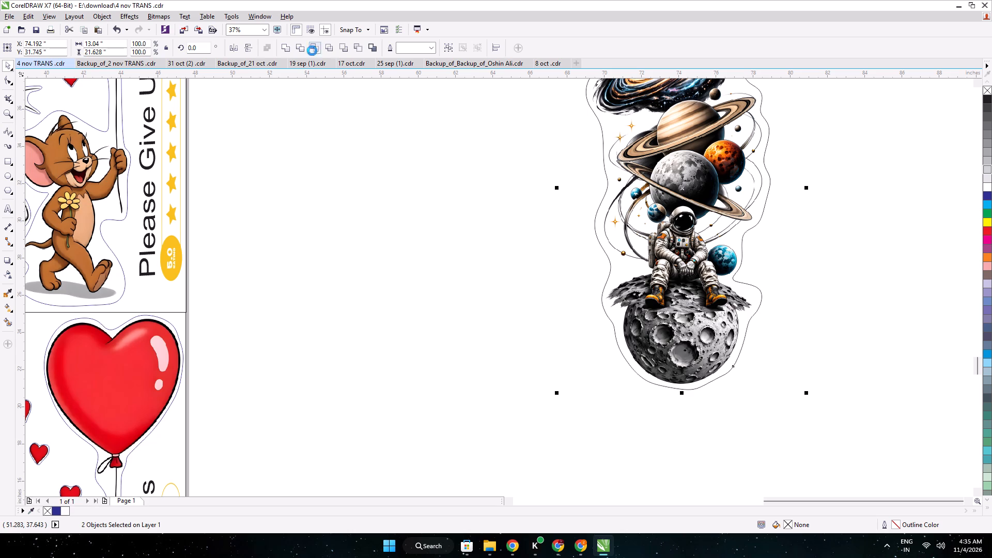
# Delete the original uncropped cosmic-orbits astronaut image, keeping the intersected copy and the outline.
pyautogui.click(379, 157)
pyautogui.click(596, 155)
pyautogui.press('Delete')
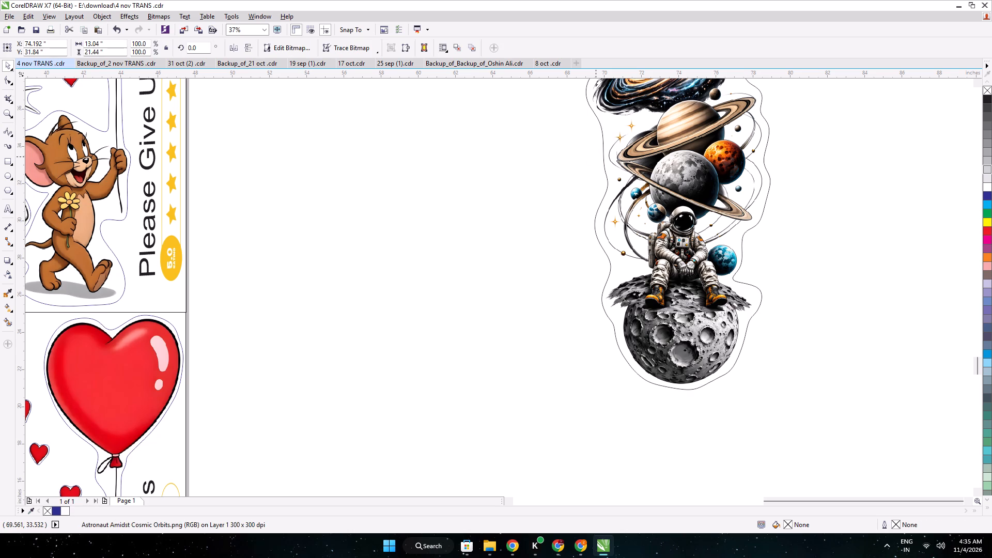
# Draw a rectangle about 12.1 by 27.4 inches around the cosmic-orbits astronaut sticker and its cut outline.
pyautogui.click(11, 156)
pyautogui.scroll(-2, 526, 199)
pyautogui.moveTo(530, 197); pyautogui.dragTo(546, 271, button='middle')
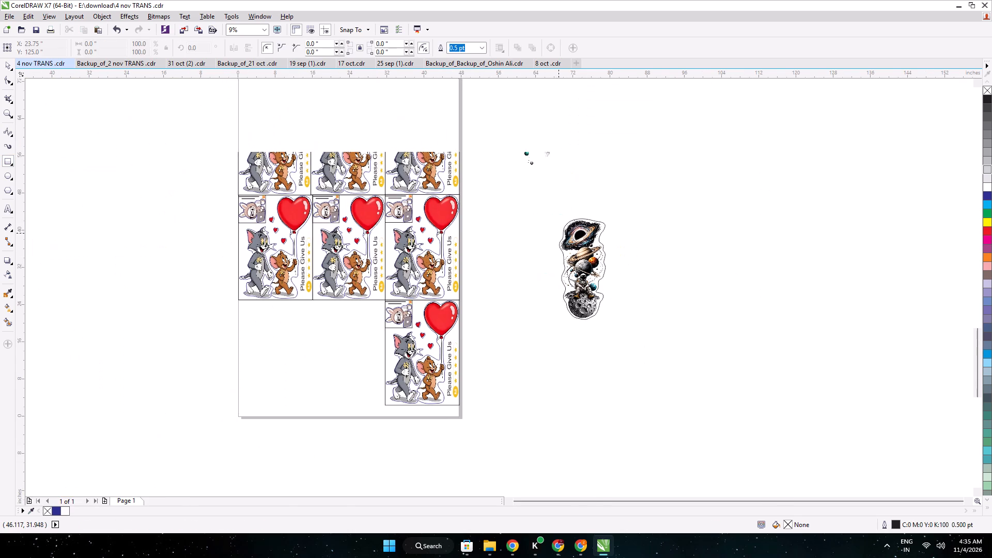
pyautogui.moveTo(550, 207); pyautogui.dragTo(606, 334)
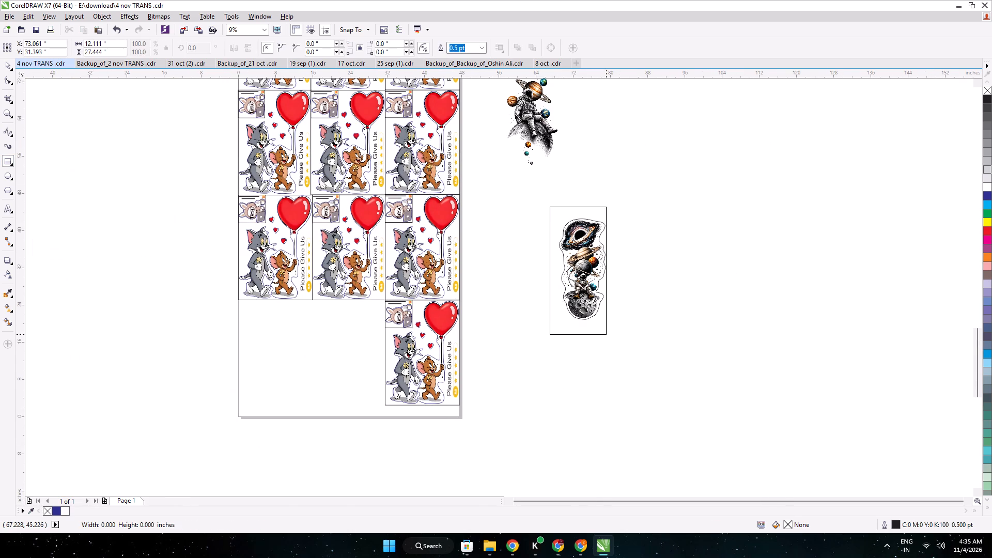
# Tighten the rectangle's bottom, left and top edges around the cut outline, to about 10.3 by 21.9 inches.
pyautogui.scroll(3, 576, 336)
pyautogui.moveTo(590, 318); pyautogui.dragTo(591, 314)
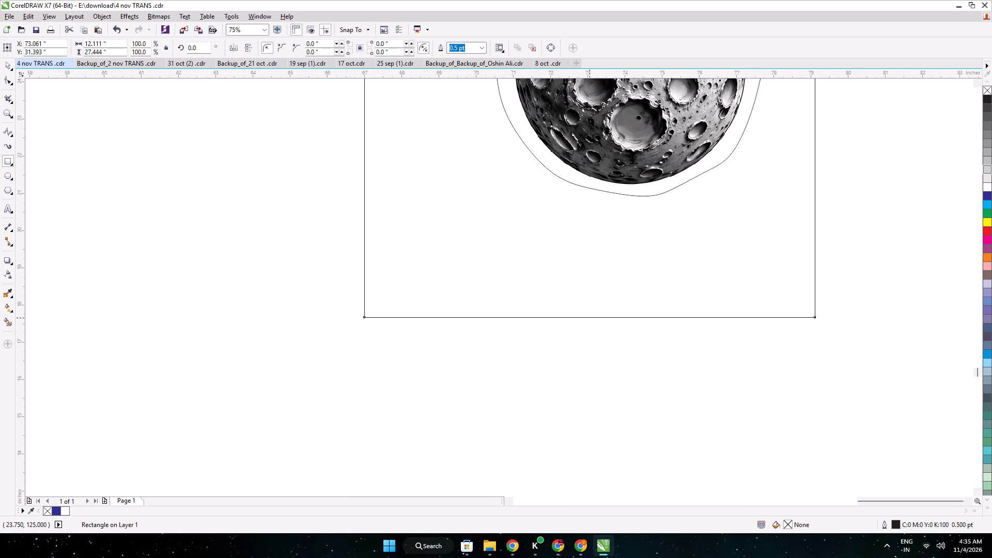
pyautogui.moveTo(591, 314); pyautogui.dragTo(602, 203)
pyautogui.moveTo(617, 178); pyautogui.dragTo(674, 378, button='middle')
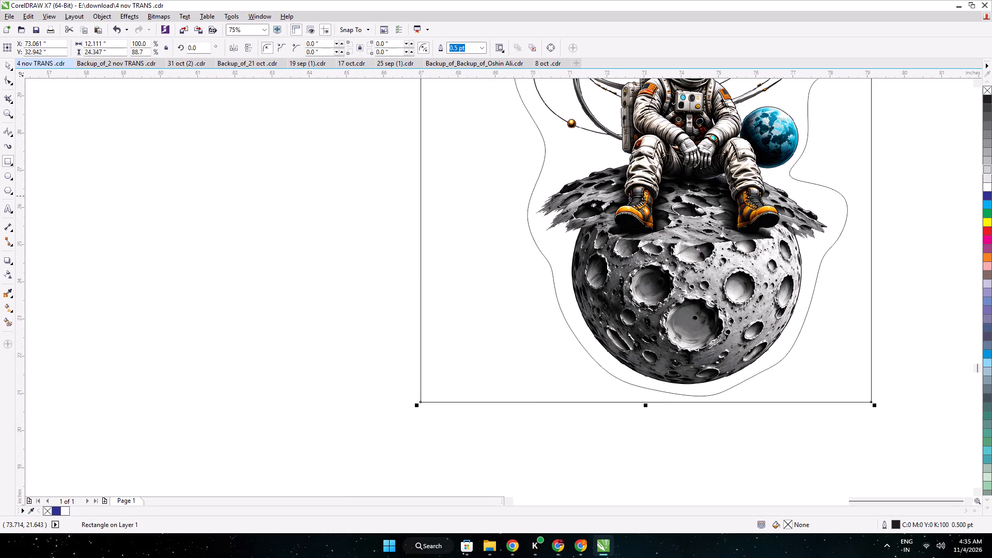
pyautogui.moveTo(460, 218); pyautogui.dragTo(530, 415, button='middle')
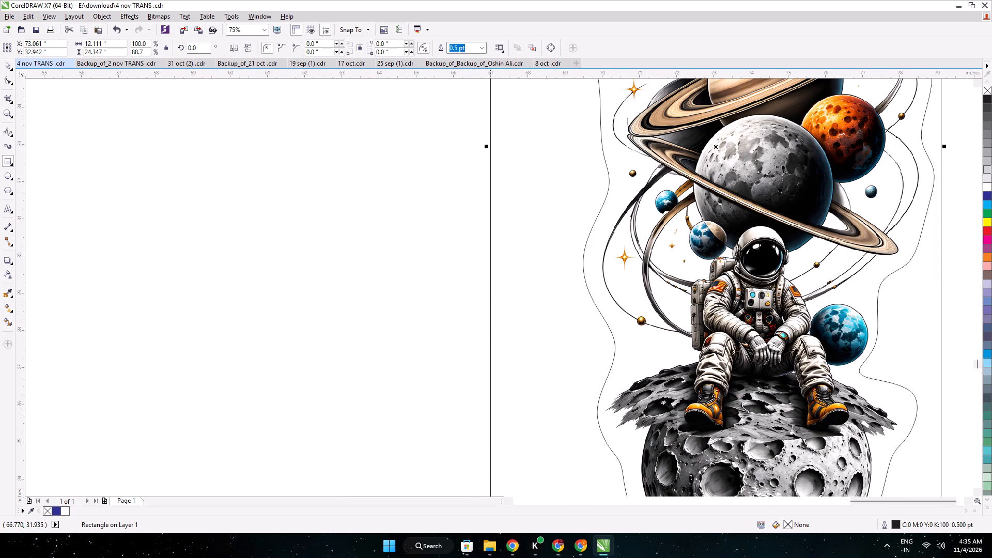
pyautogui.moveTo(487, 147); pyautogui.dragTo(576, 168)
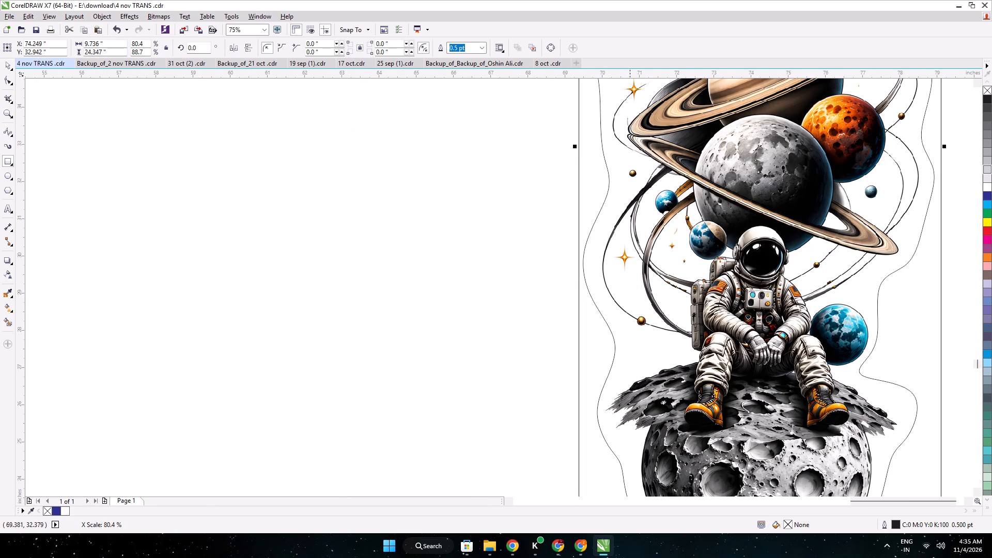
pyautogui.scroll(-1, 640, 149)
pyautogui.moveTo(644, 152); pyautogui.dragTo(654, 309, button='middle')
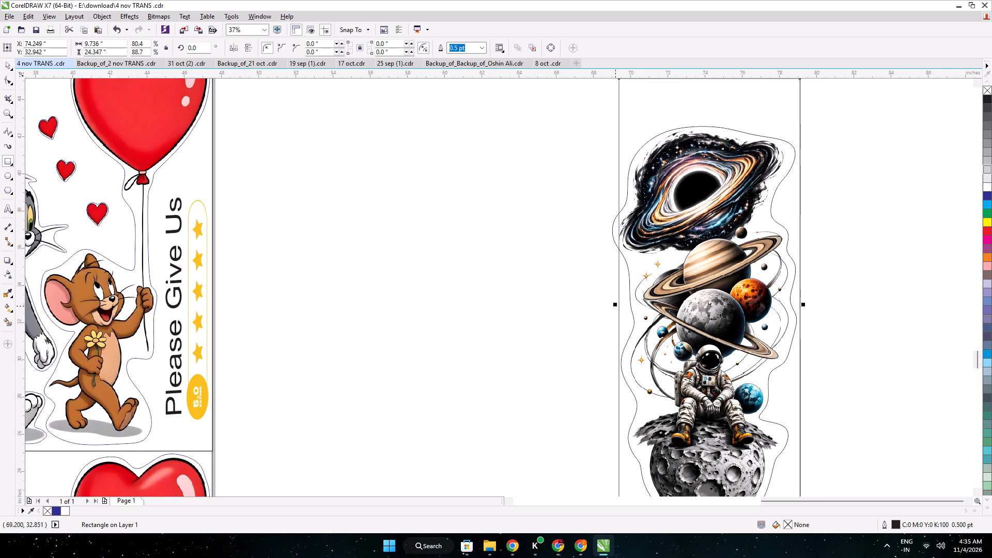
pyautogui.moveTo(615, 306); pyautogui.dragTo(604, 306)
pyautogui.moveTo(684, 219); pyautogui.dragTo(651, 407, button='middle')
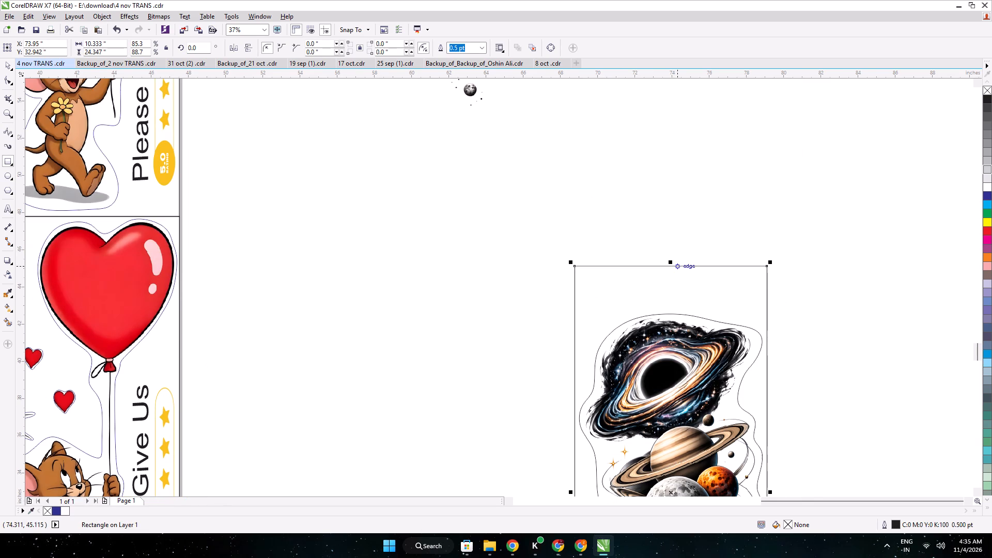
pyautogui.moveTo(670, 263); pyautogui.dragTo(669, 306)
pyautogui.scroll(4, 669, 315)
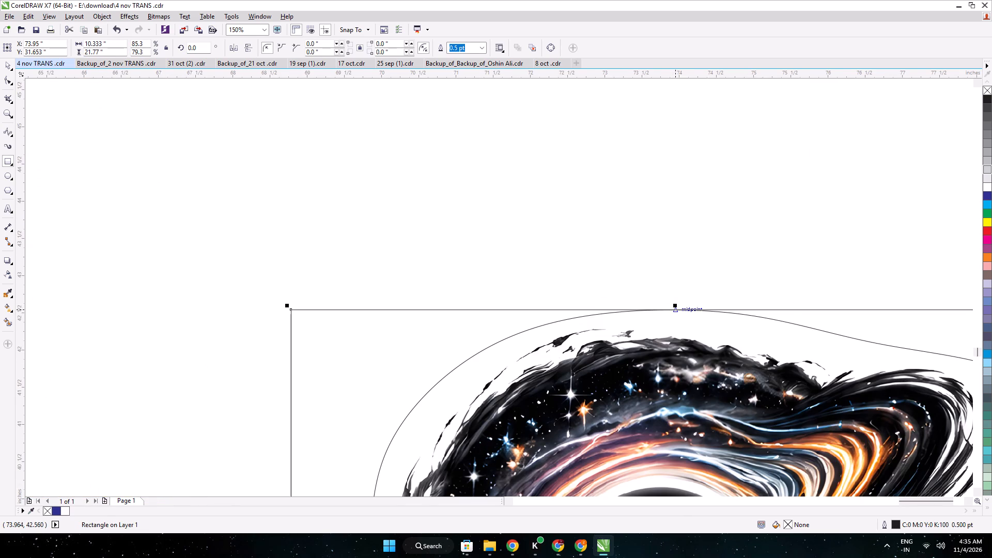
pyautogui.moveTo(676, 308); pyautogui.dragTo(677, 297)
# Select the cosmic-orbits astronaut image, its outline and the rectangle together and resize them to 15.8 by 22.5 inches.
pyautogui.scroll(-2, 678, 297)
pyautogui.moveTo(769, 401); pyautogui.dragTo(550, 67, button='middle')
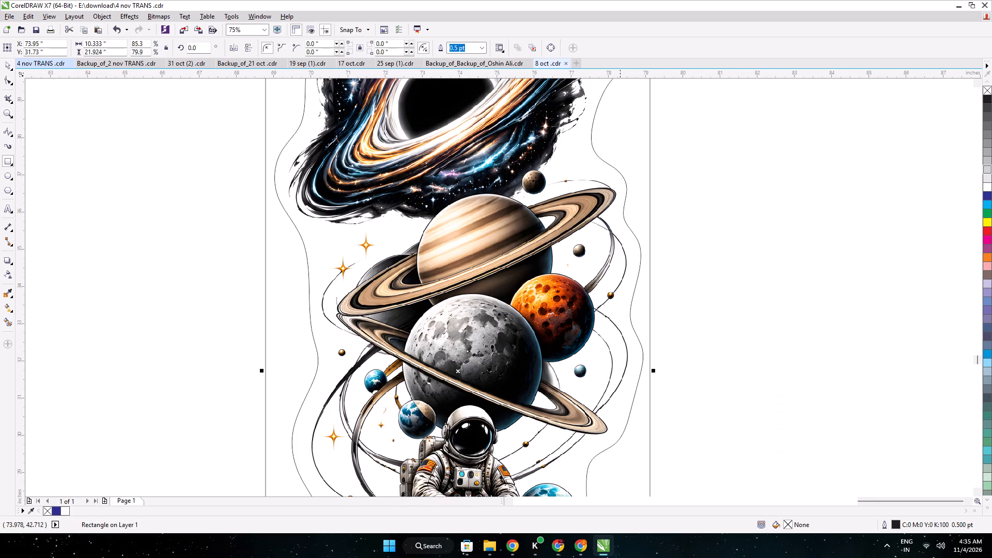
pyautogui.scroll(-2, 645, 338)
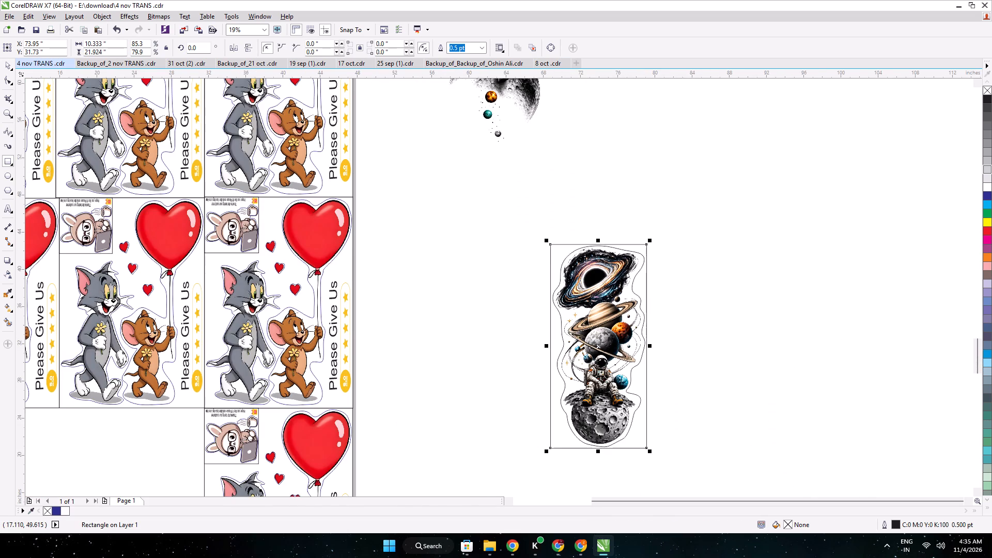
pyautogui.click(5, 65)
pyautogui.click(441, 214)
pyautogui.moveTo(480, 224); pyautogui.dragTo(731, 457)
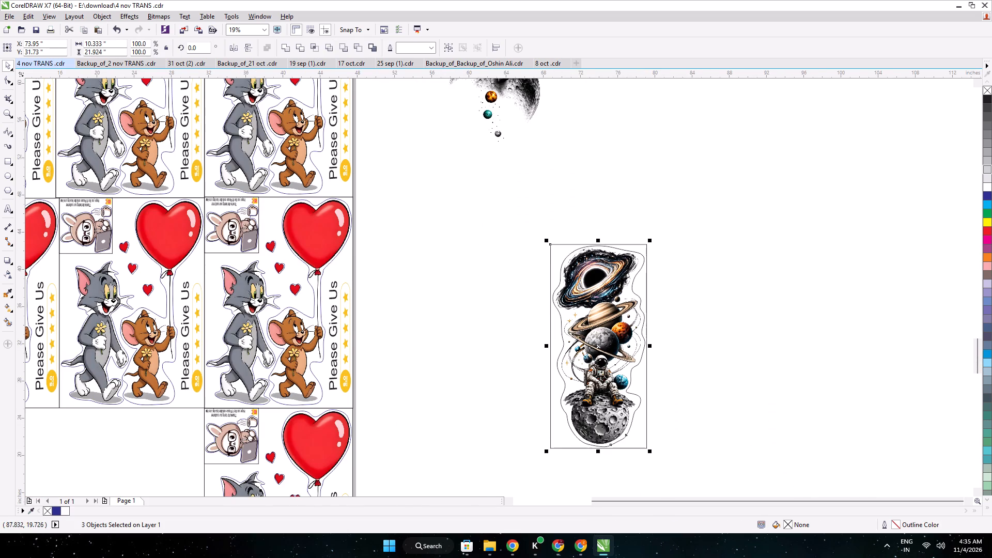
pyautogui.click(91, 51)
pyautogui.doubleClick(91, 44)
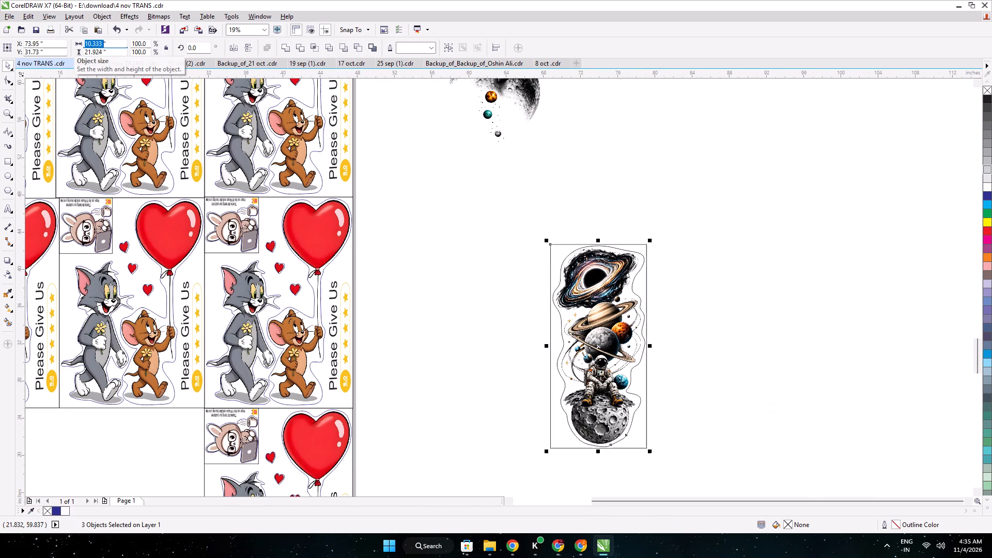
pyautogui.write('15.')
pyautogui.press('8')
pyautogui.doubleClick(94, 53)
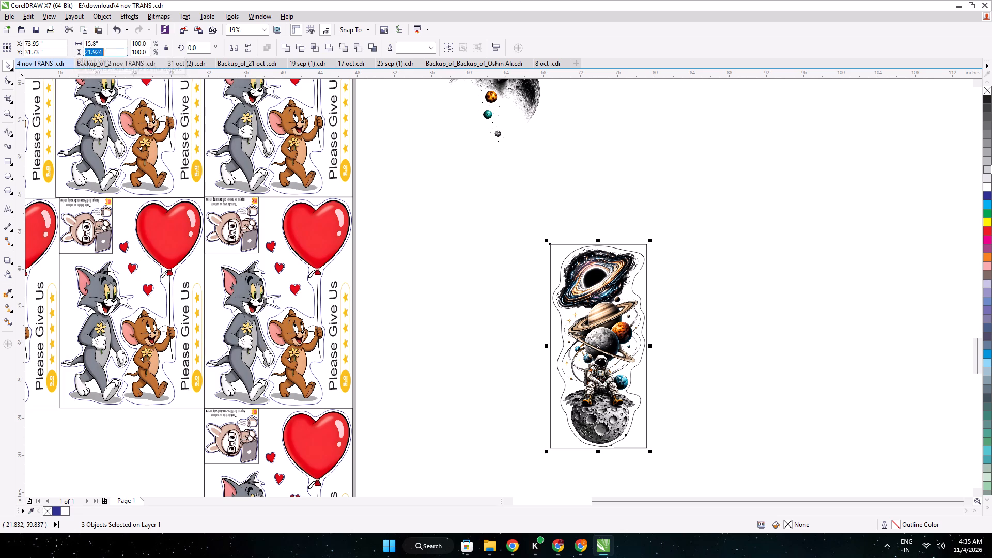
pyautogui.write('22.5')
pyautogui.press('Return')
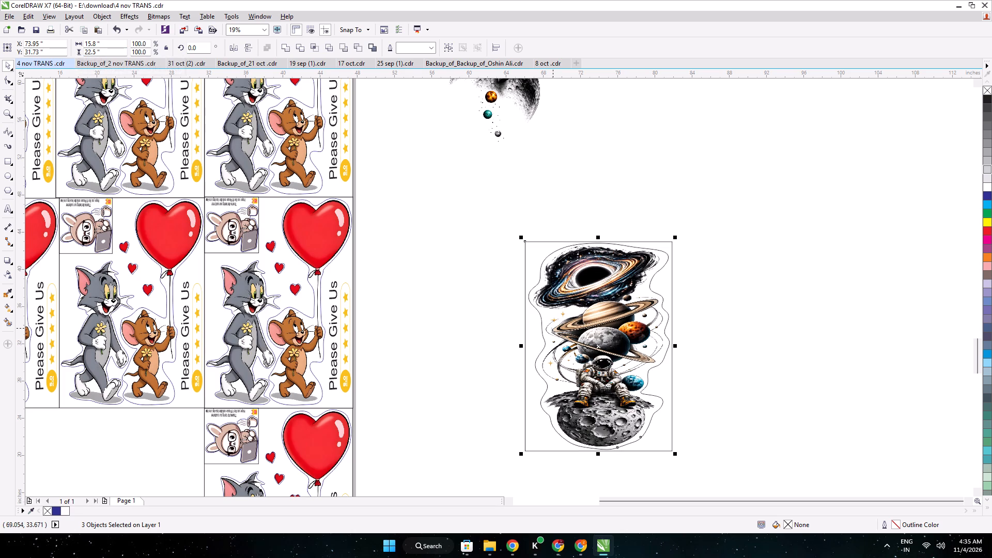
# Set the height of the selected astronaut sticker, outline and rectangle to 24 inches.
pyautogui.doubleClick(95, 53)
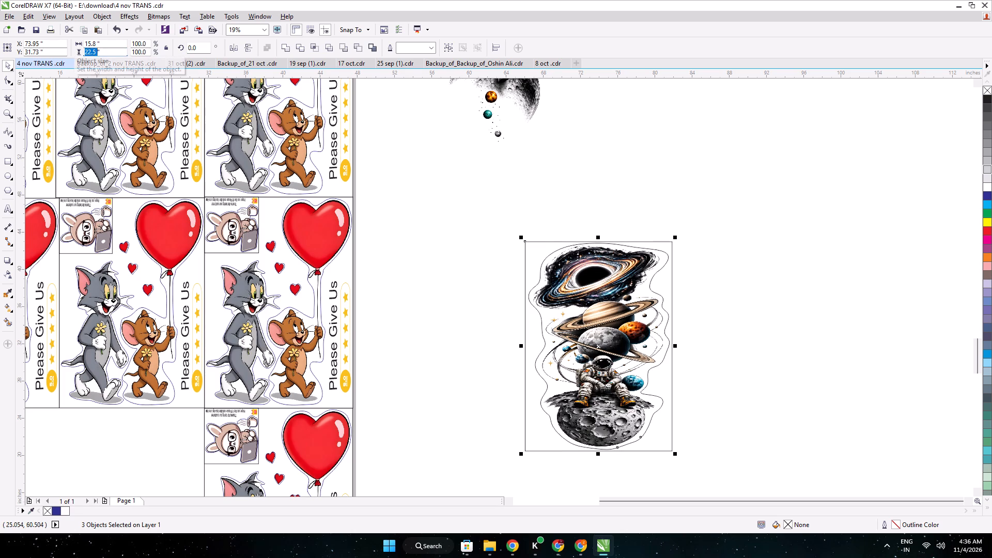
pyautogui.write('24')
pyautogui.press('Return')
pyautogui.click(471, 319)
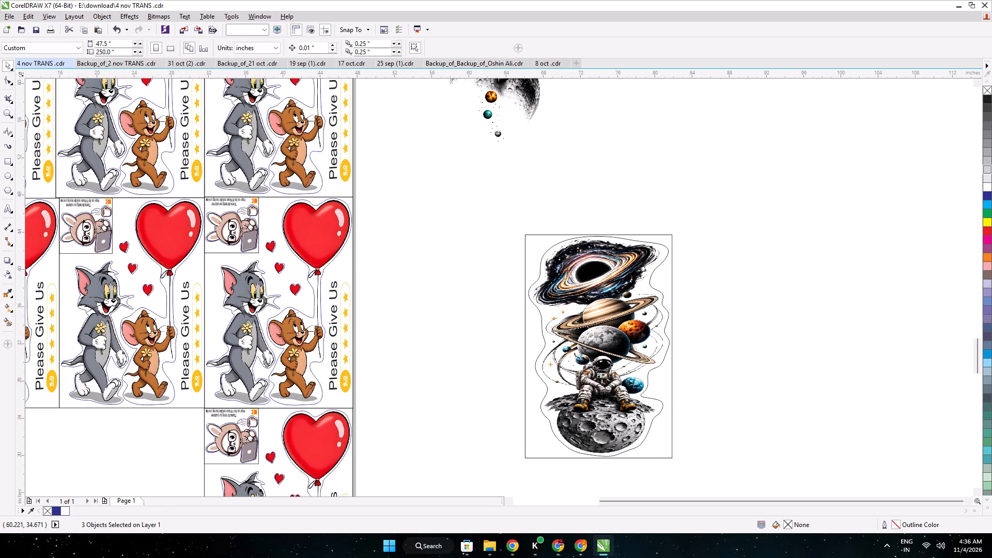
# Select the astronaut sticker with its outline and rectangle and set the height to 22.5 inches.
pyautogui.scroll(1, 578, 357)
pyautogui.moveTo(592, 355); pyautogui.dragTo(539, 163, button='middle')
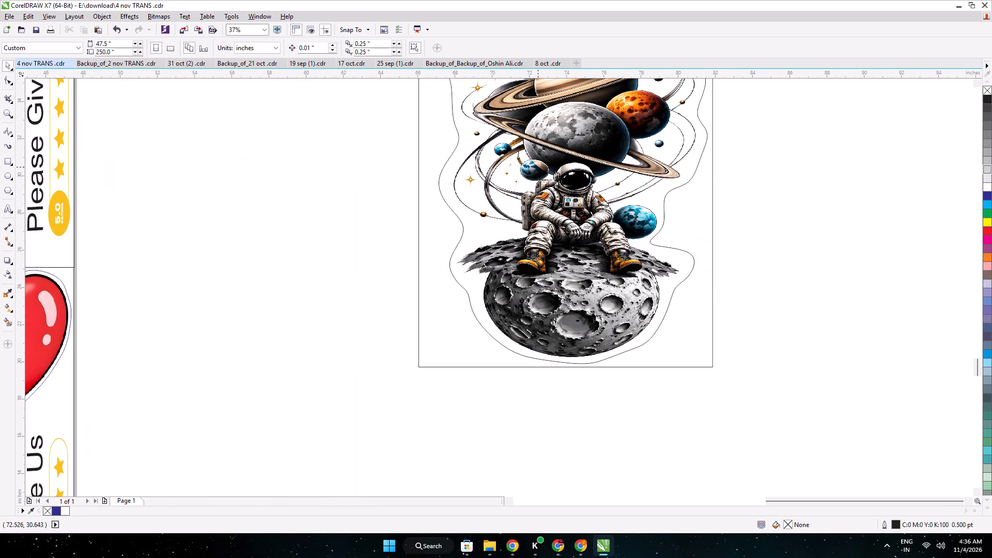
pyautogui.scroll(-1, 546, 199)
pyautogui.moveTo(546, 199); pyautogui.dragTo(575, 275, button='middle')
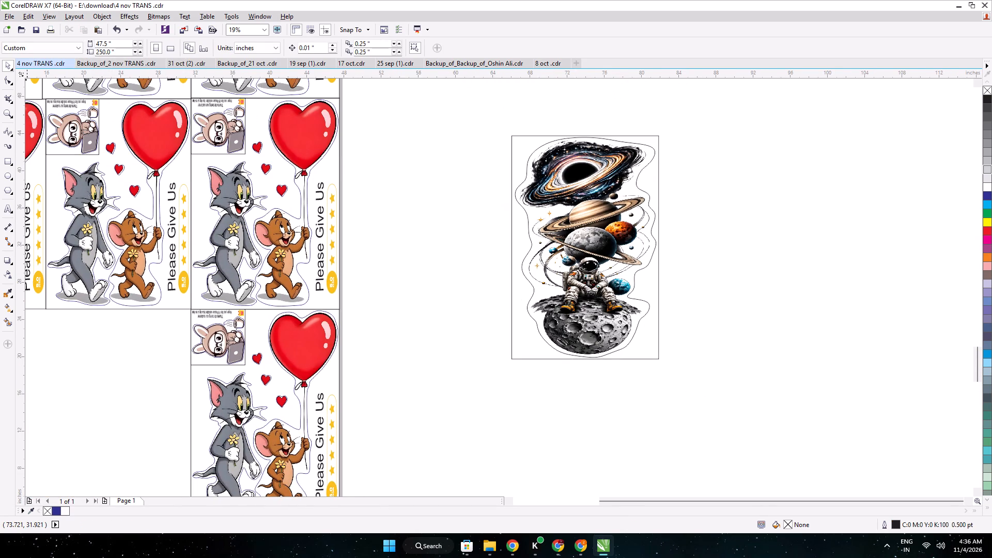
pyautogui.scroll(2, 608, 264)
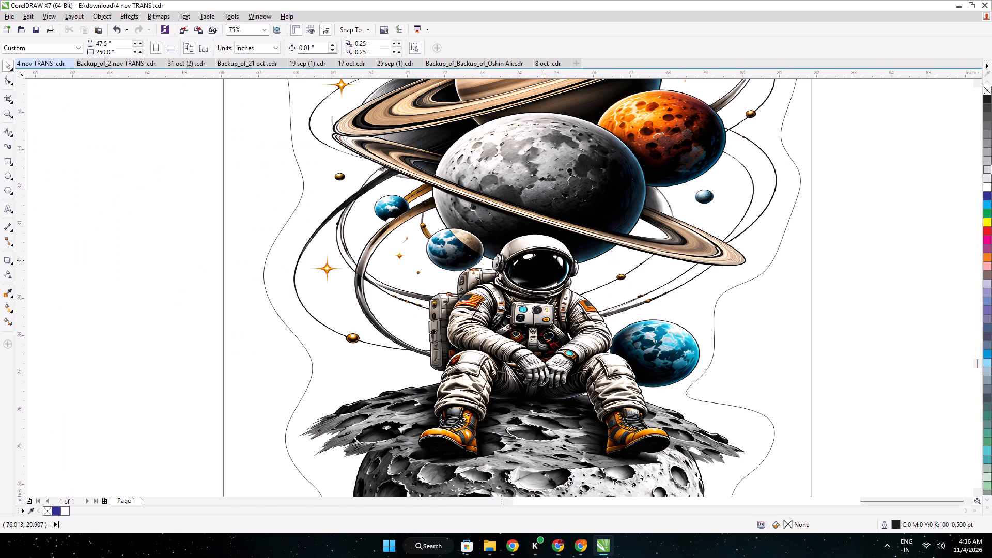
pyautogui.scroll(-1, 545, 260)
pyautogui.scroll(-1, 299, 149)
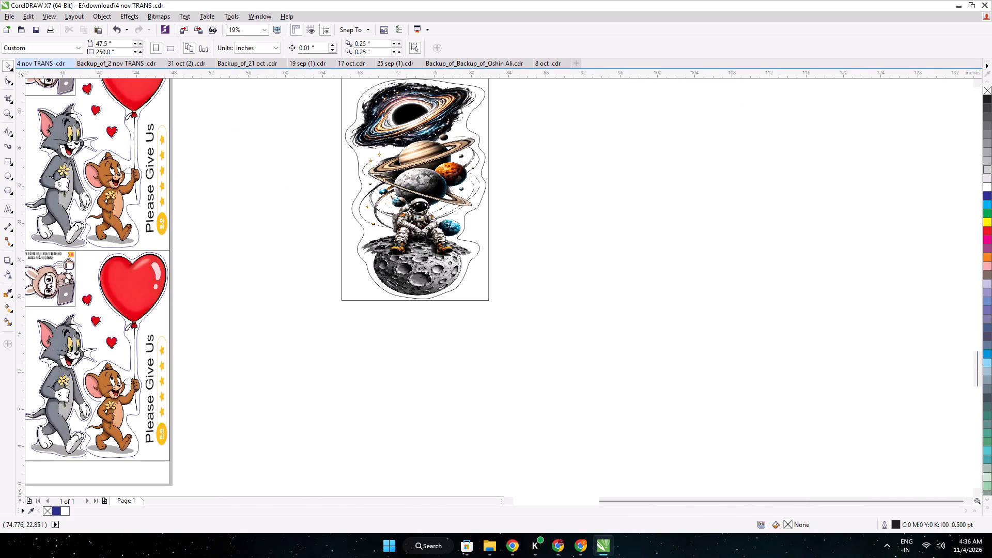
pyautogui.scroll(-1, 554, 330)
pyautogui.moveTo(554, 330); pyautogui.dragTo(566, 391, button='middle')
pyautogui.moveTo(576, 400); pyautogui.dragTo(434, 246)
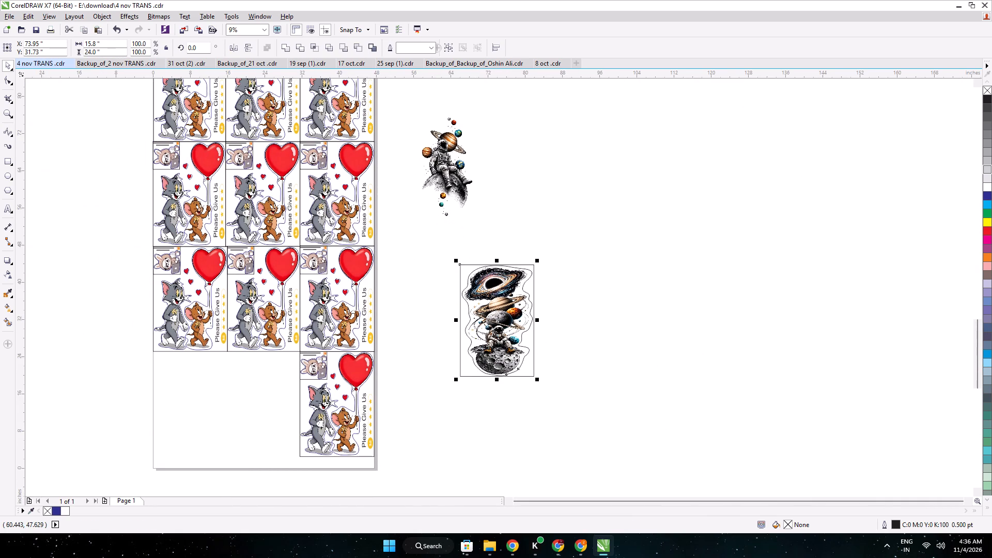
pyautogui.doubleClick(90, 52)
pyautogui.write('222')
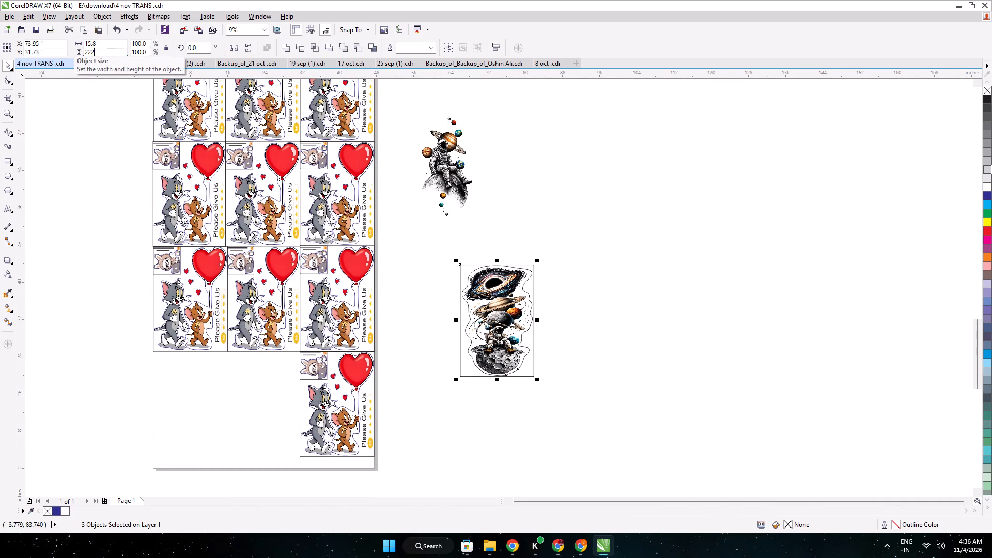
pyautogui.press('BackSpace')
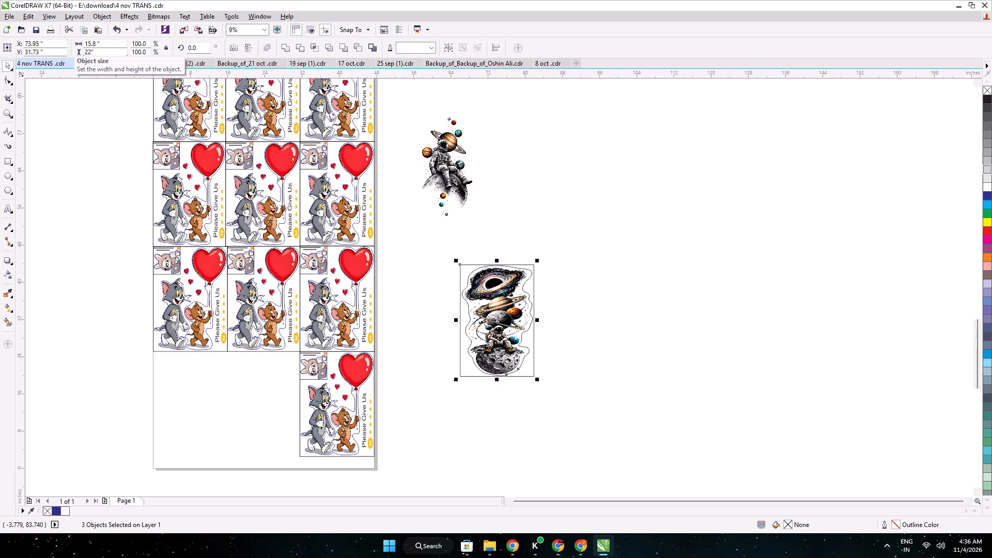
pyautogui.click(90, 54)
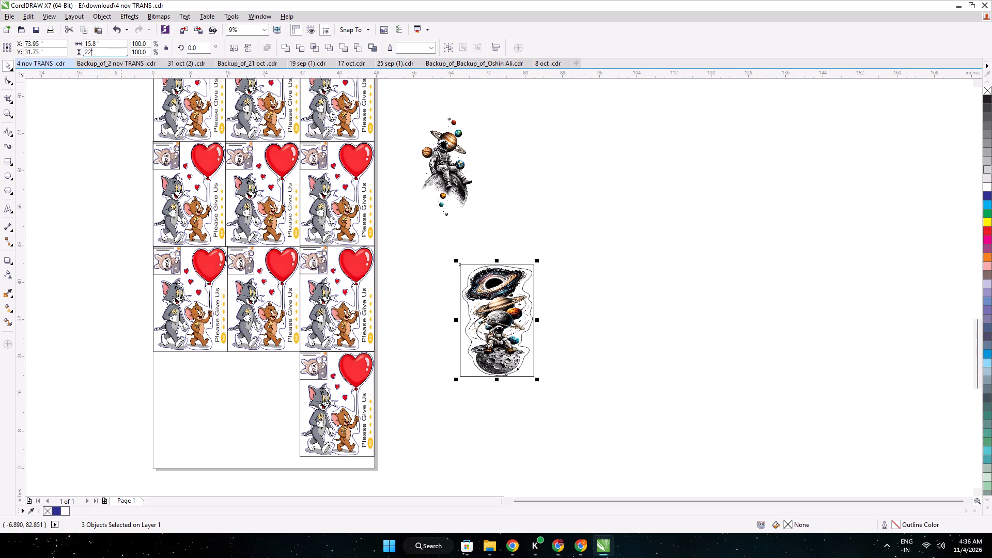
pyautogui.write('.5')
pyautogui.press('Return')
# Move the framed astronaut sticker into the empty space at the page's bottom, beside the last Tom and Jerry sticker.
pyautogui.scroll(1, 493, 306)
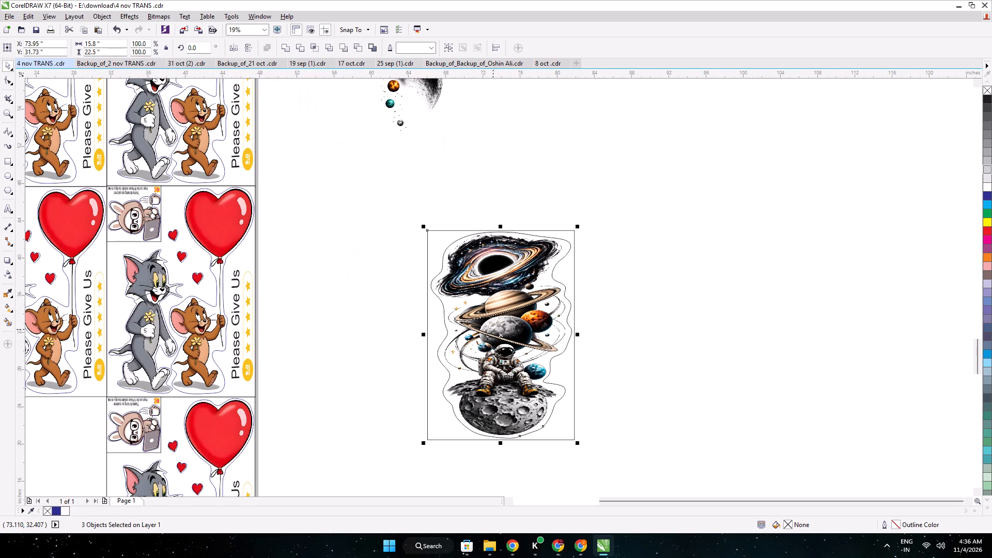
pyautogui.scroll(2, 491, 360)
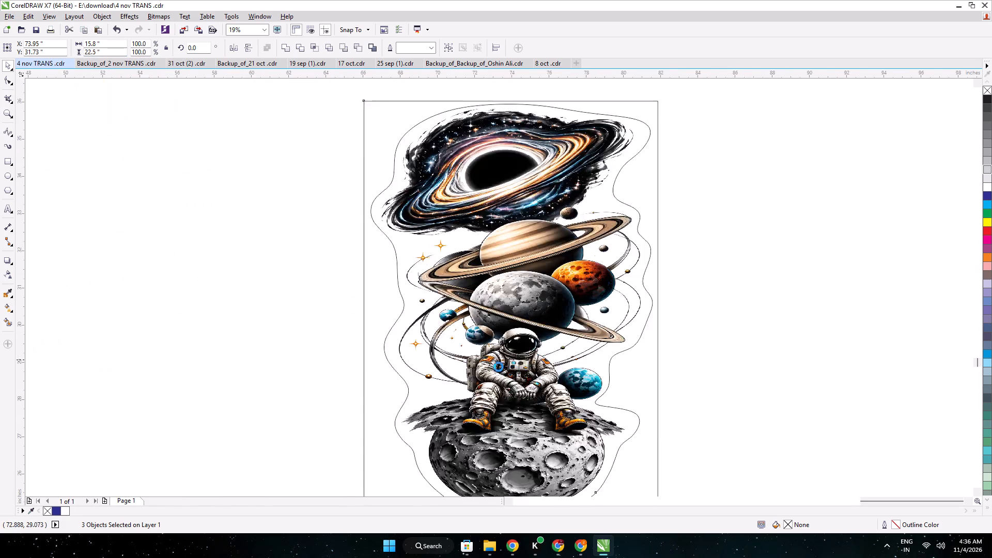
pyautogui.scroll(-2, 528, 369)
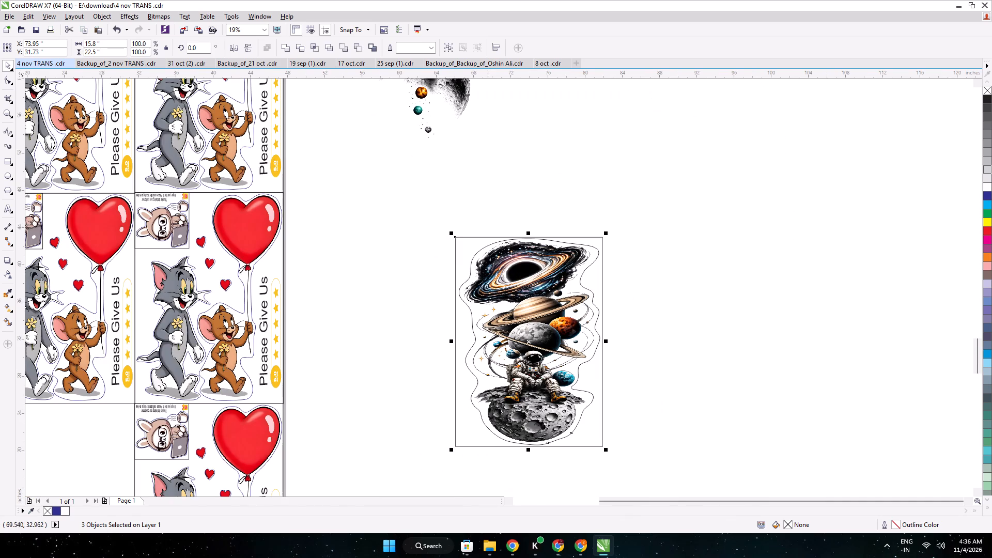
pyautogui.moveTo(490, 324); pyautogui.dragTo(369, 349)
pyautogui.moveTo(367, 349); pyautogui.dragTo(845, 123, button='middle')
pyautogui.moveTo(845, 127); pyautogui.dragTo(753, 220)
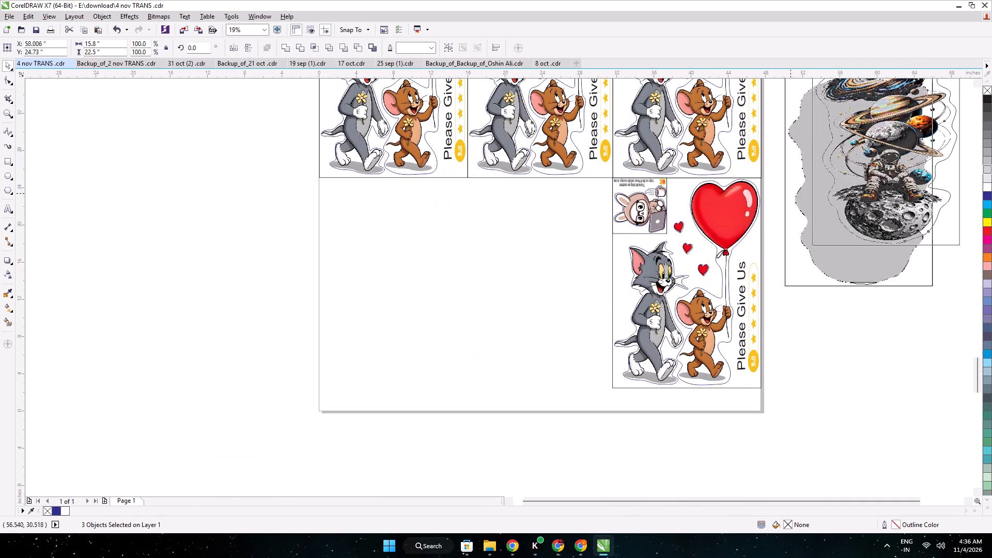
pyautogui.moveTo(753, 220); pyautogui.dragTo(473, 304)
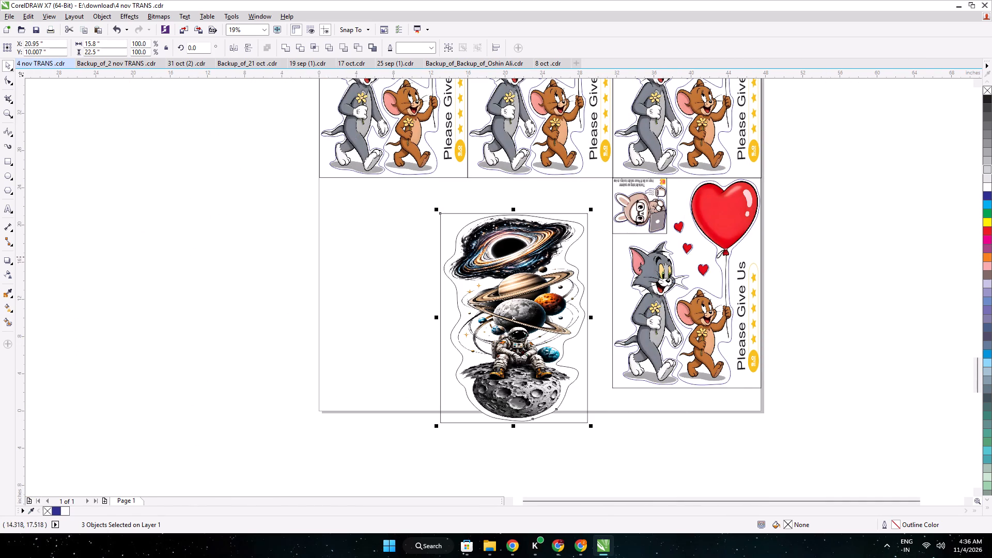
pyautogui.click(383, 257)
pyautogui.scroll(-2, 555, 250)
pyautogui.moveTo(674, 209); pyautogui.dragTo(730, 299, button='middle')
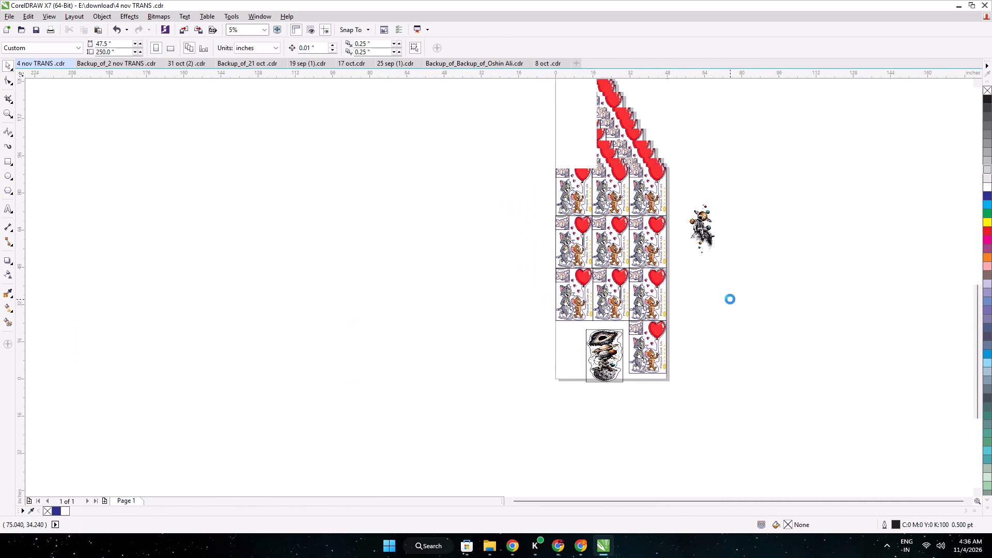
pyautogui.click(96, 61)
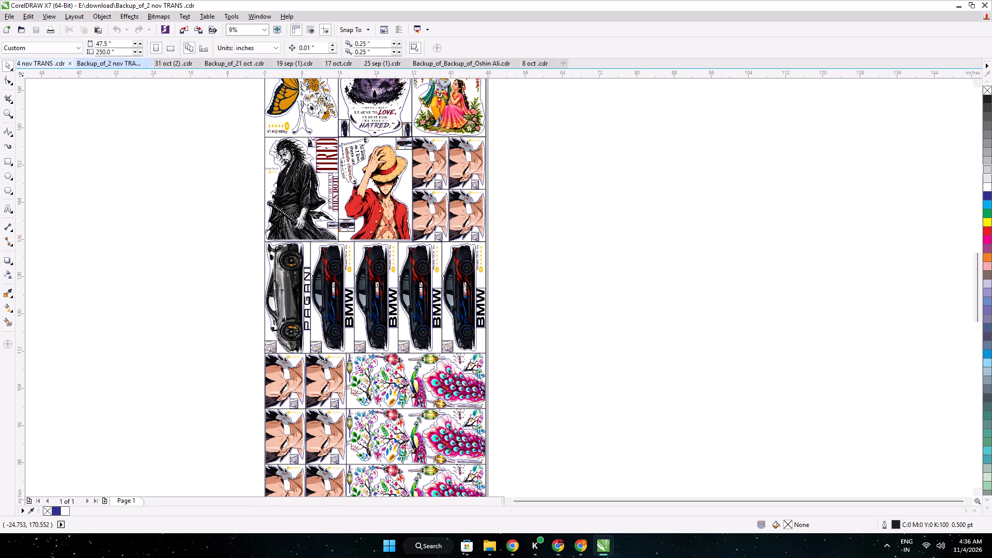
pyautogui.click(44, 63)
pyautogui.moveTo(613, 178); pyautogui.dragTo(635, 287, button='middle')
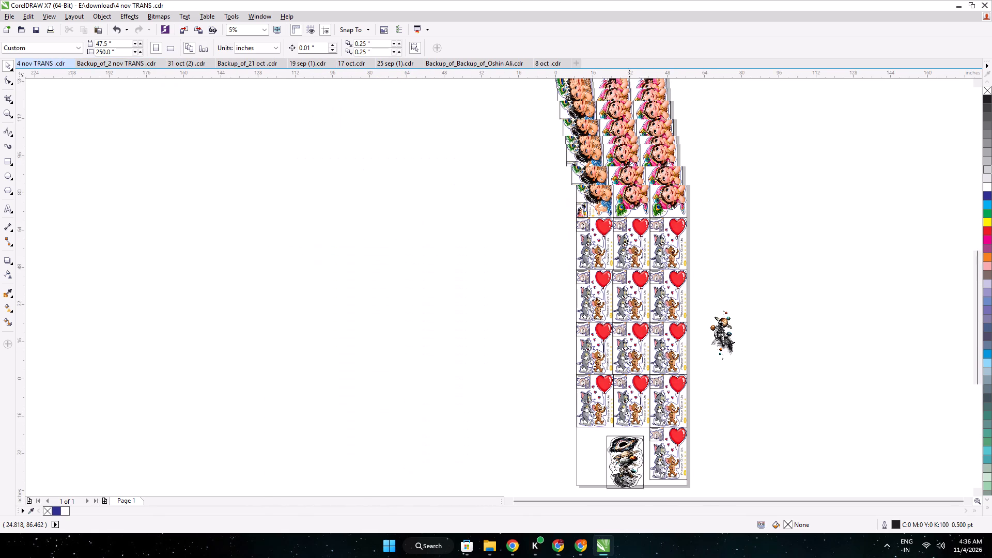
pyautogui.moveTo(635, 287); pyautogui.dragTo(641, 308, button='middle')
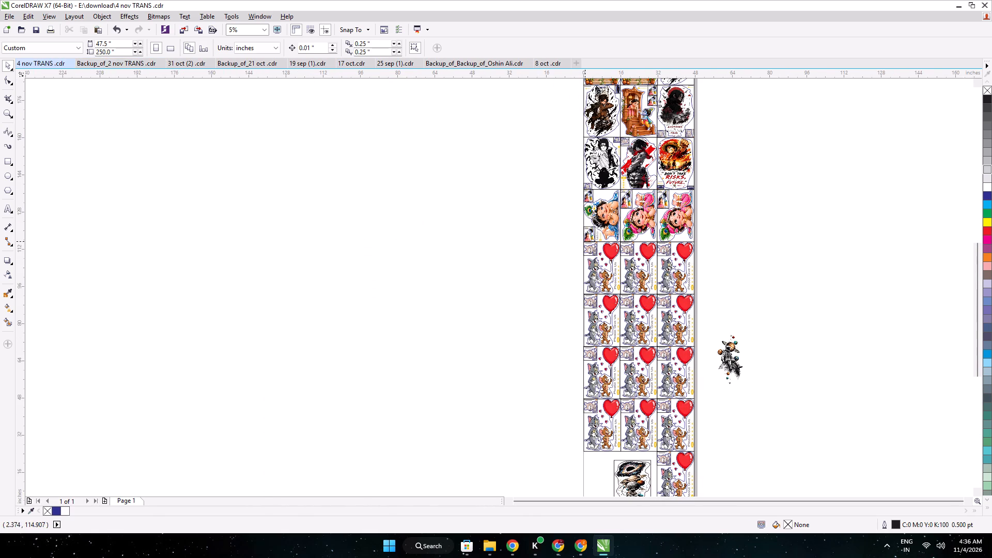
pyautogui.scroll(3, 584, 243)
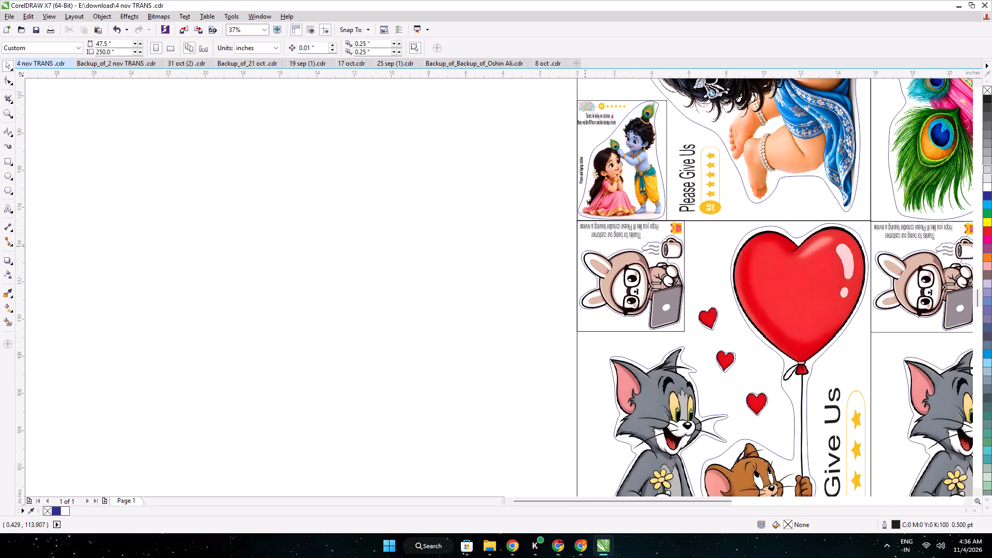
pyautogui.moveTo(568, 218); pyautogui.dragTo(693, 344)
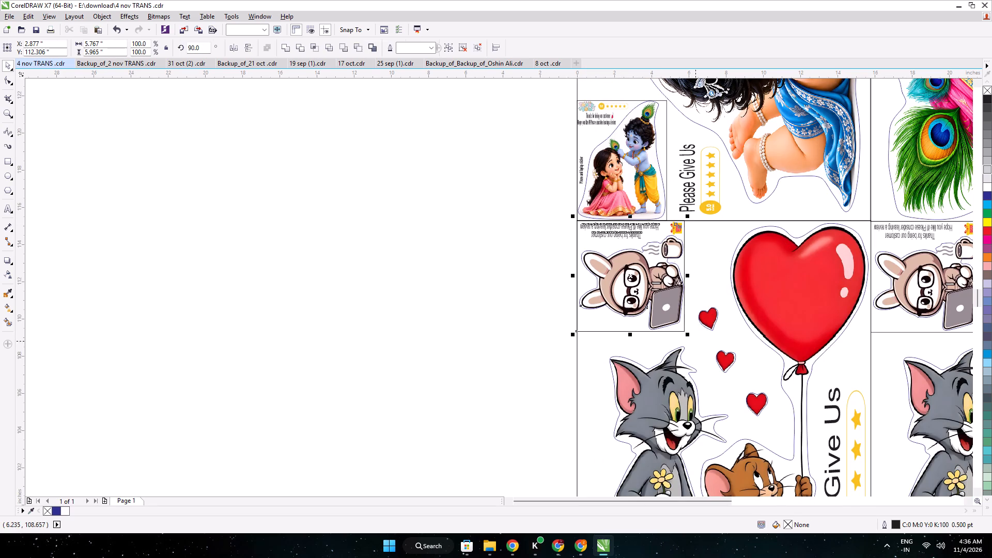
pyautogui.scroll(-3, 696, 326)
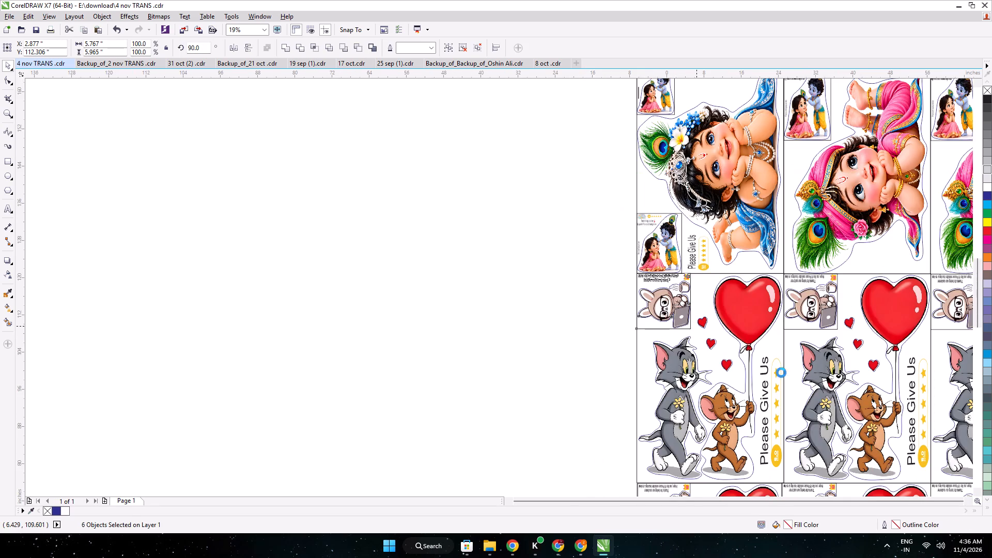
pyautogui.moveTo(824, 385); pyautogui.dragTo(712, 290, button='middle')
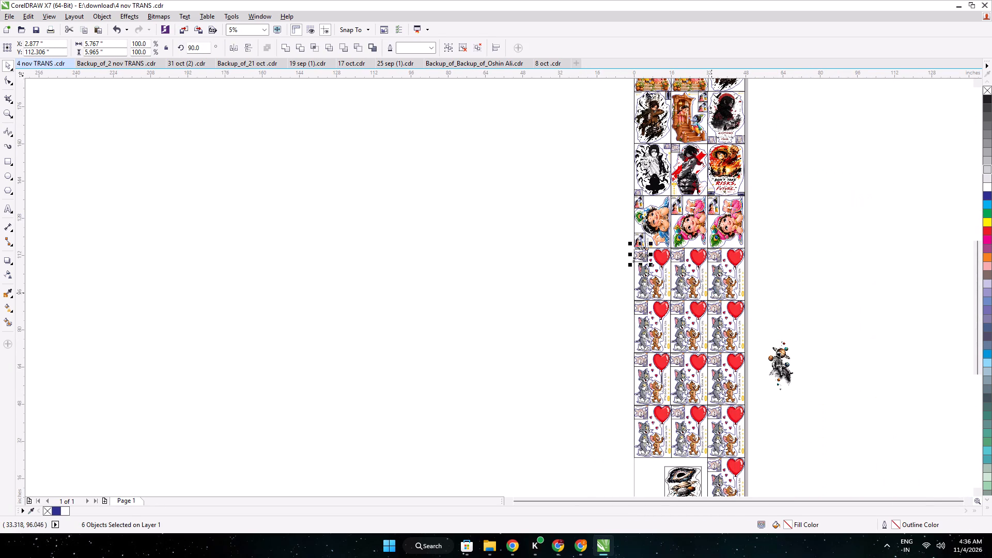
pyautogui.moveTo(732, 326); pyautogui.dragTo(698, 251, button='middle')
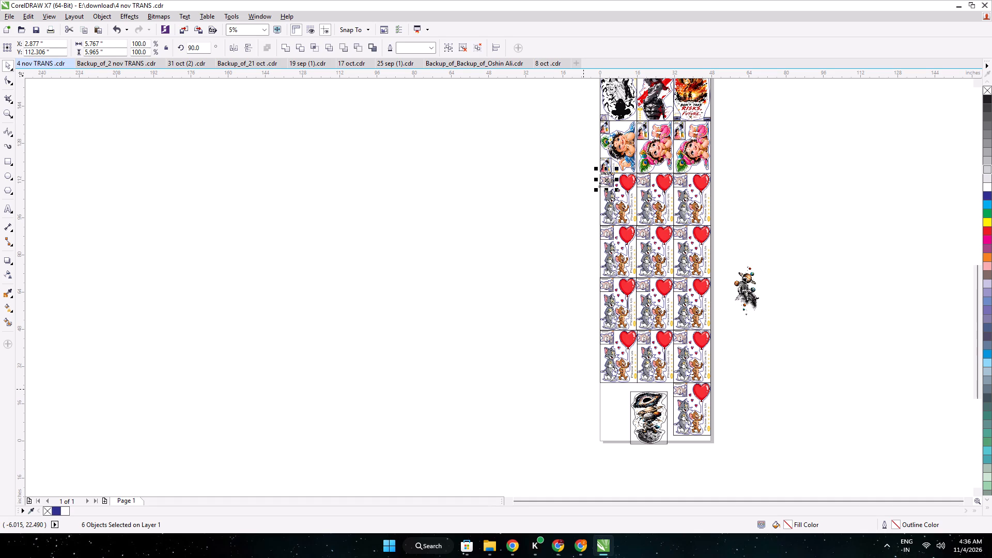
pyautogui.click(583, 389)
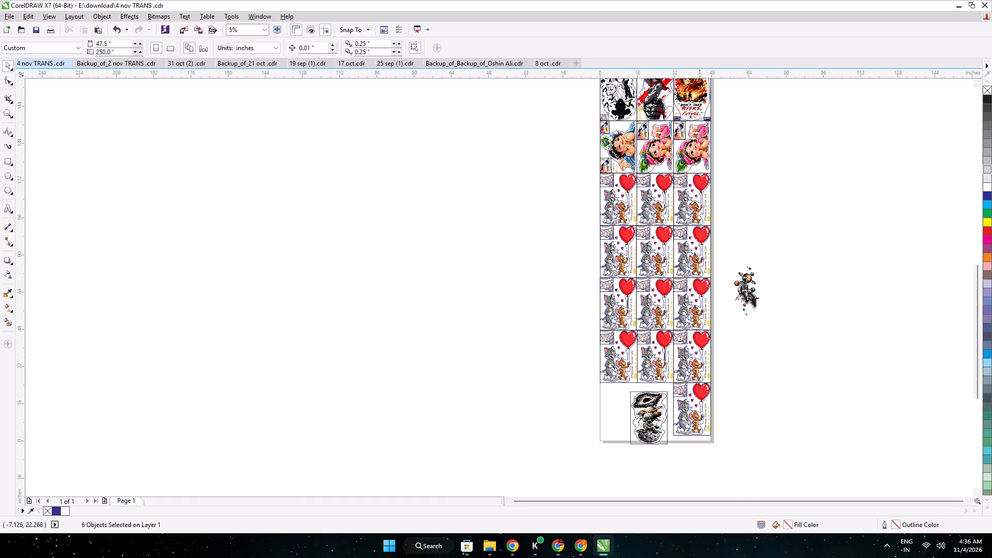
# Select the framed astronaut sticker with its outline and move it up beside the bottom Tom and Jerry sticker, directly under the row above.
pyautogui.moveTo(674, 462); pyautogui.dragTo(623, 387)
pyautogui.scroll(2, 658, 408)
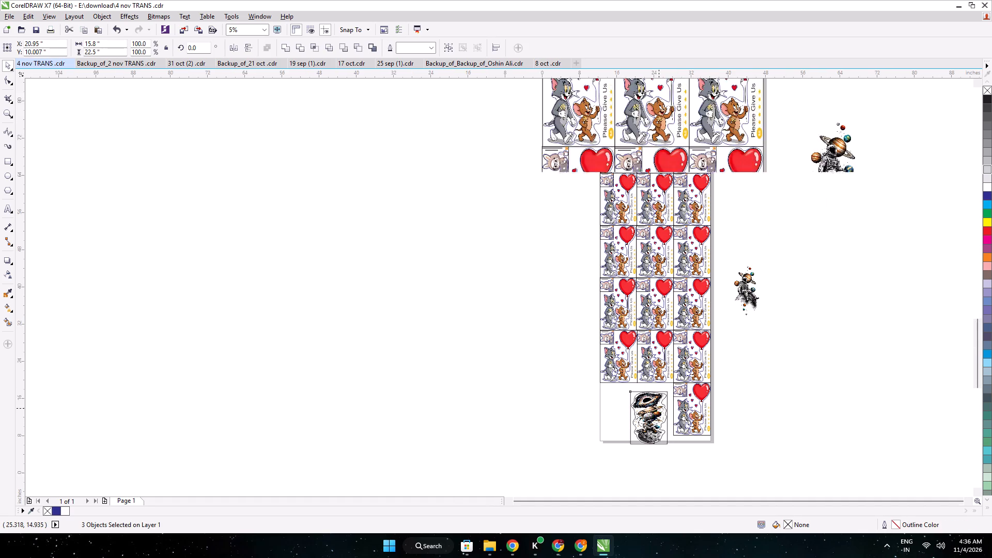
pyautogui.scroll(1, 652, 415)
pyautogui.moveTo(642, 425); pyautogui.dragTo(690, 355)
# Nudge the framed astronaut sticker up and right against the neighbouring Tom and Jerry frames, to X 23.636 and Y 13.837 inches.
pyautogui.press('Up')
pyautogui.press('Up')
pyautogui.press('Up')
pyautogui.press('Up')
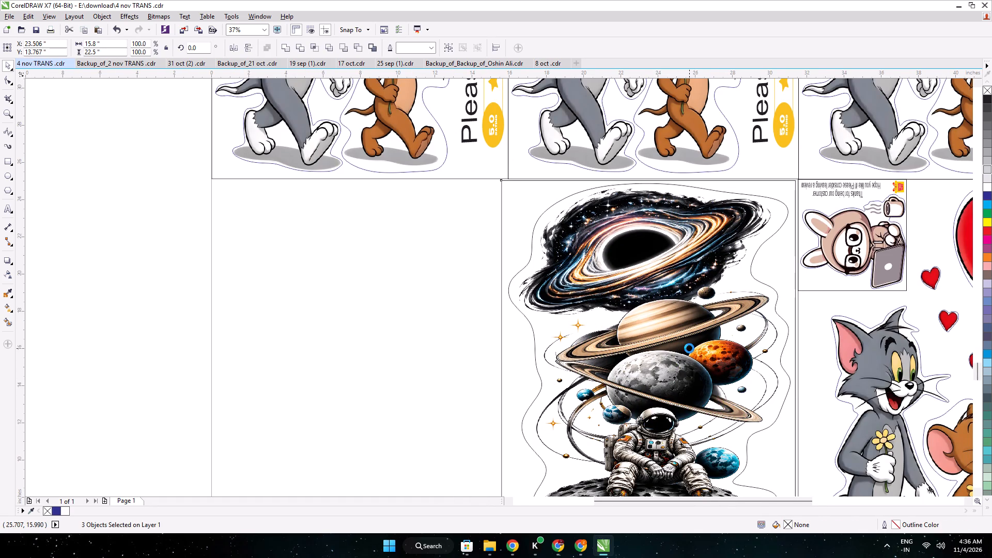
pyautogui.press('Up')
pyautogui.press('Up')
pyautogui.press('Right')
pyautogui.press('Right')
pyautogui.press('Right')
pyautogui.press('Right')
pyautogui.press('Right')
pyautogui.press('Right')
pyautogui.press('Right')
pyautogui.press('Right')
pyautogui.press('Right')
pyautogui.press('Right')
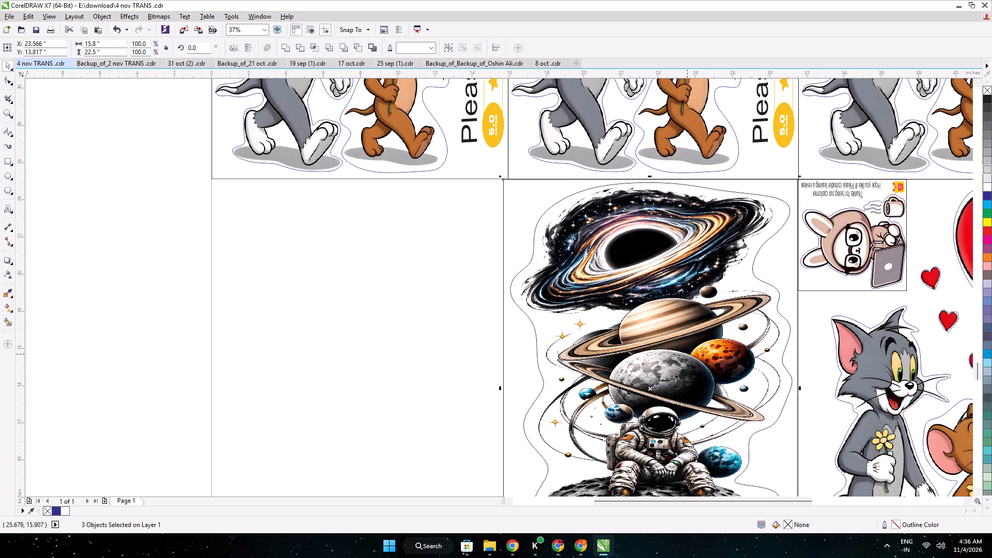
pyautogui.press('Up')
pyautogui.press('Right')
pyautogui.scroll(1, 804, 188)
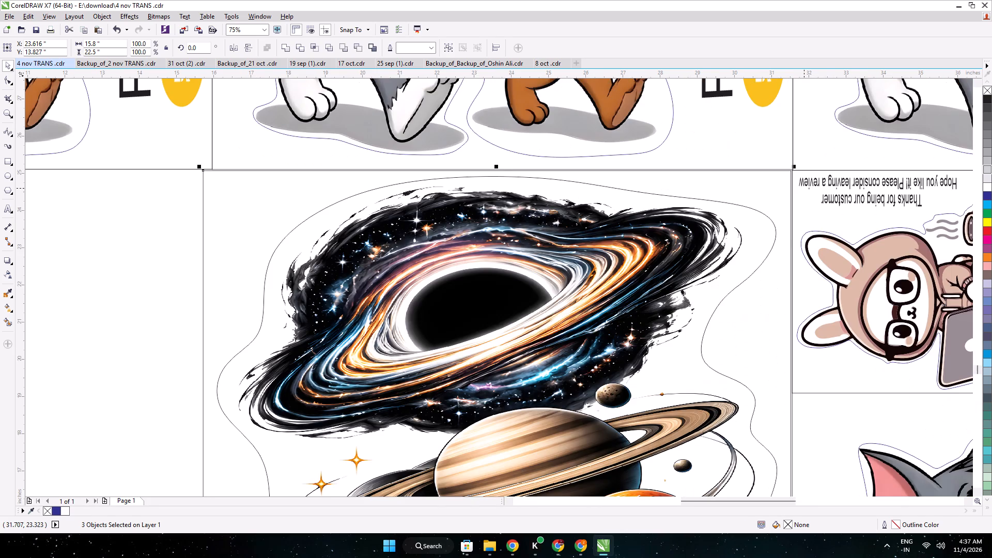
pyautogui.press('Right')
pyautogui.press('Right')
pyautogui.press('Up')
pyautogui.scroll(-2, 804, 188)
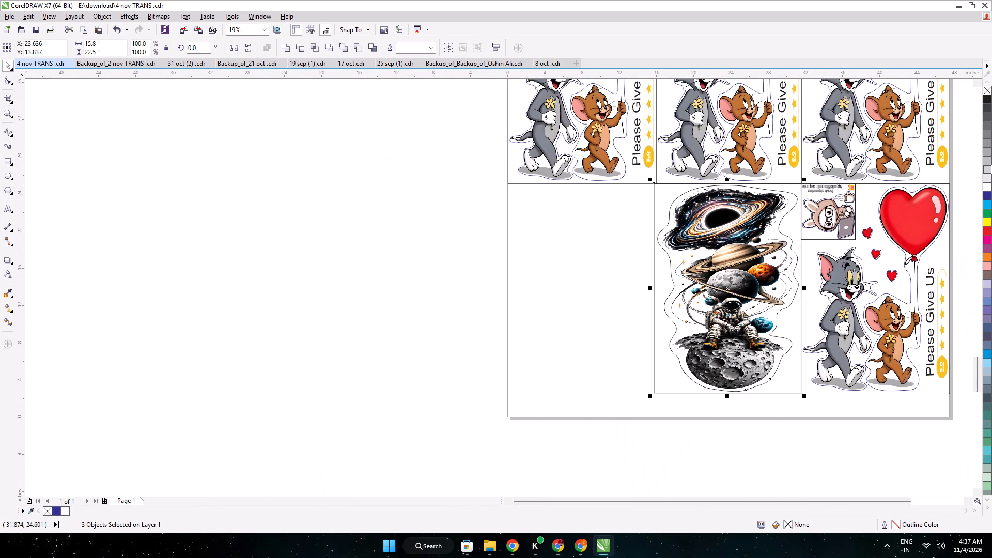
pyautogui.moveTo(795, 308); pyautogui.dragTo(795, 207, button='middle')
pyautogui.scroll(2, 768, 303)
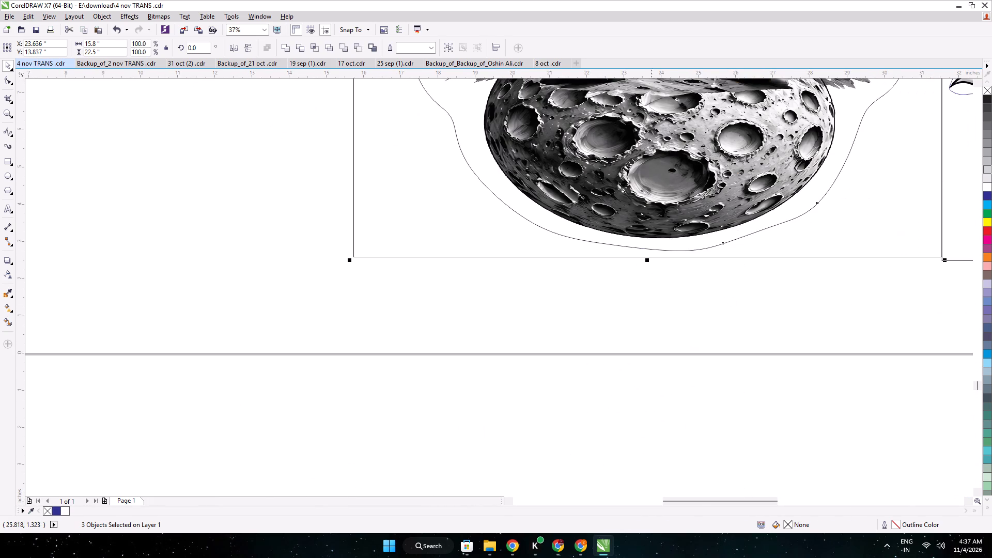
pyautogui.moveTo(768, 272); pyautogui.dragTo(609, 272, button='middle')
pyautogui.click(488, 260)
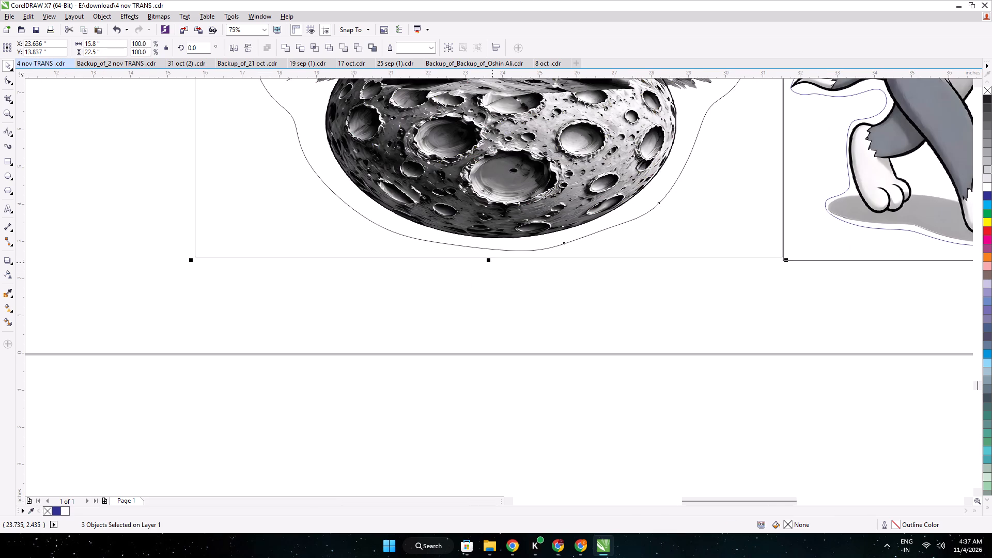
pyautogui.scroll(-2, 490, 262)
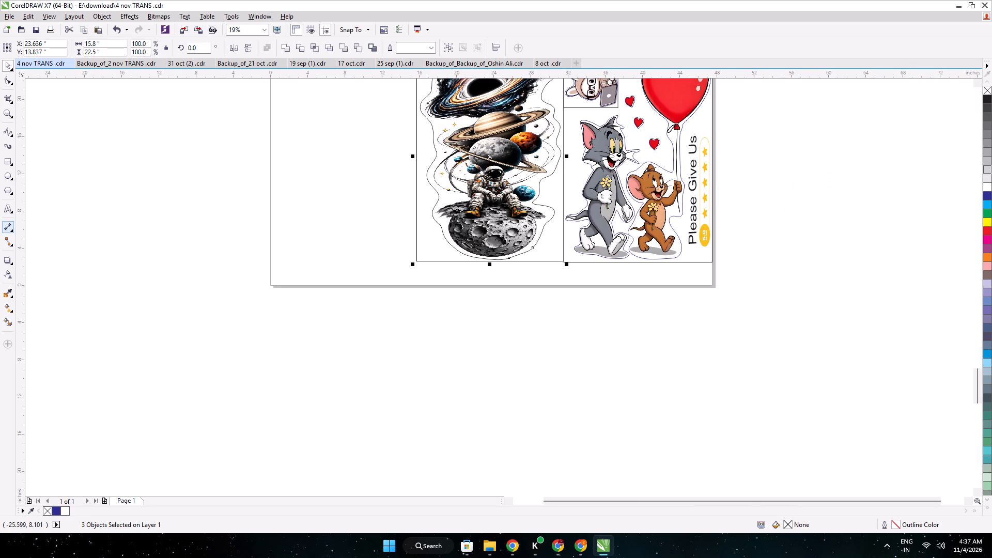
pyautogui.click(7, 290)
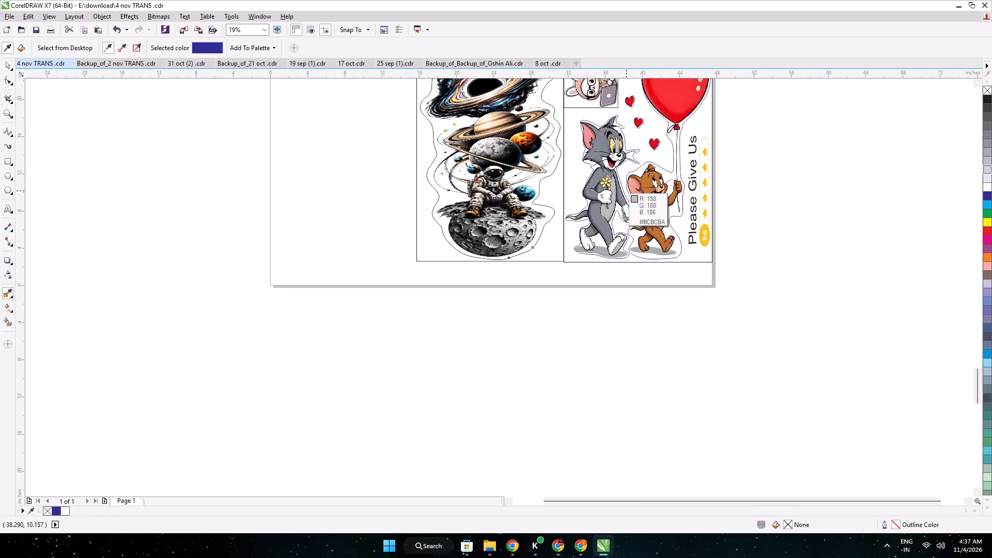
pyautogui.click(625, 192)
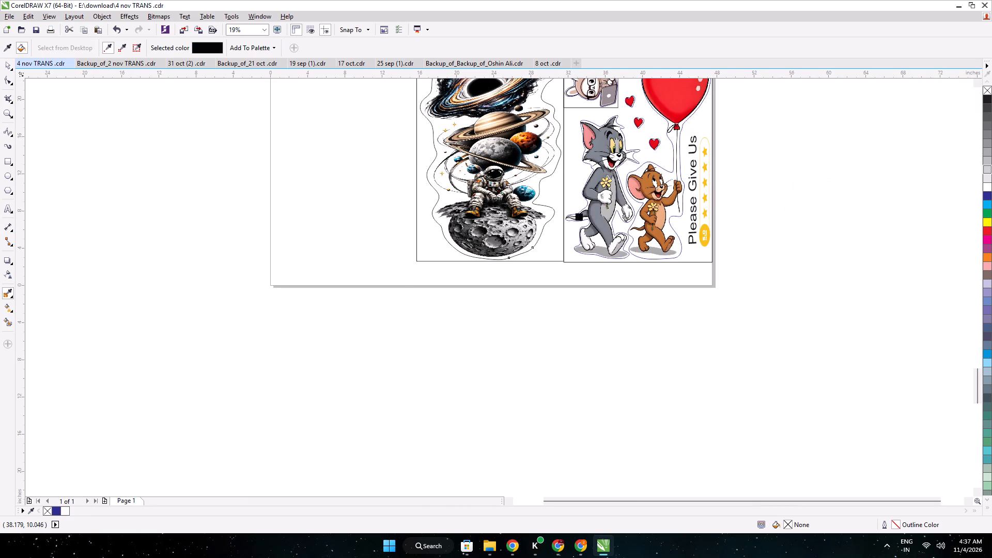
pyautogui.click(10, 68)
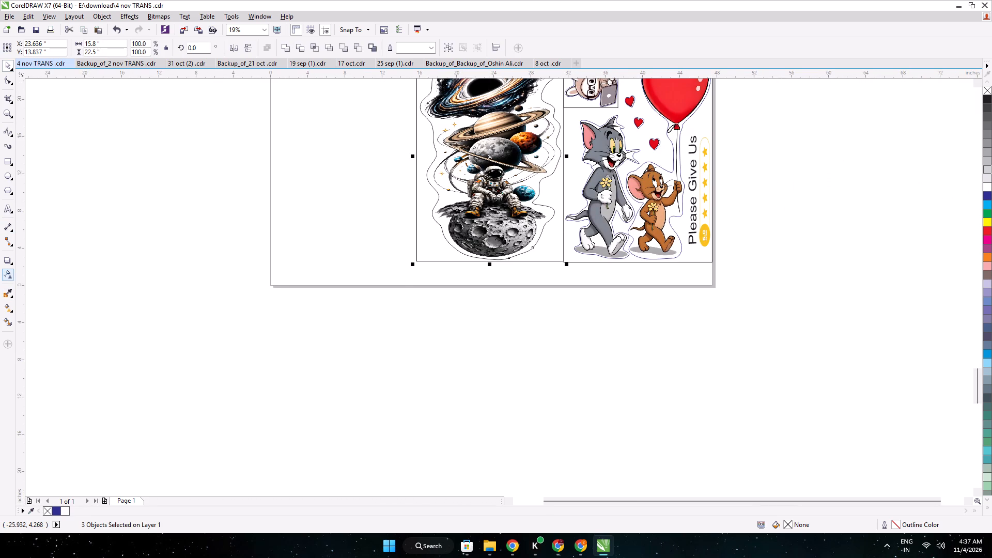
# Sample the blue of the Tom and Jerry cut line with the Color Eyedropper and apply it to the astronaut's contour outline.
pyautogui.click(11, 285)
pyautogui.click(10, 293)
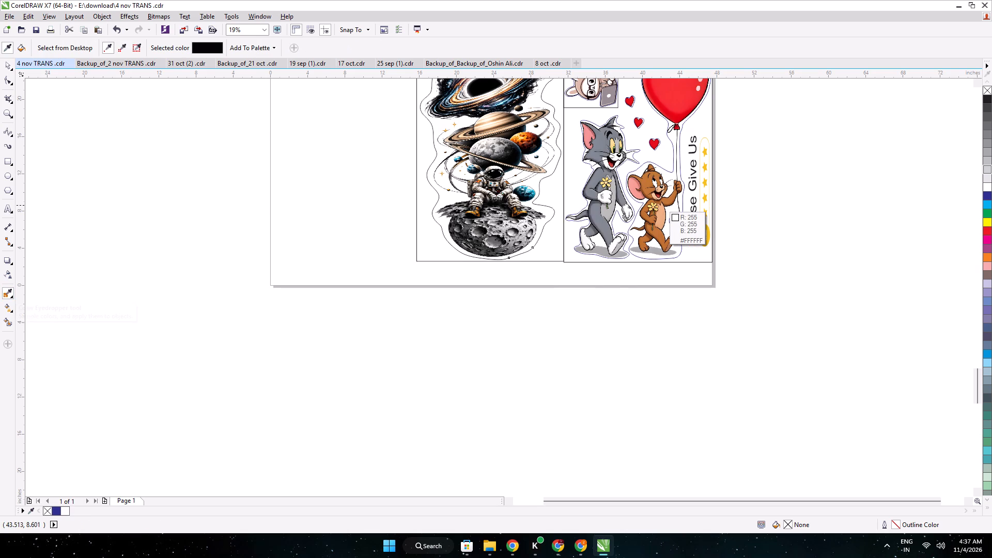
pyautogui.scroll(3, 667, 209)
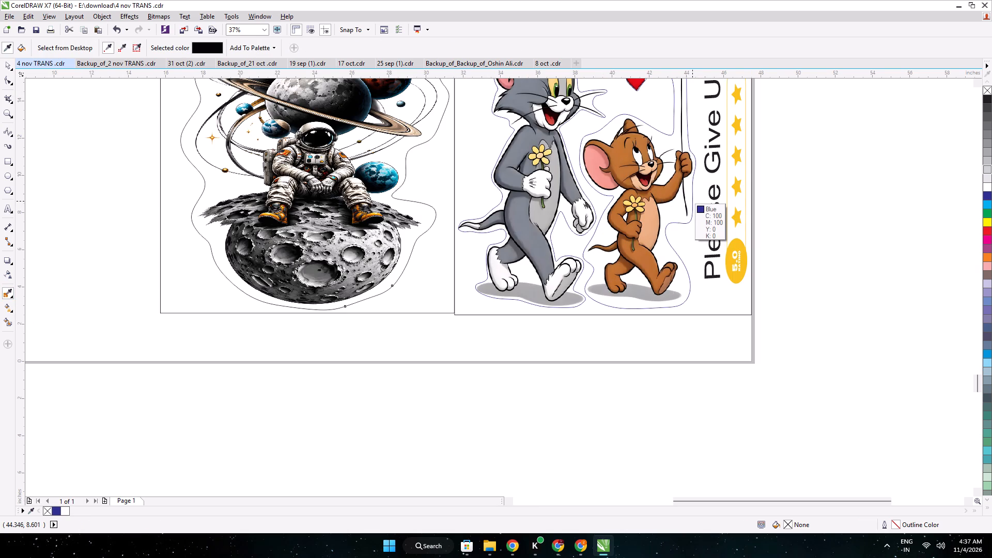
pyautogui.click(692, 201)
pyautogui.scroll(5, 424, 207)
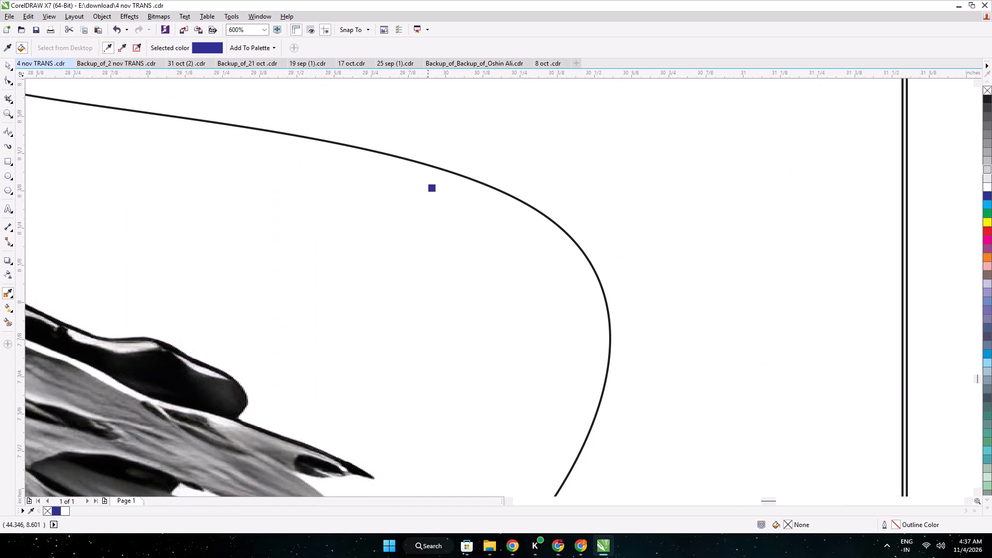
pyautogui.click(431, 166)
pyautogui.scroll(-10, 431, 166)
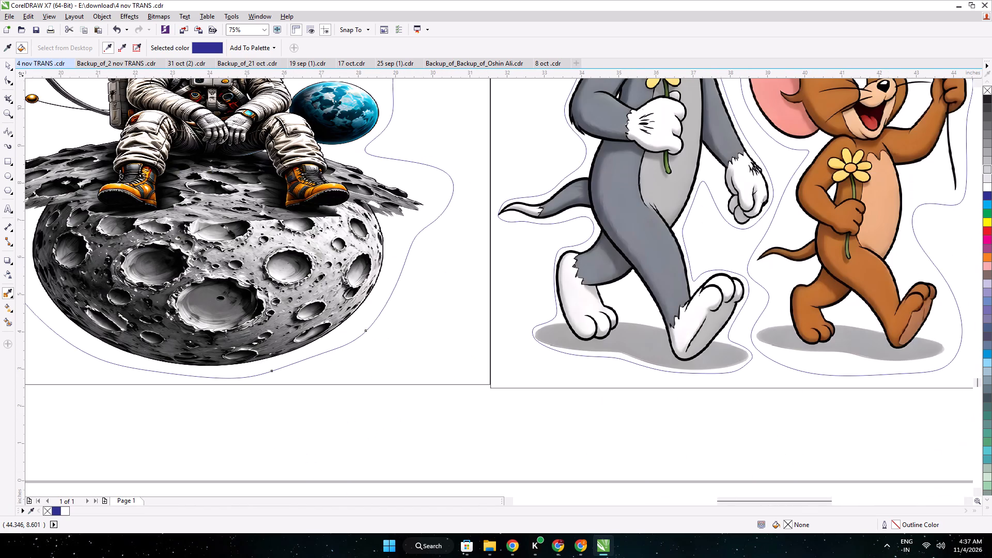
pyautogui.click(10, 68)
pyautogui.scroll(-3, 756, 229)
pyautogui.click(867, 258)
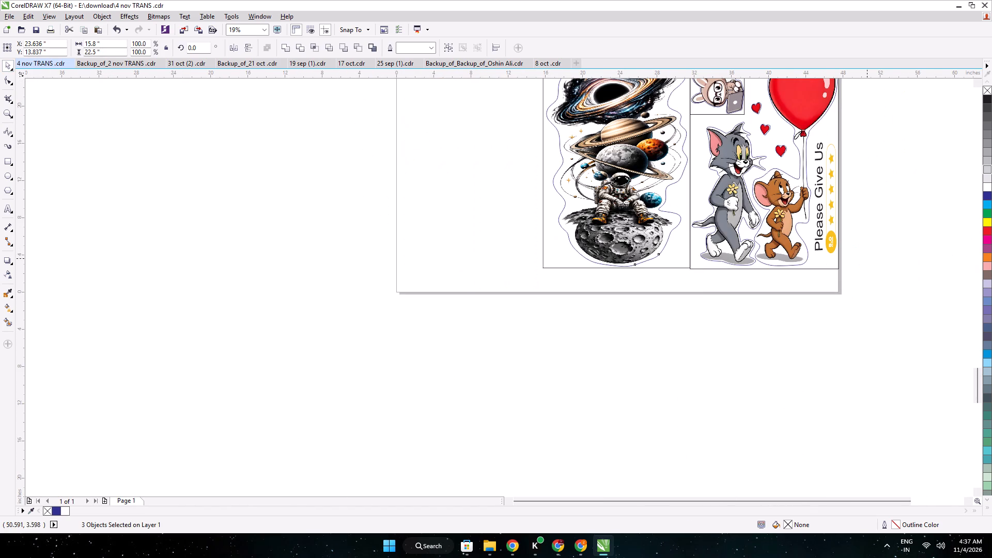
pyautogui.moveTo(867, 282); pyautogui.dragTo(804, 123)
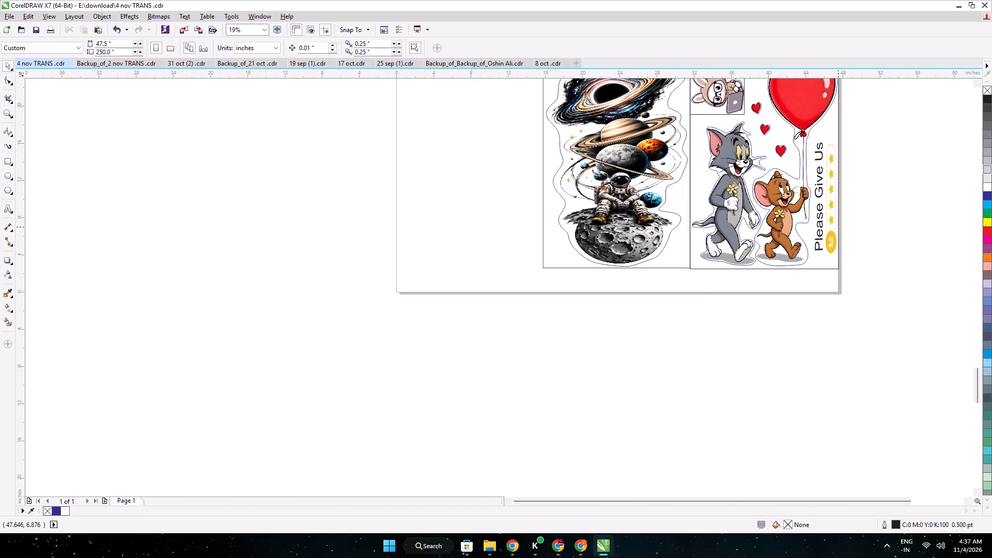
# Duplicate the "Please Give Us" text and star rating from a Tom and Jerry sticker and place the copy beside the page's lower part.
pyautogui.moveTo(862, 228); pyautogui.dragTo(991, 436, button='middle')
pyautogui.scroll(-2, 763, 270)
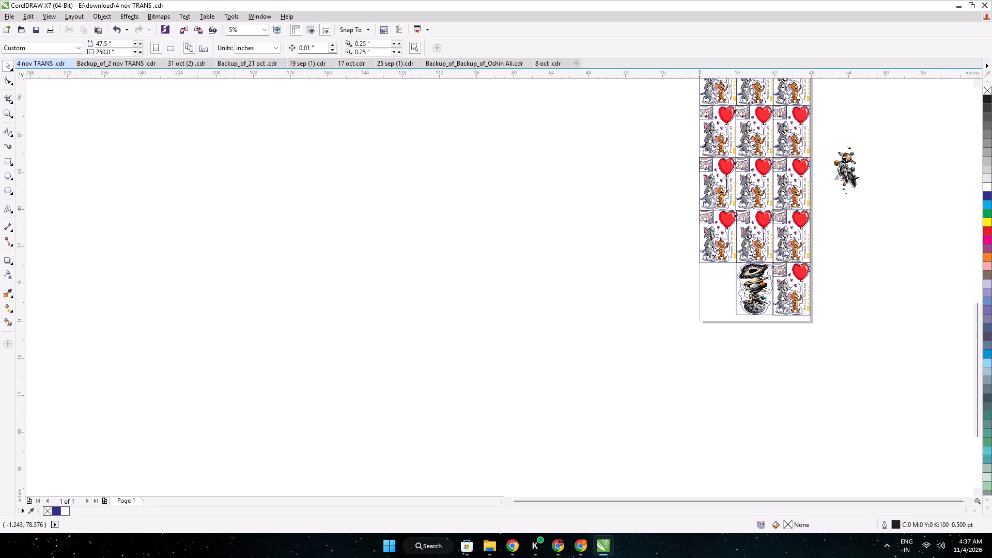
pyautogui.moveTo(683, 121); pyautogui.dragTo(684, 226, button='middle')
pyautogui.moveTo(695, 169); pyautogui.dragTo(696, 169)
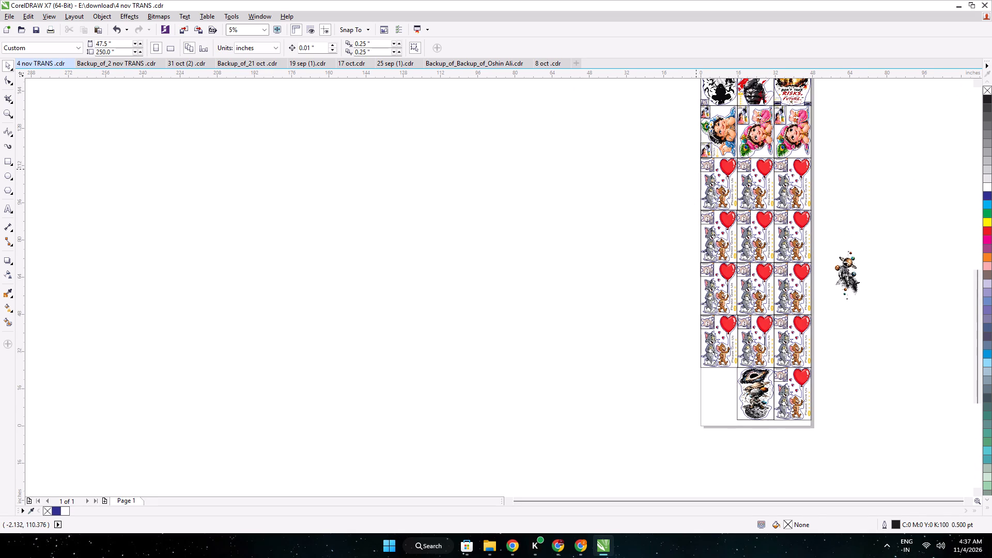
pyautogui.moveTo(696, 169); pyautogui.dragTo(779, 216)
pyautogui.moveTo(752, 213); pyautogui.dragTo(779, 216, button='right')
pyautogui.rightClick(779, 216)
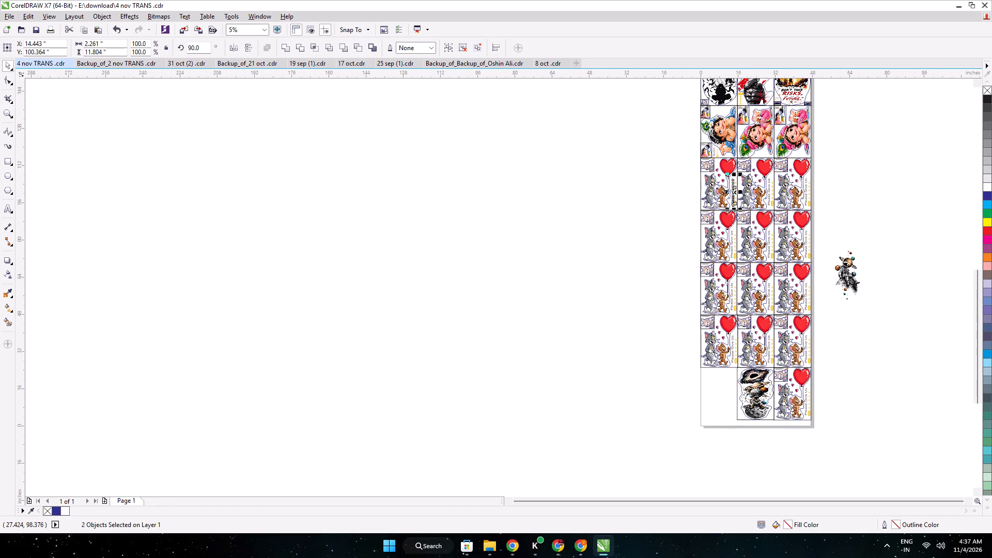
pyautogui.hotkey('ctrl', 'd')
pyautogui.moveTo(735, 188); pyautogui.dragTo(687, 369)
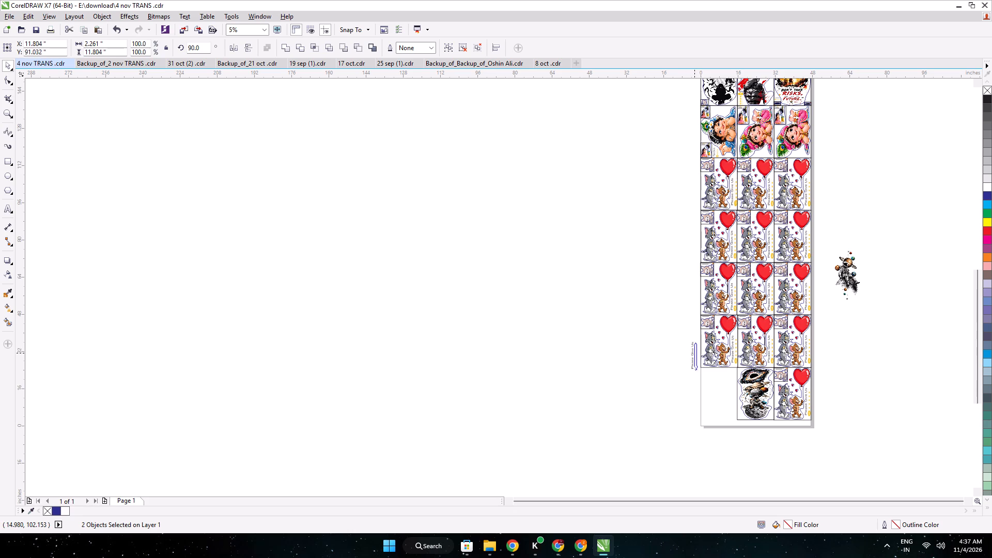
pyautogui.moveTo(687, 369); pyautogui.dragTo(681, 386)
# Scale the copied "Please Give Us" text and star rating down to about 1.45 by 7.58 inches.
pyautogui.moveTo(681, 385); pyautogui.dragTo(639, 251, button='middle')
pyautogui.scroll(4, 640, 265)
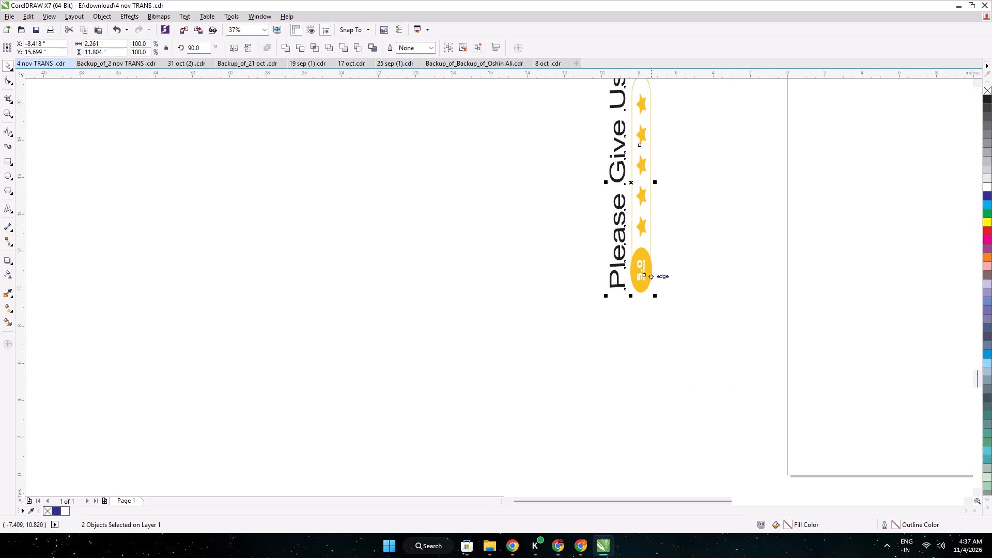
pyautogui.moveTo(656, 297); pyautogui.dragTo(640, 253)
# Move the reduced "Please Give Us" rating strip into the astronaut frame's lower-left corner, outside the cut line, at about X 16.68, Y 6.90 inches.
pyautogui.moveTo(626, 151); pyautogui.dragTo(798, 243)
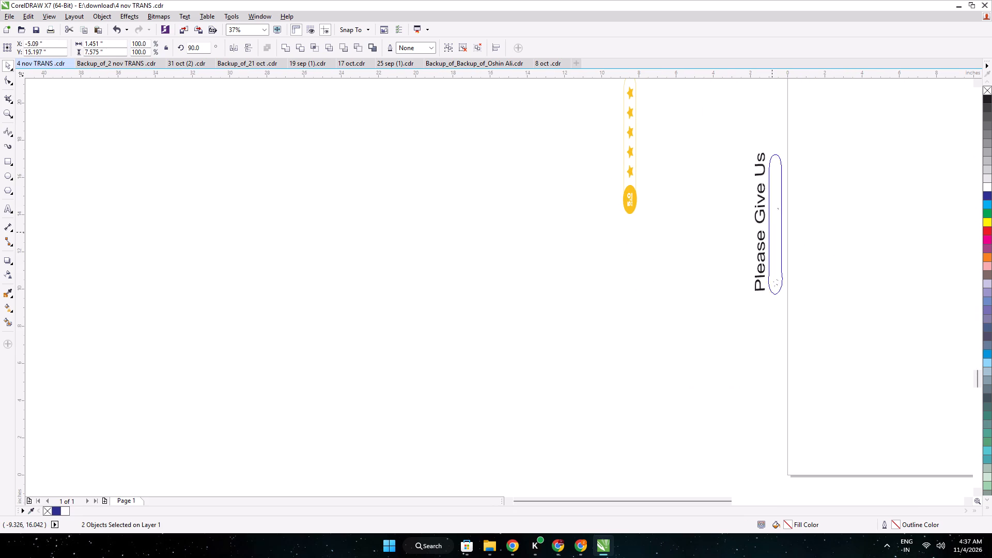
pyautogui.moveTo(798, 243); pyautogui.dragTo(840, 254)
pyautogui.moveTo(848, 256); pyautogui.dragTo(525, 253, button='middle')
pyautogui.moveTo(524, 251); pyautogui.dragTo(760, 248)
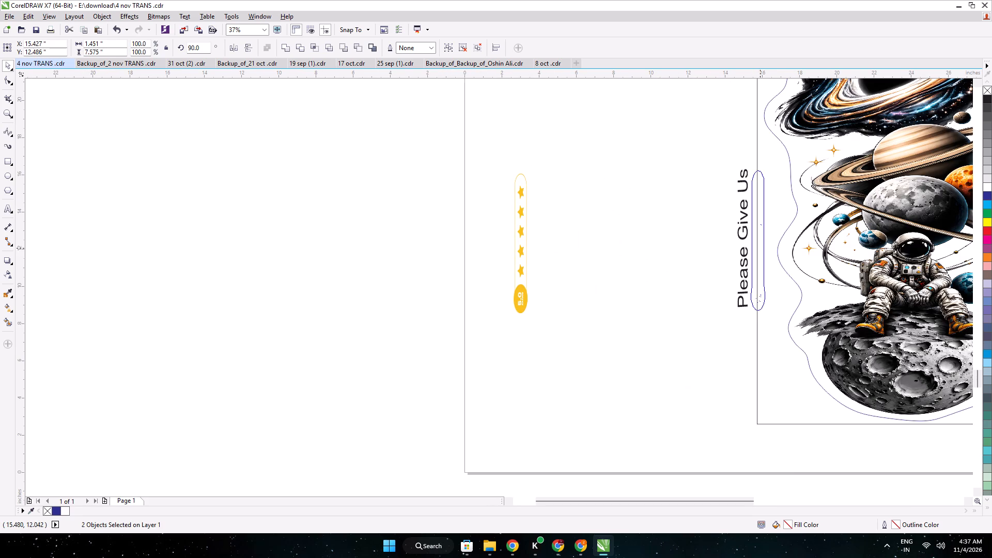
pyautogui.moveTo(760, 248); pyautogui.dragTo(783, 352)
pyautogui.scroll(1, 783, 352)
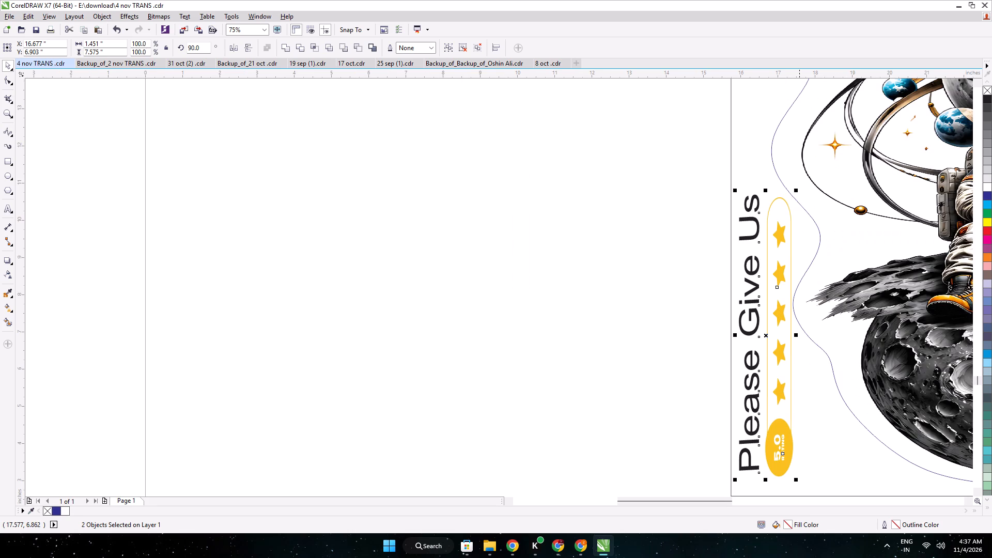
# Scale the astronaut's "Please Give Us" rating strip down further, keeping it anchored at the frame's lower-left corner.
pyautogui.moveTo(798, 191); pyautogui.dragTo(788, 217)
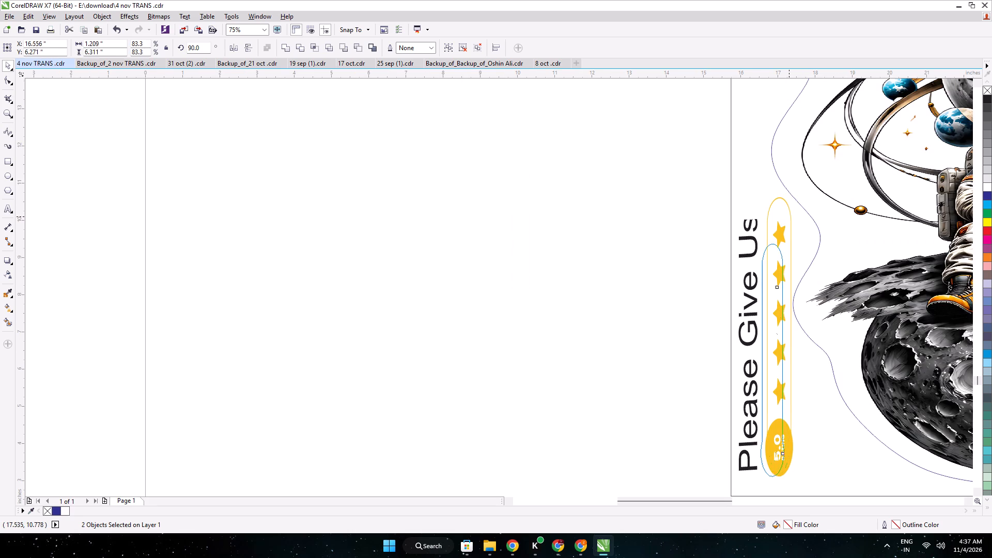
pyautogui.moveTo(788, 217); pyautogui.dragTo(787, 225)
pyautogui.click(680, 280)
pyautogui.scroll(-2, 680, 280)
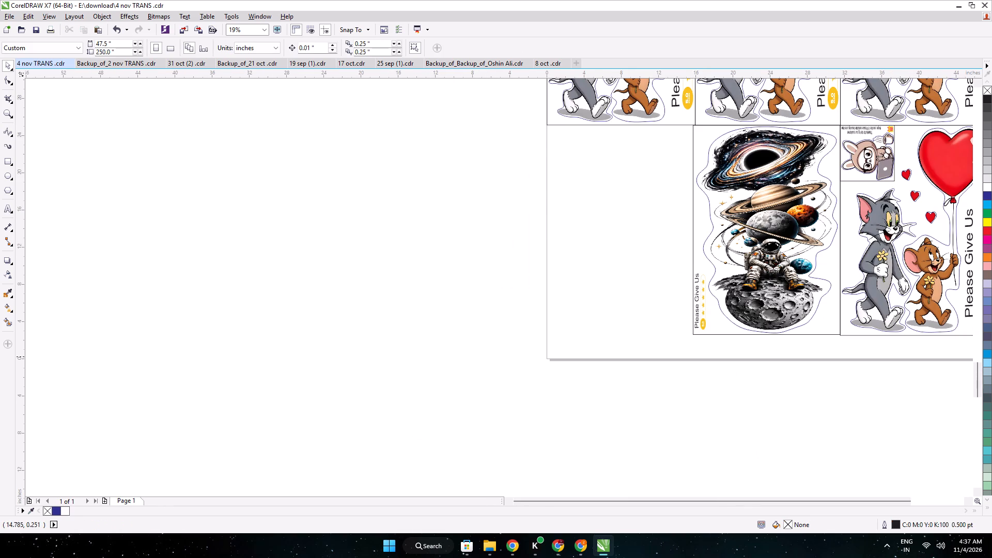
# Group the astronaut artwork with its frame, contour line and rating strip.
pyautogui.moveTo(658, 375); pyautogui.dragTo(847, 121)
pyautogui.hotkey('ctrl', 'g')
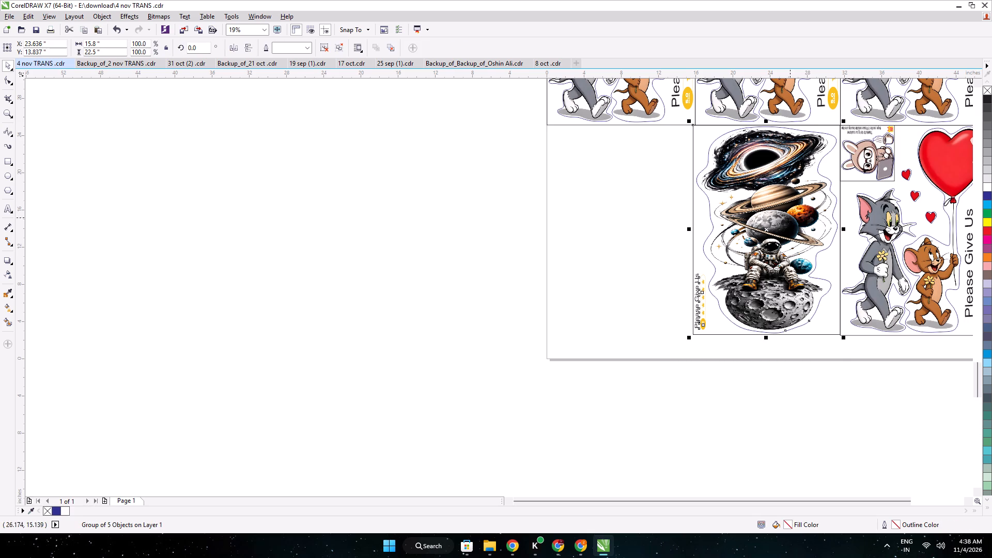
# Duplicate the astronaut sticker group and place the copy beside the original at the page's left edge, about X 7.94, Y 13.98 inches.
pyautogui.hotkey('ctrl', 'd')
pyautogui.moveTo(790, 220); pyautogui.dragTo(645, 224)
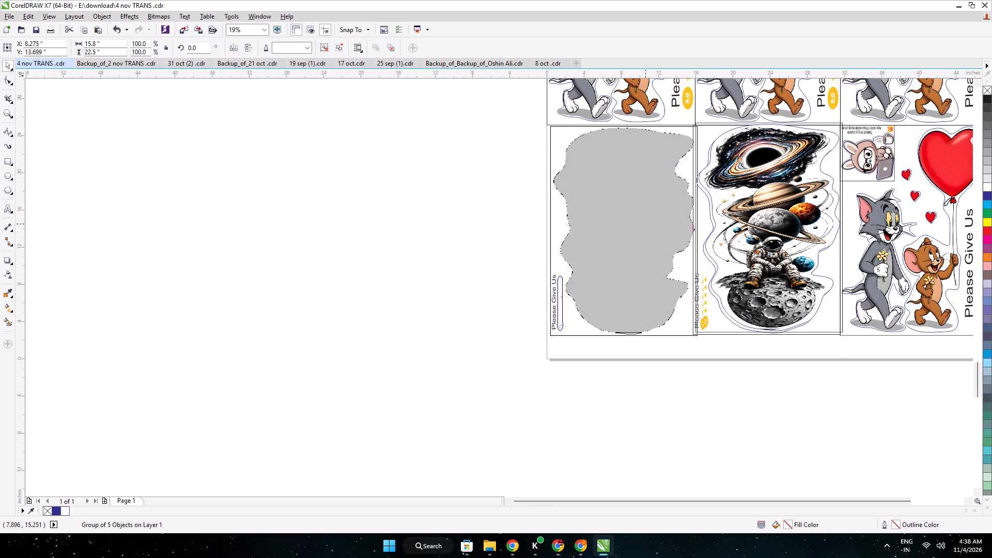
pyautogui.moveTo(645, 224); pyautogui.dragTo(642, 221)
pyautogui.scroll(1, 621, 142)
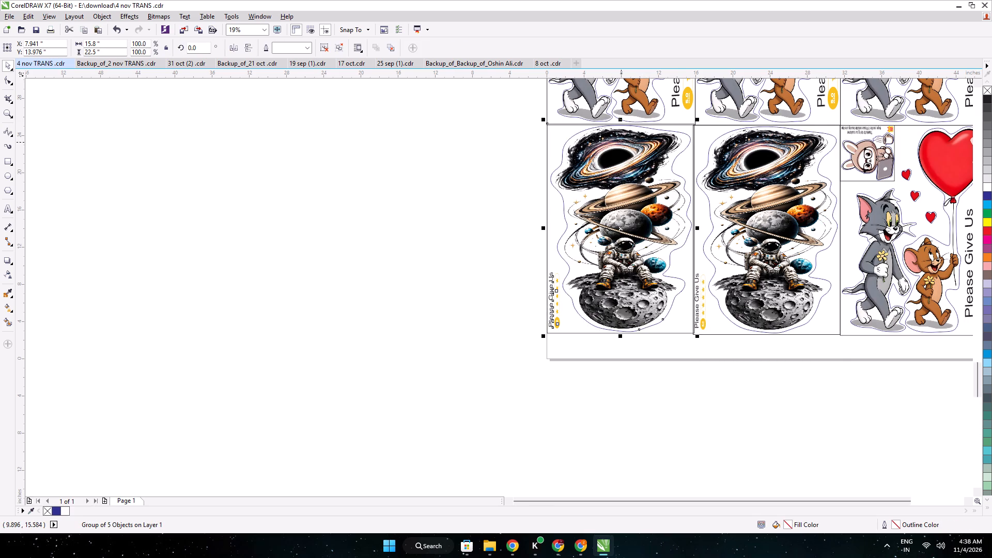
# Nudge the copied astronaut sticker down and left to X 7.841, Y 13.876 inches, fitting it below the Tom and Jerry row.
pyautogui.press('Down')
pyautogui.press('Down')
pyautogui.press('Down')
pyautogui.press('Down')
pyautogui.press('Down')
pyautogui.press('Down')
pyautogui.press('Down')
pyautogui.scroll(1, 799, 122)
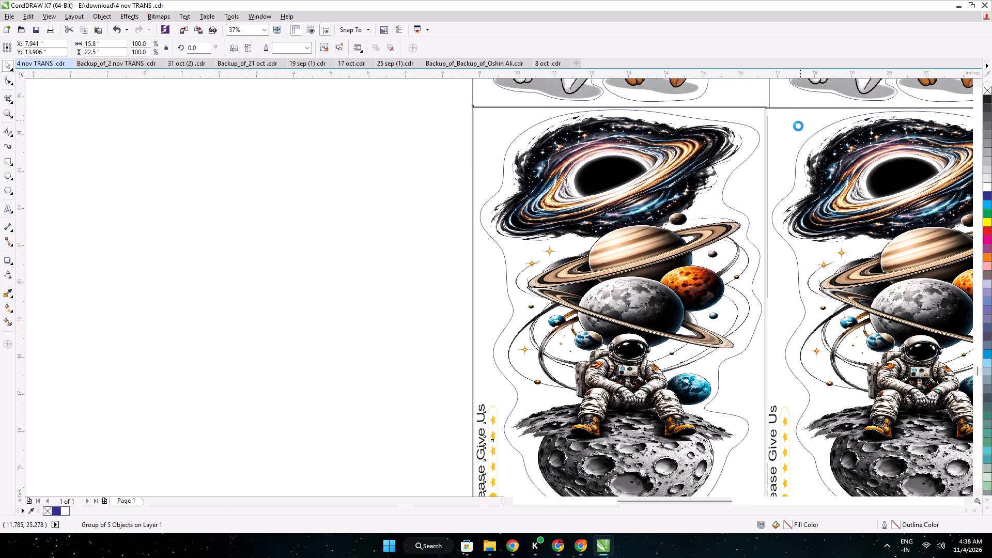
pyautogui.press('Down')
pyautogui.press('Down')
pyautogui.press('Down')
pyautogui.press('Left')
pyautogui.press('Left')
pyautogui.press('Left')
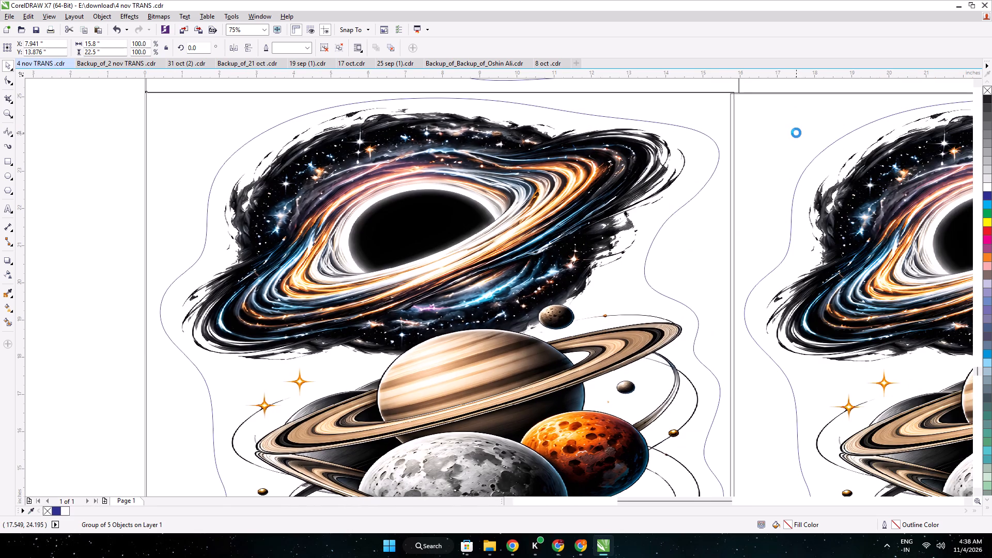
pyautogui.press('Left')
pyautogui.press('Left')
pyautogui.press('Left')
pyautogui.press('Left')
pyautogui.press('Left')
pyautogui.press('Left')
pyautogui.press('Left')
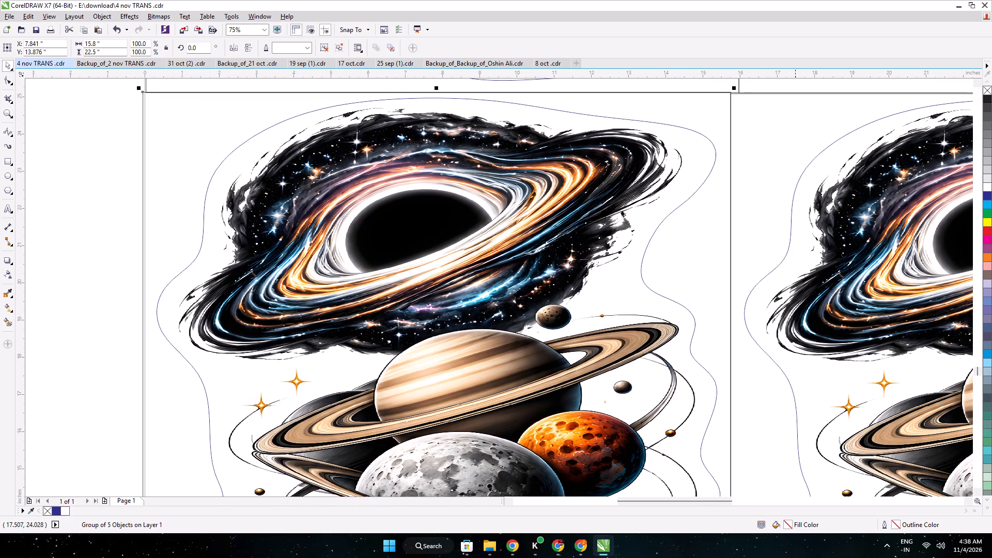
# Nudge the original astronaut sticker up to Y 13.867 inches to line it up with its copy.
pyautogui.click(793, 141)
pyautogui.press('Up')
pyautogui.press('Up')
pyautogui.press('Up')
pyautogui.scroll(-2, 793, 141)
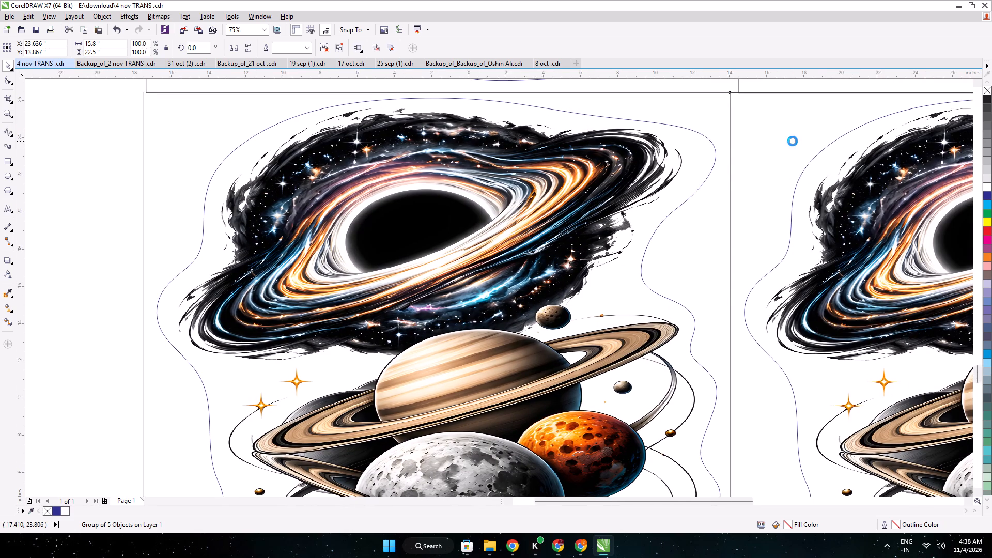
# Reduce the bottom-row Tom and Jerry sticker's height to about 22.454 inches and nudge it to X 39.52, Y 13.849 inches, flush with the astronaut frames.
pyautogui.moveTo(815, 204); pyautogui.dragTo(732, 73, button='middle')
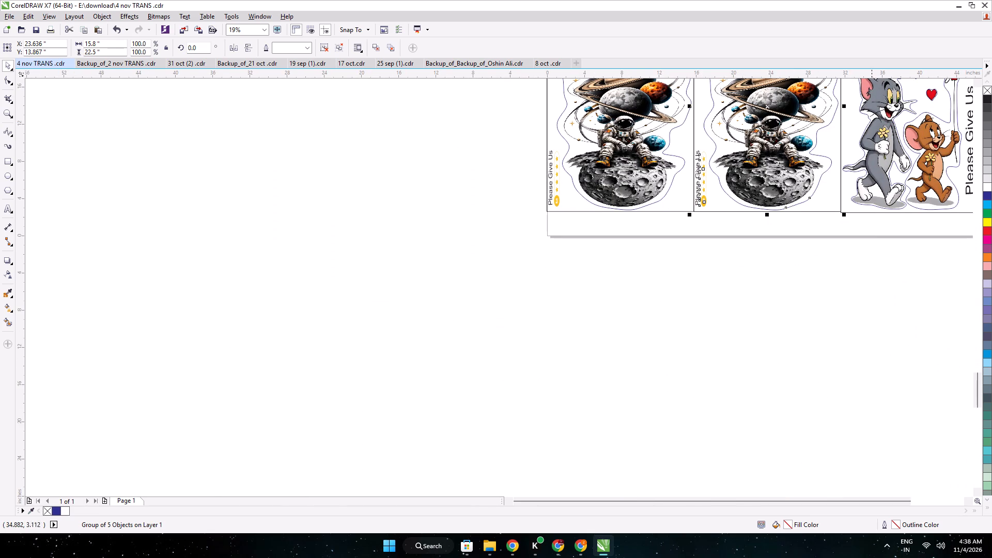
pyautogui.click(872, 204)
pyautogui.moveTo(895, 207); pyautogui.dragTo(729, 278, button='middle')
pyautogui.scroll(2, 740, 291)
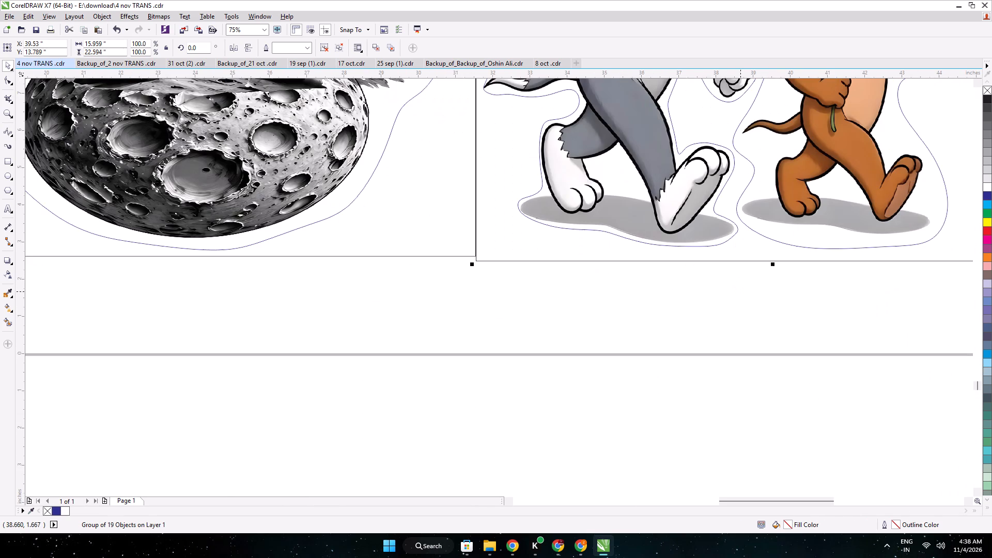
pyautogui.moveTo(771, 267); pyautogui.dragTo(771, 259)
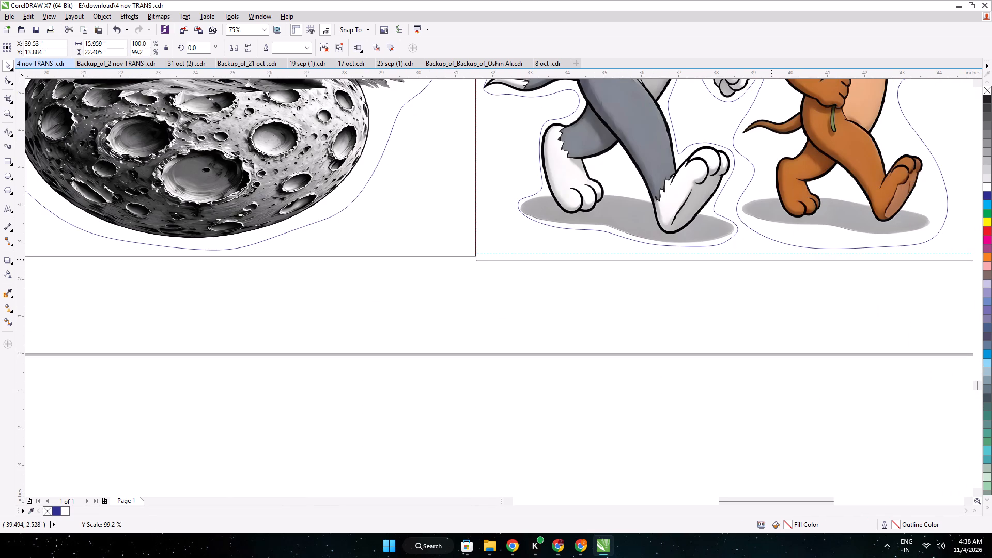
pyautogui.moveTo(771, 259); pyautogui.dragTo(771, 261)
pyautogui.scroll(1, 771, 261)
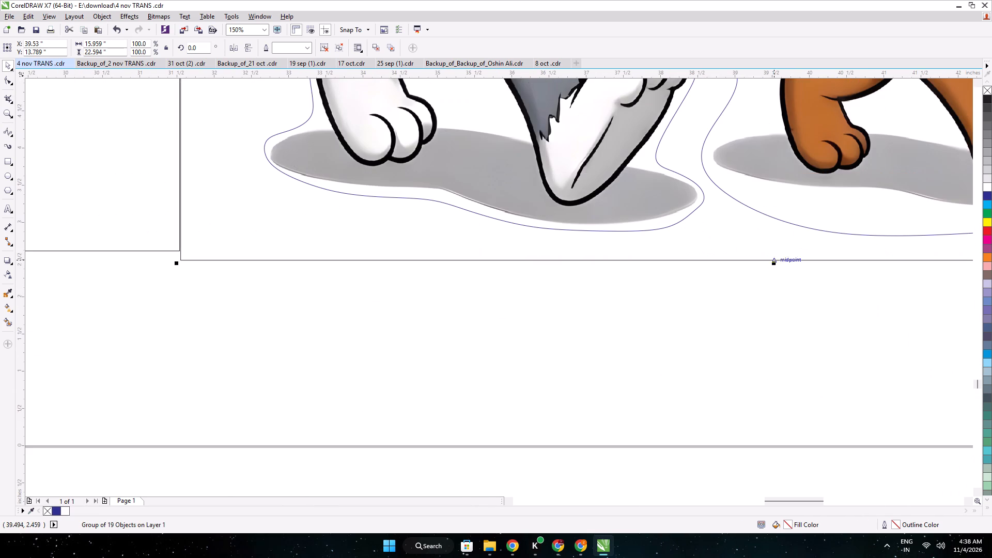
pyautogui.moveTo(773, 263); pyautogui.dragTo(771, 253)
pyautogui.press('Left')
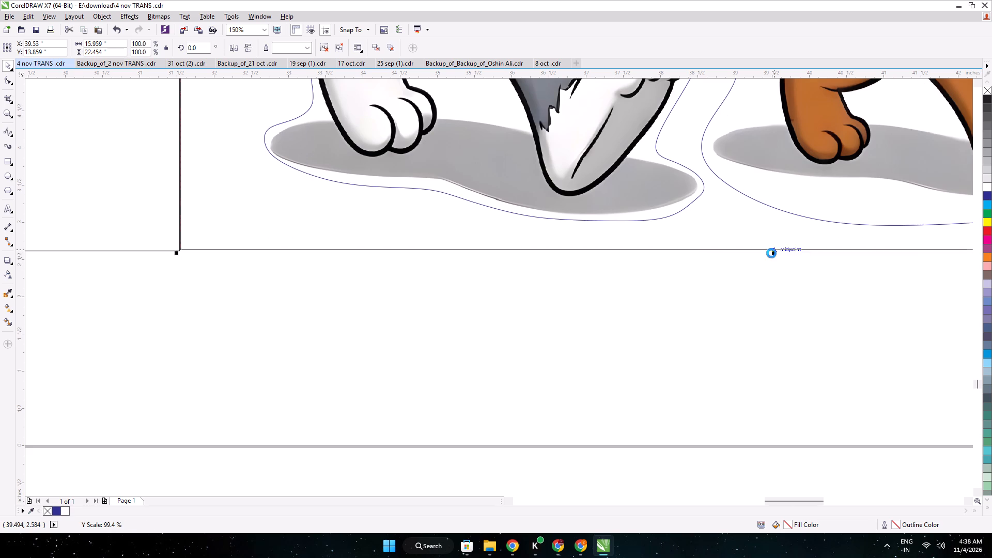
pyautogui.press('Down')
pyautogui.scroll(-1, 771, 253)
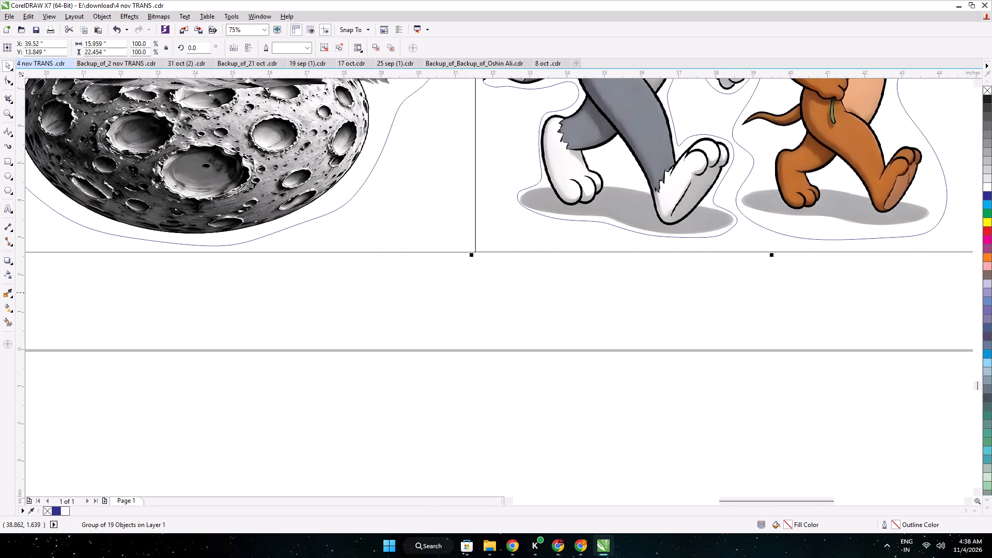
pyautogui.click(227, 314)
pyautogui.scroll(-3, 269, 312)
pyautogui.moveTo(278, 306); pyautogui.dragTo(454, 355, button='middle')
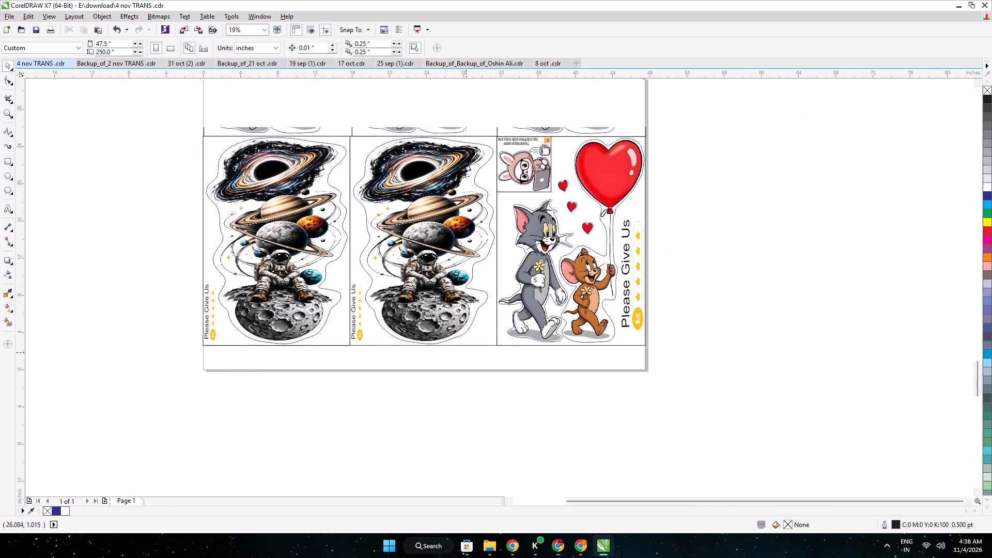
# Switch to the Innovate Productes Meesho panel in Chrome, accept both pending Astronaut26 orders and reload the orders page.
pyautogui.click(576, 552)
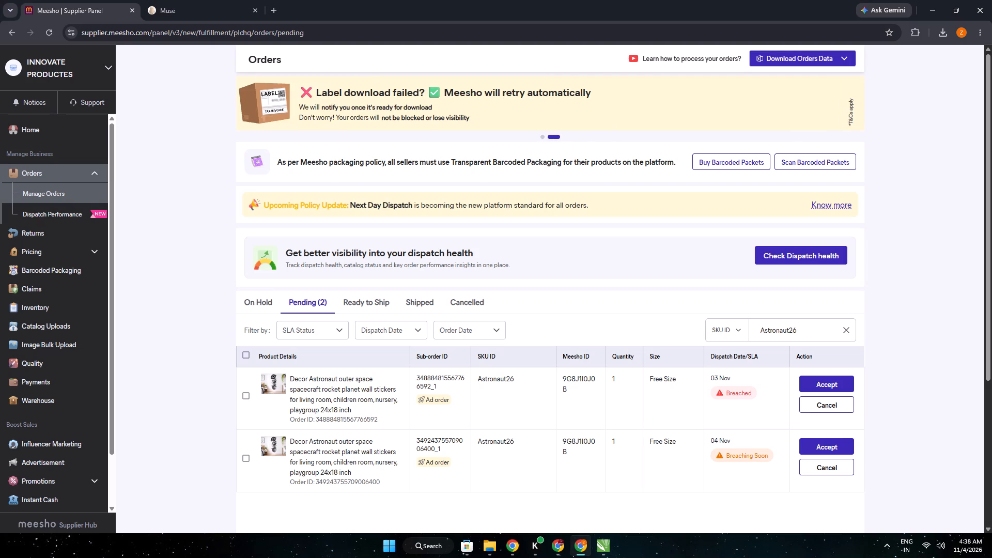
pyautogui.click(244, 358)
pyautogui.click(951, 513)
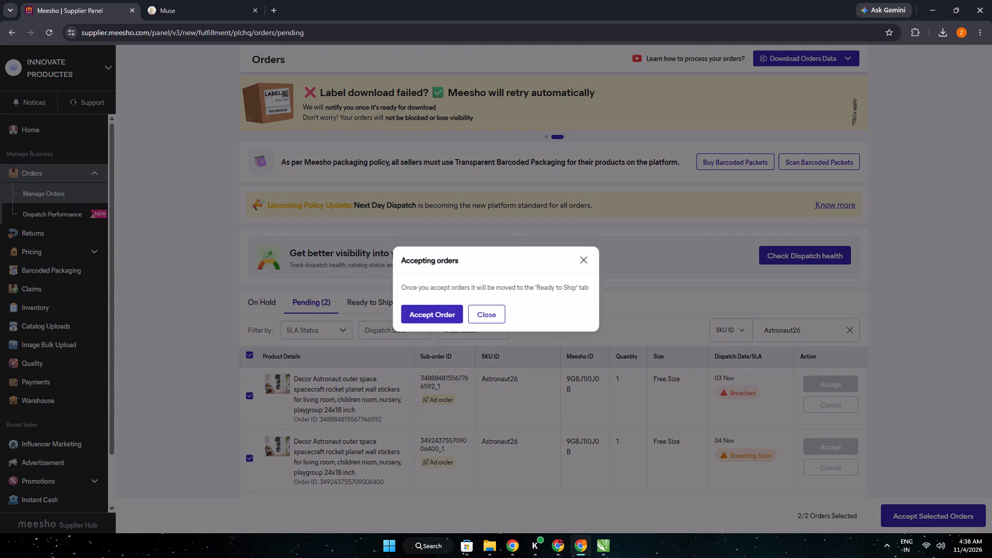
pyautogui.click(448, 315)
pyautogui.click(41, 29)
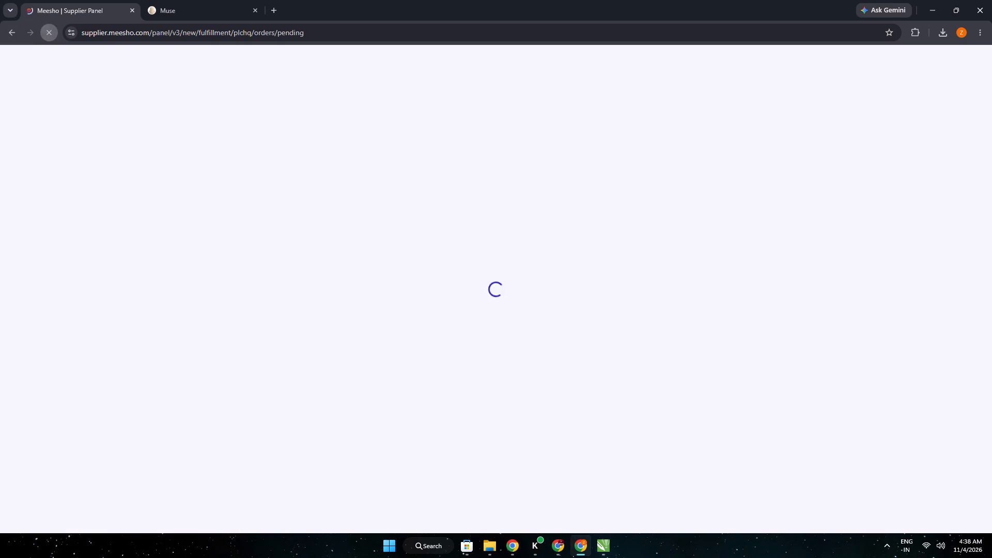
# Switch to Trend Bridge's Meesho pending orders and open the enlarged product image of an INOV anime1 order.
pyautogui.click(510, 555)
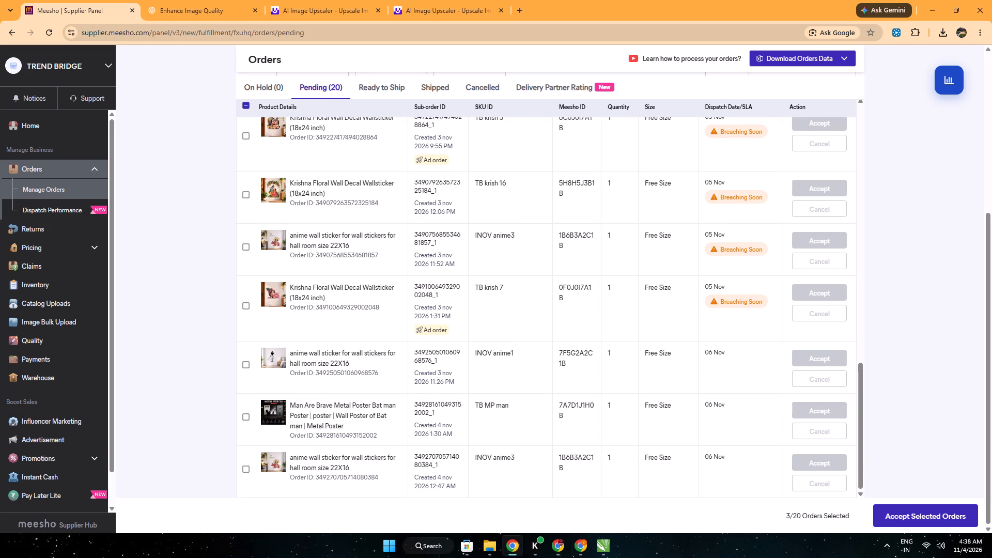
pyautogui.scroll(4, 338, 265)
pyautogui.scroll(-3, 340, 284)
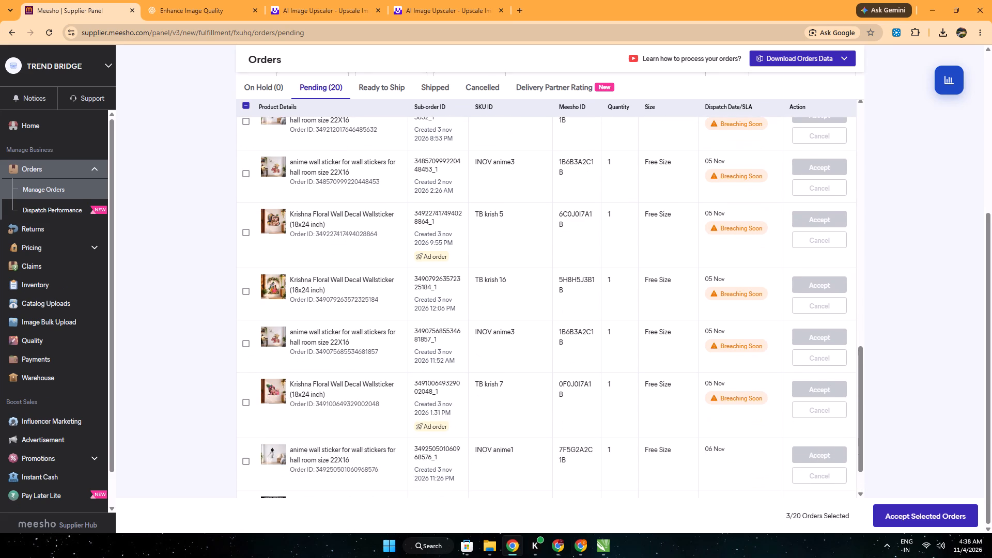
pyautogui.scroll(3, 294, 397)
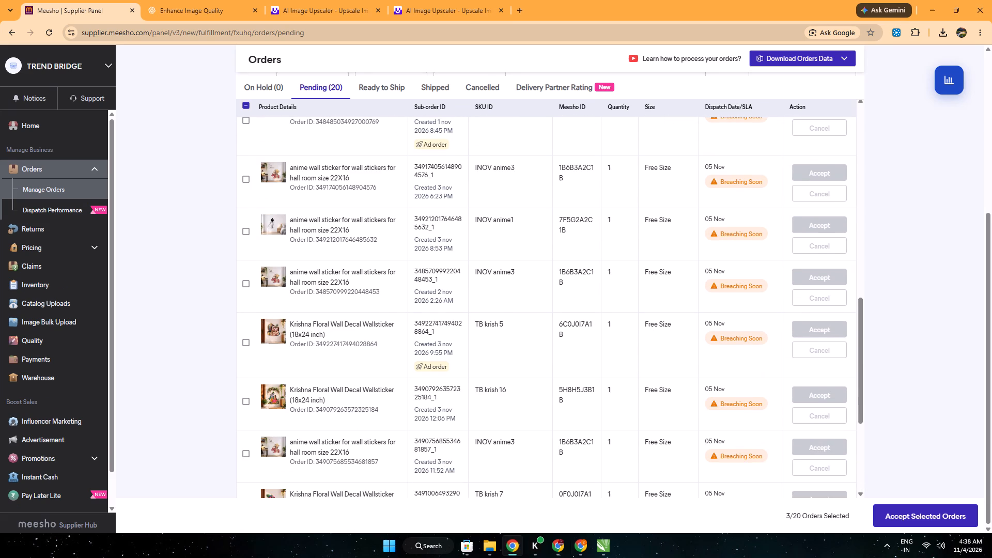
pyautogui.scroll(2, 505, 317)
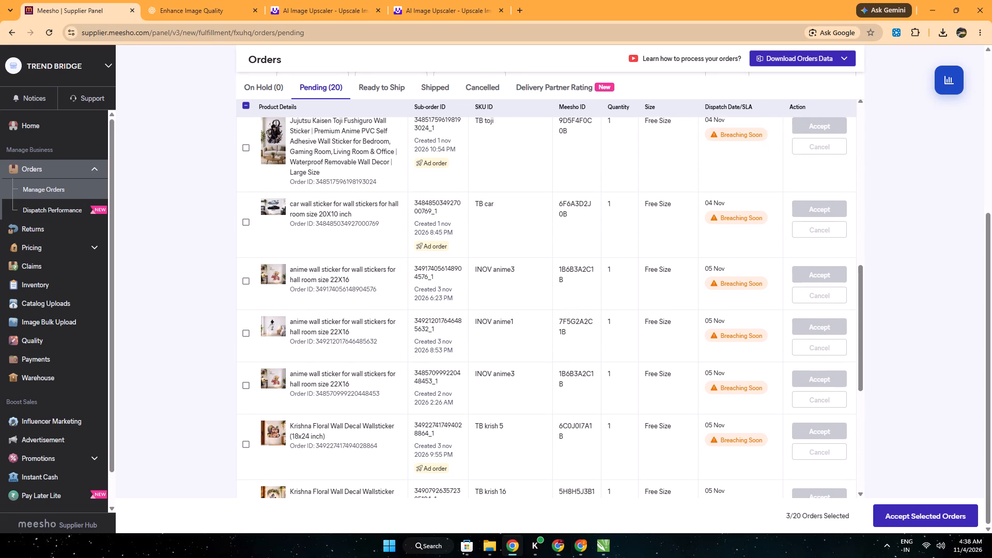
pyautogui.click(274, 327)
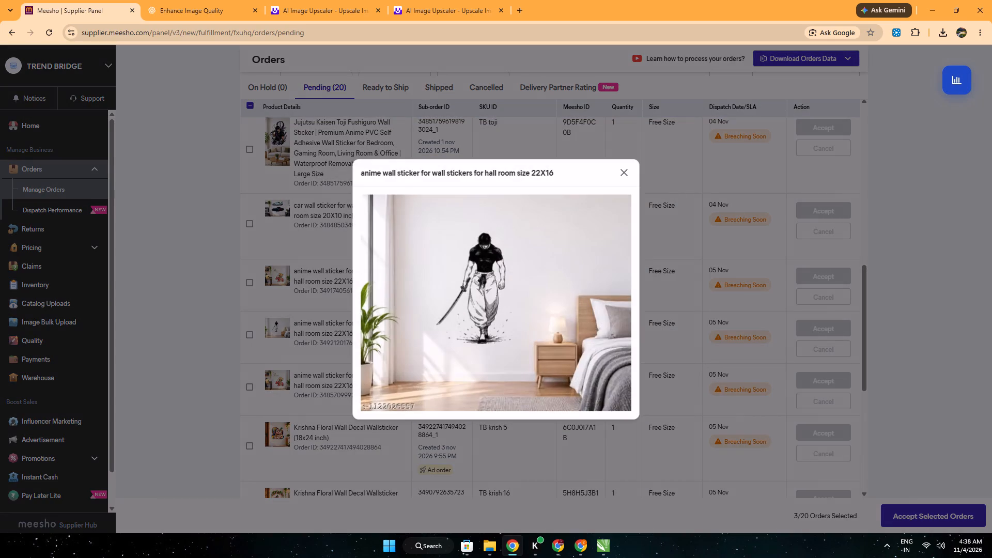
# Select the black-and-white swordsman figure in the product image with the Google Lens search area and copy it as an image.
pyautogui.rightClick(463, 288)
pyautogui.click(509, 380)
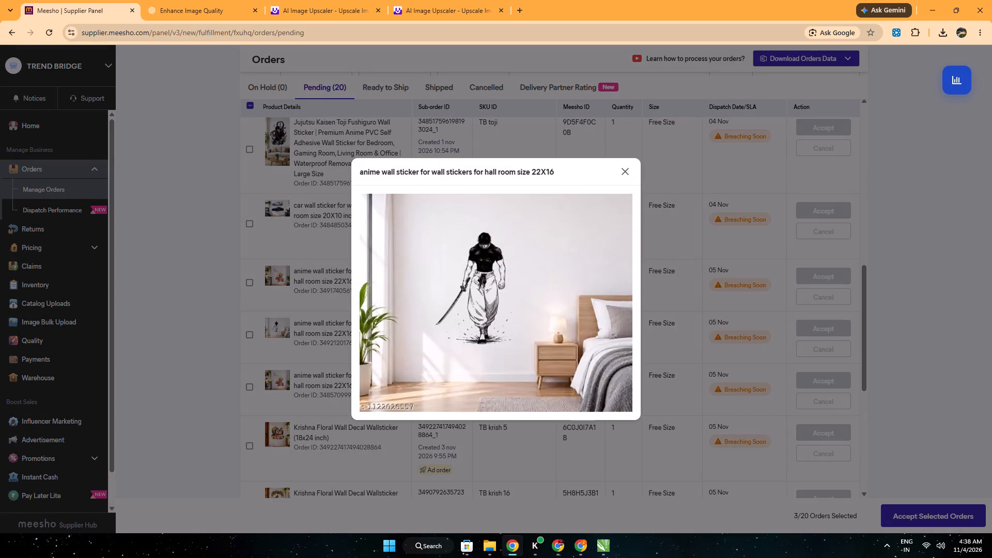
pyautogui.moveTo(574, 244); pyautogui.dragTo(622, 336)
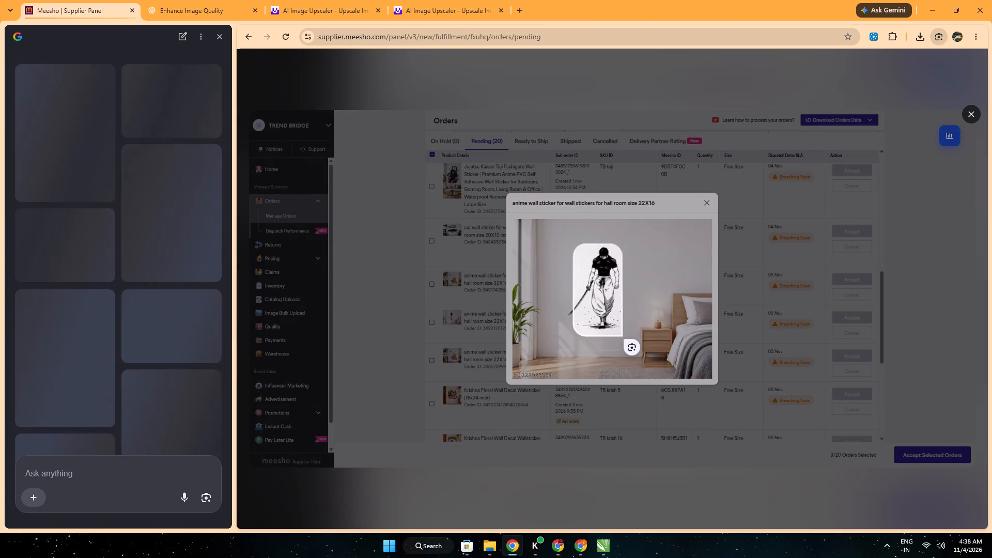
pyautogui.moveTo(622, 336); pyautogui.dragTo(623, 337)
pyautogui.moveTo(579, 337); pyautogui.dragTo(570, 340)
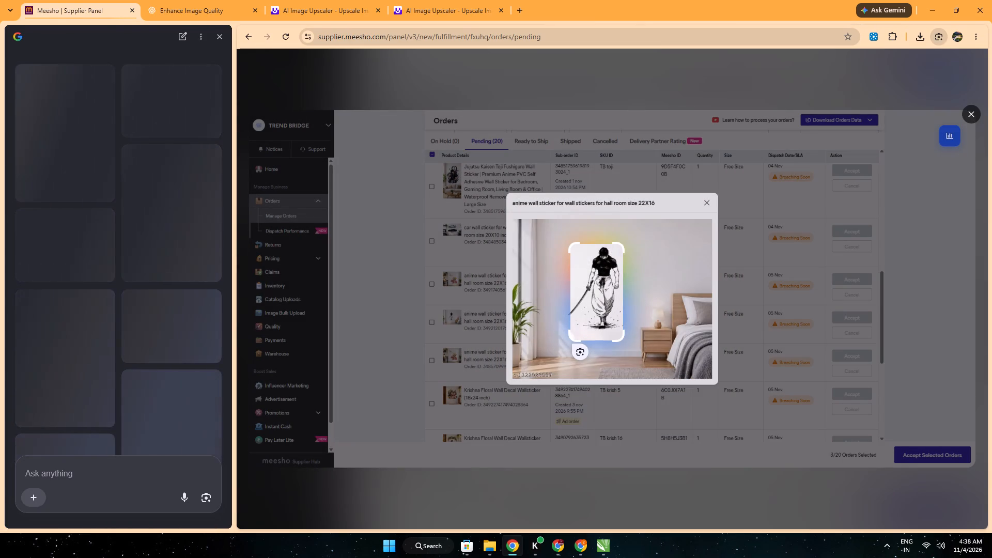
pyautogui.moveTo(570, 340); pyautogui.dragTo(566, 343)
pyautogui.click(598, 368)
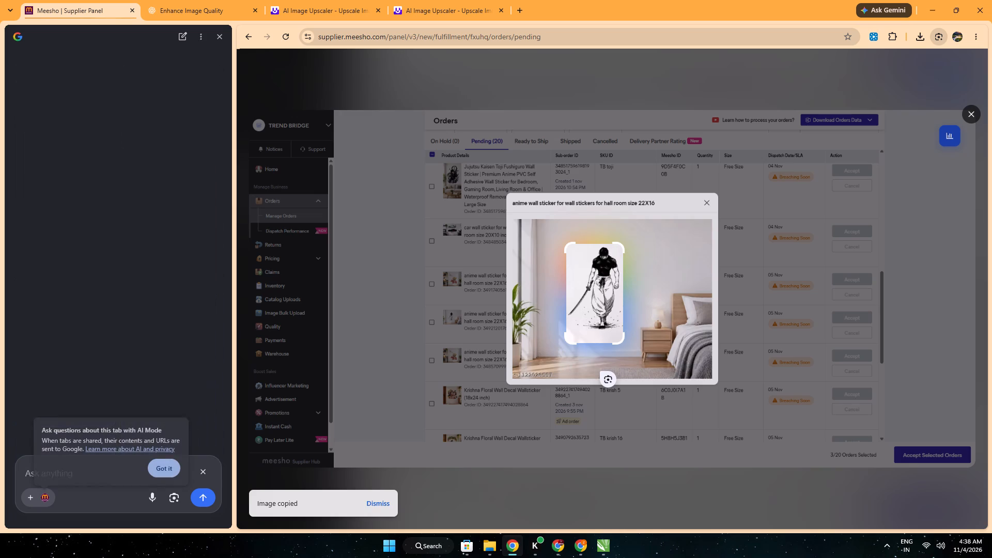
# Paste the copied swordsman image into the "Enhance Image Quality" ChatGPT chat and send it.
pyautogui.click(234, 0)
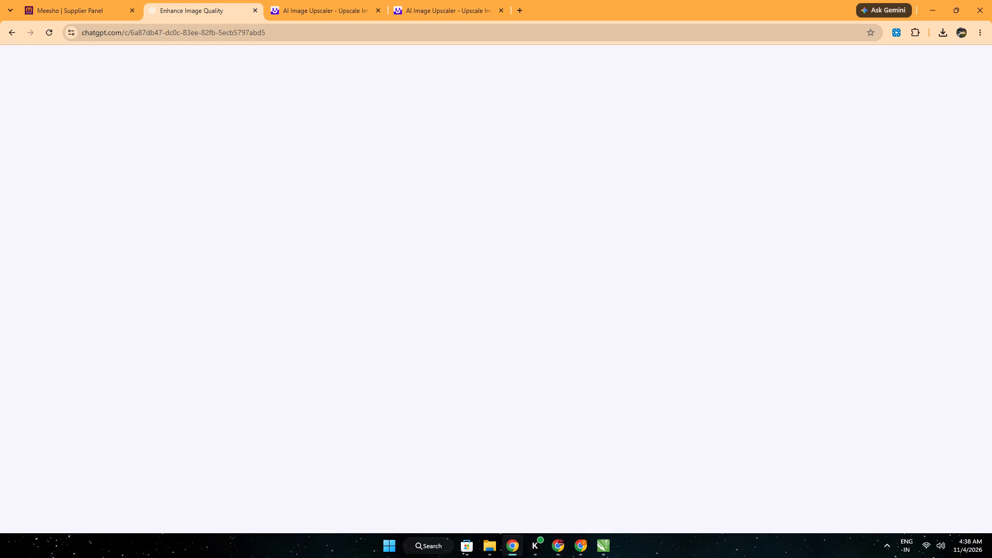
pyautogui.press('Escape')
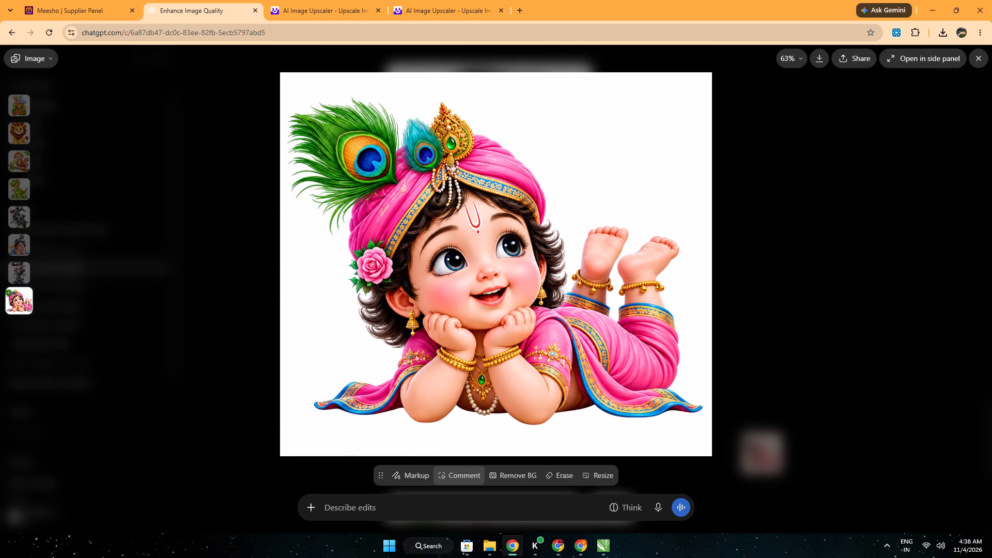
pyautogui.hotkey('ctrl', 'v')
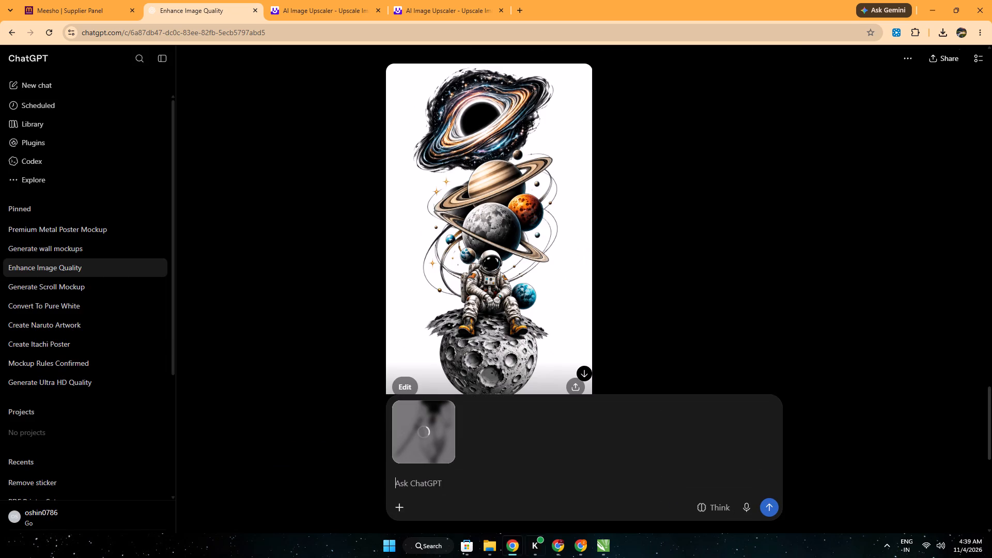
pyautogui.click(772, 504)
# Remove the finished Baby Krishna and Tom and Jerry images from the two Img.Upscaler pages.
pyautogui.click(364, 0)
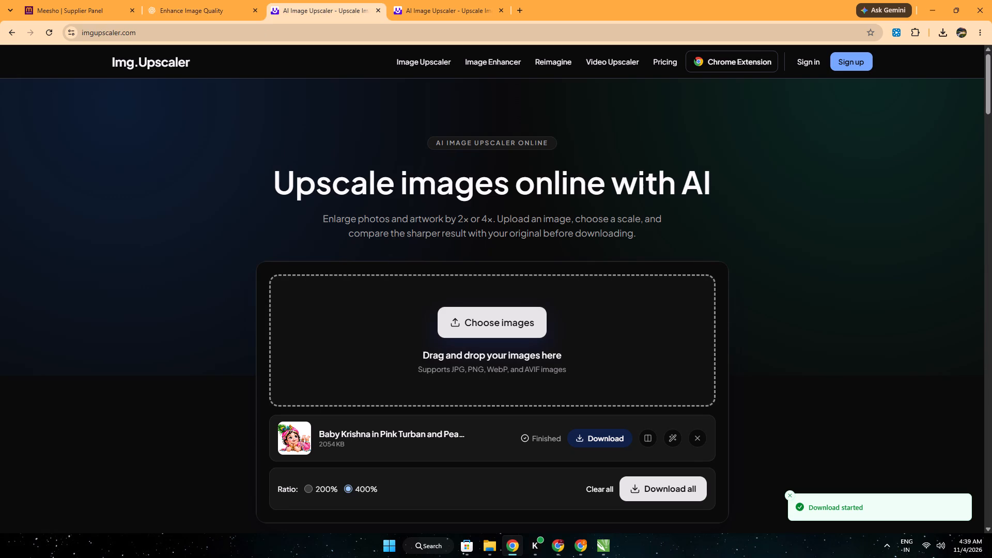
pyautogui.click(693, 440)
pyautogui.click(461, 0)
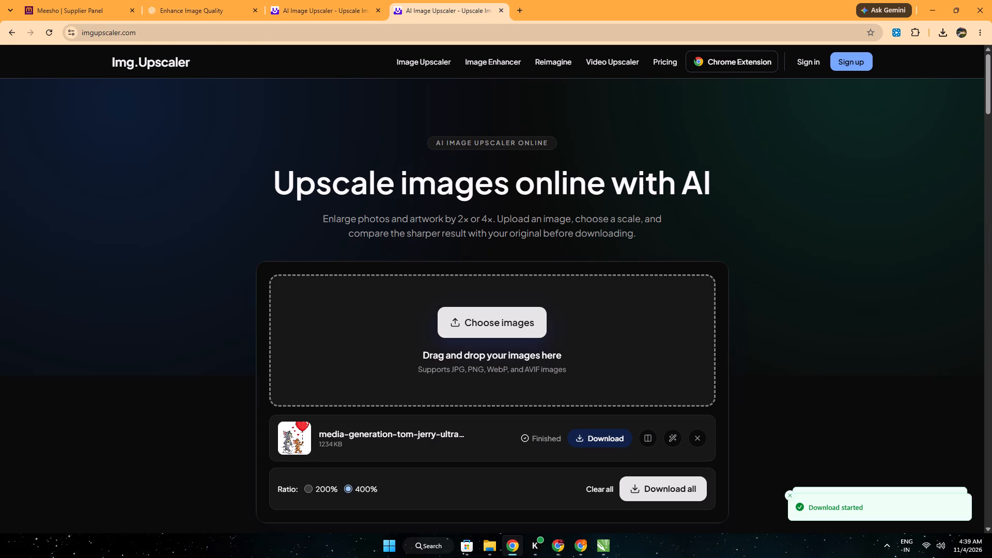
pyautogui.click(701, 440)
# Switch to Innovate Productes' Meesho orders, dismiss the accepted-orders notice and filter the pending orders by SKU ID Astronaut24.
pyautogui.click(570, 542)
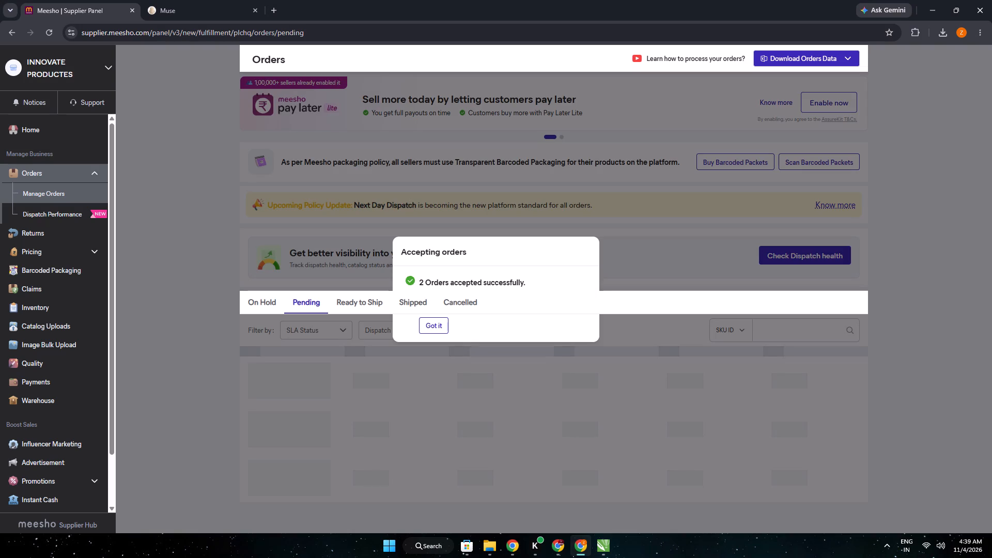
pyautogui.click(431, 330)
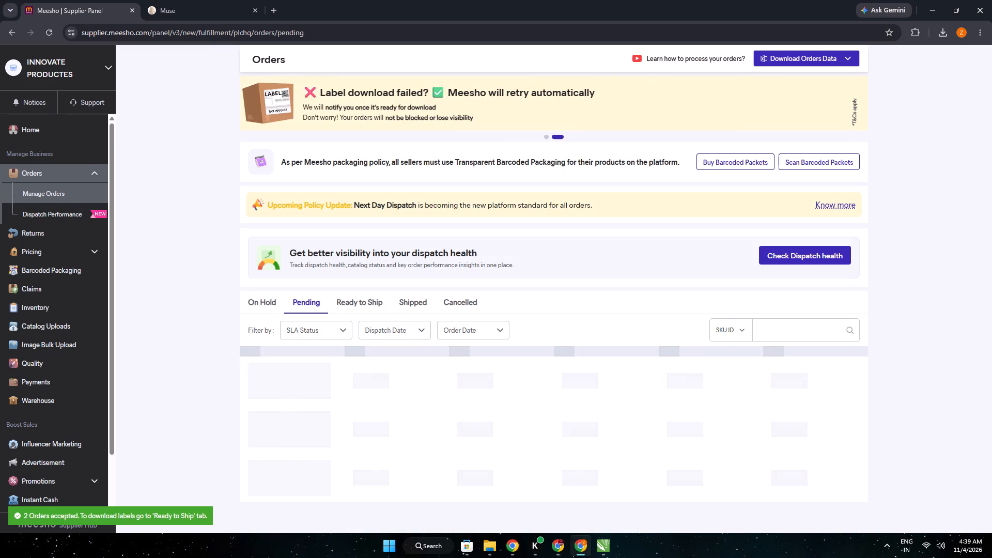
pyautogui.doubleClick(503, 382)
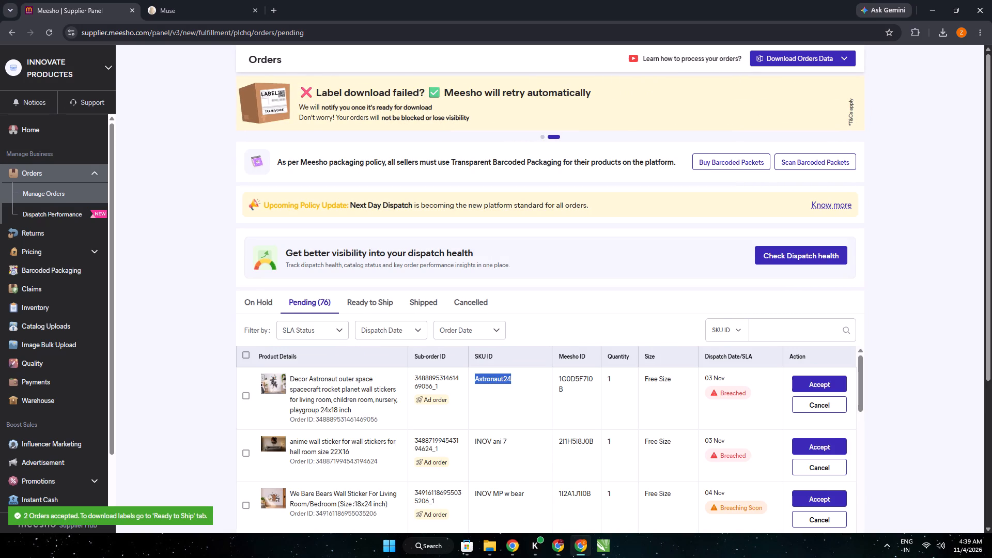
pyautogui.hotkey('ctrl', 'c')
pyautogui.click(762, 331)
pyautogui.hotkey('ctrl', 'v')
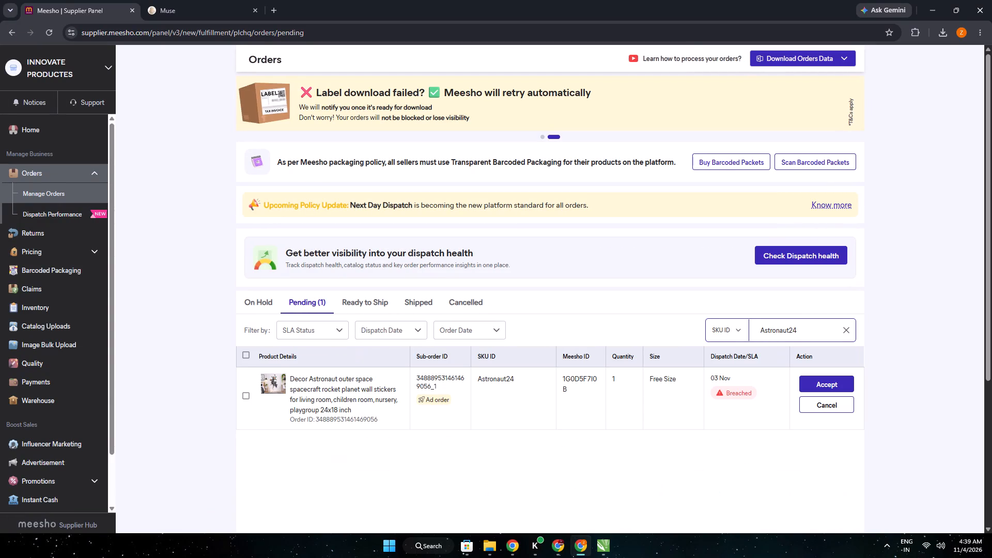
# Switch to CorelDRAW and save the 4 nov TRANS drawing under the new name 4 nov (1).cdr in Downloads.
pyautogui.click(604, 545)
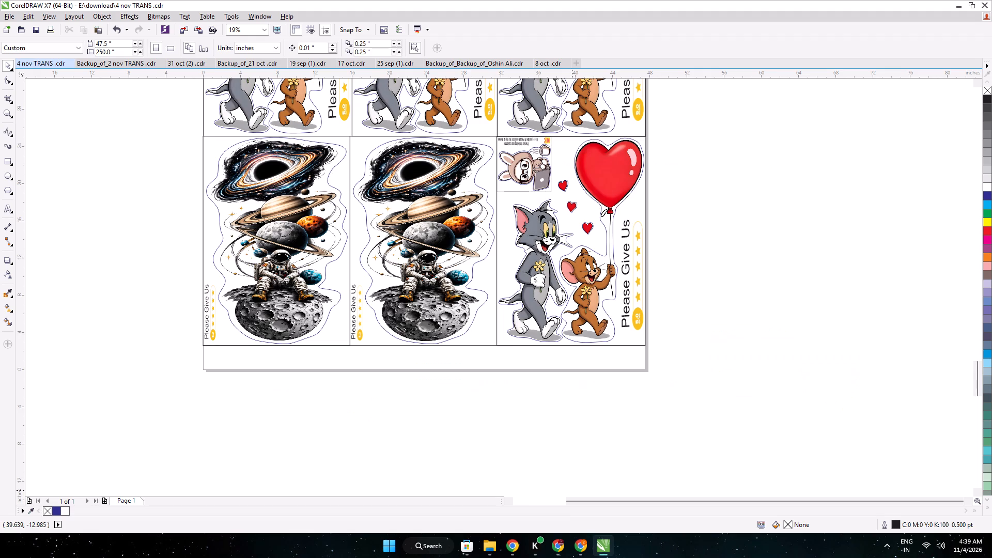
pyautogui.scroll(-1, 370, 318)
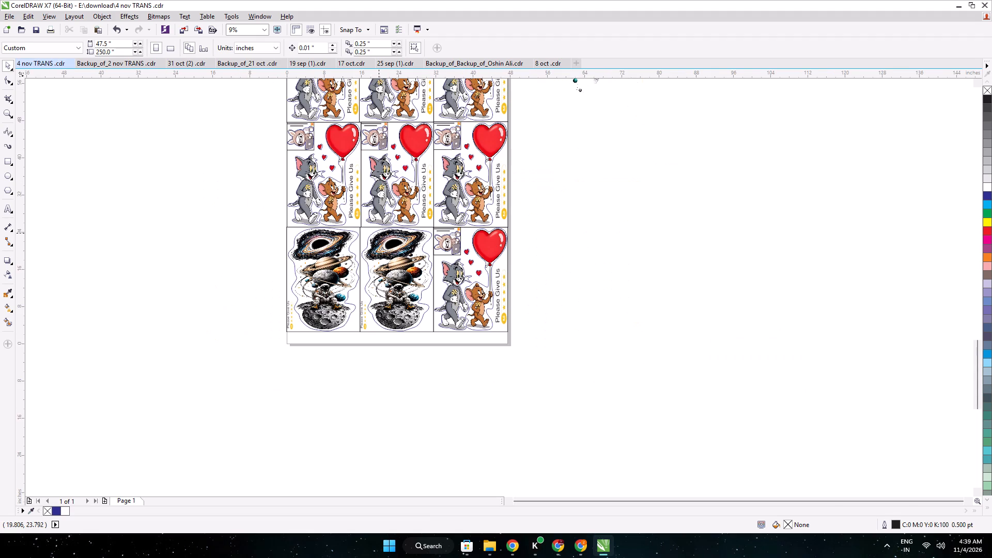
pyautogui.hotkey('ctrl', 'shift', 's')
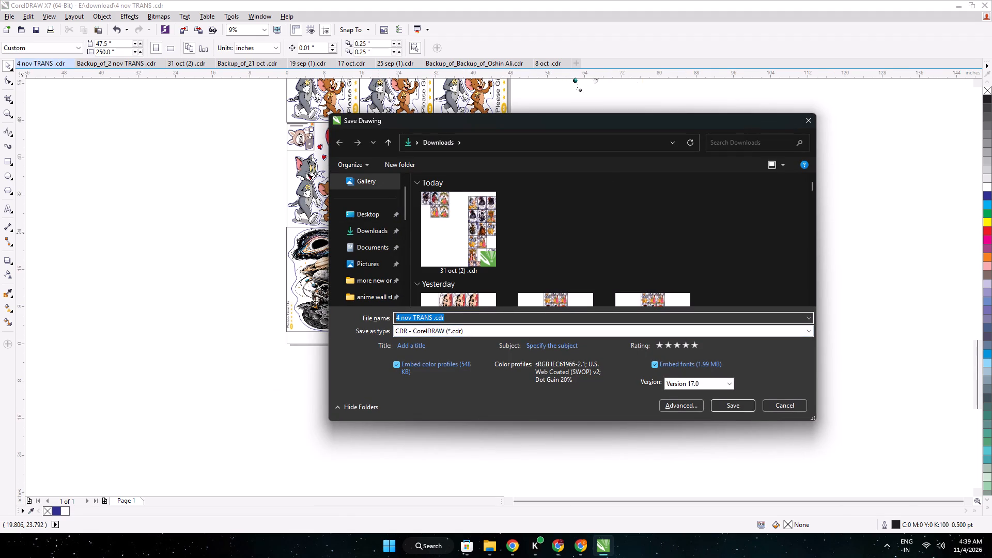
pyautogui.click(423, 317)
pyautogui.click(423, 317)
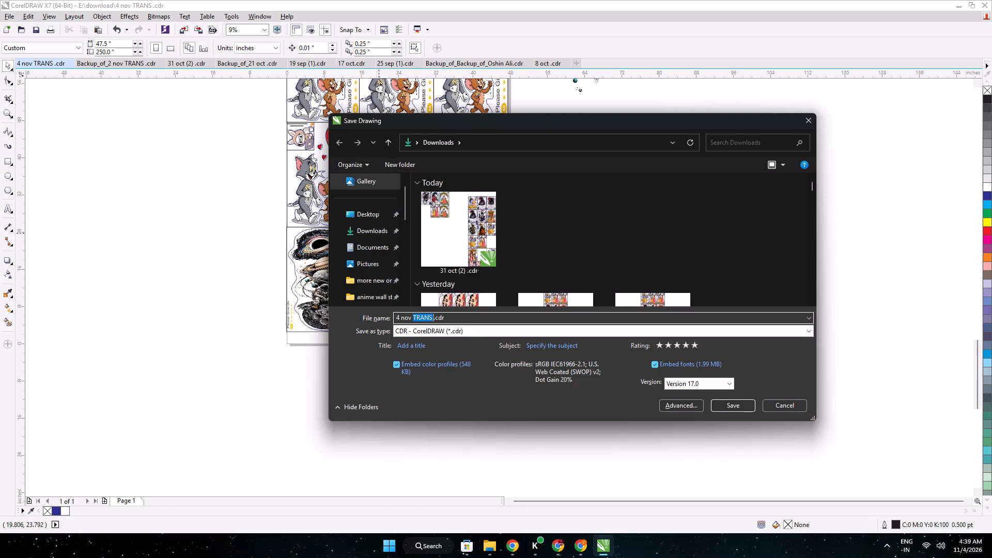
pyautogui.press('BackSpace')
pyautogui.hotkey('shift', ')')
pyautogui.press('Left')
pyautogui.hotkey('shift', '(')
pyautogui.press('1')
pyautogui.press('Return')
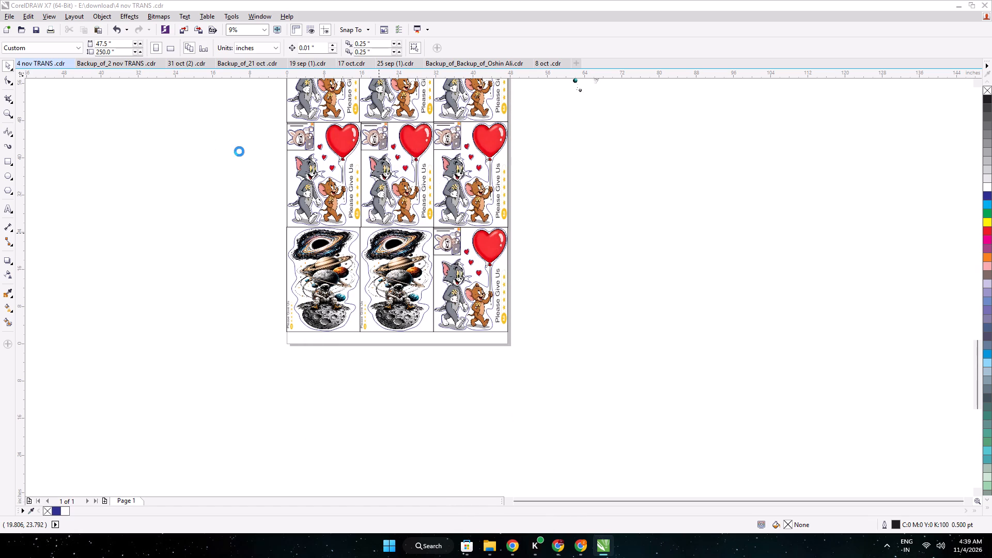
pyautogui.moveTo(258, 181); pyautogui.dragTo(349, 336, button='middle')
pyautogui.moveTo(552, 249); pyautogui.dragTo(544, 460, button='middle')
pyautogui.click(6, 70)
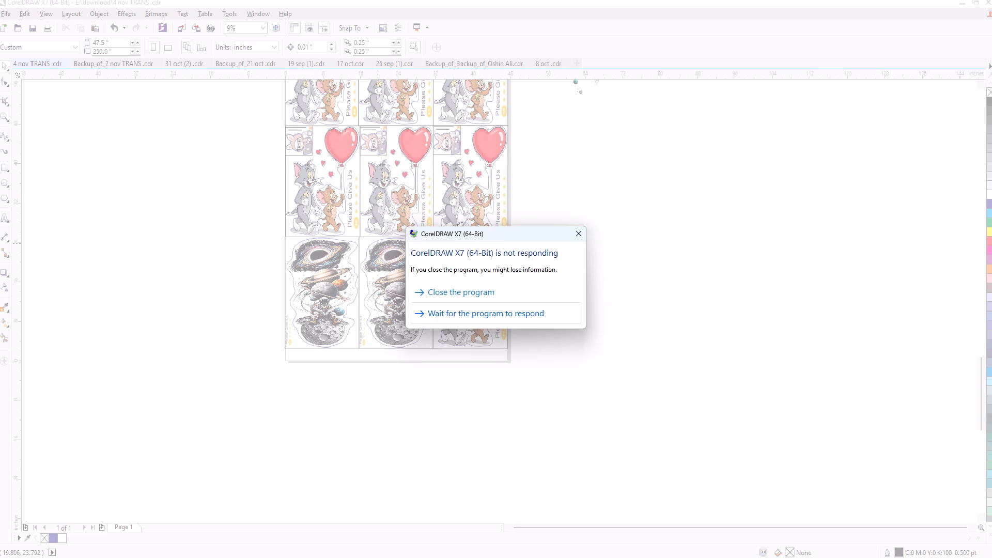
pyautogui.click(510, 307)
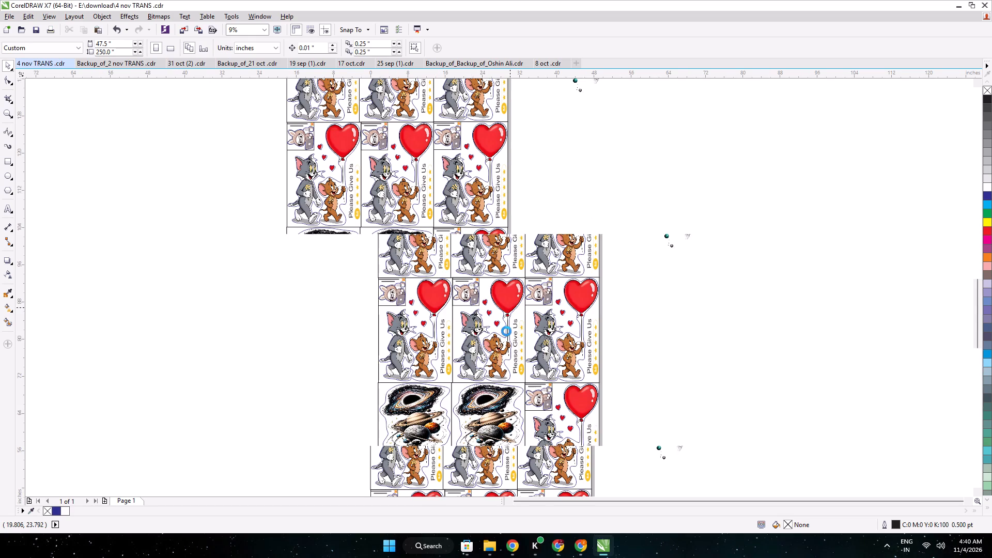
# Delete the leftover Astronaut Among Ringed Worlds image beside the page and save the drawing.
pyautogui.click(735, 312)
pyautogui.click(649, 415)
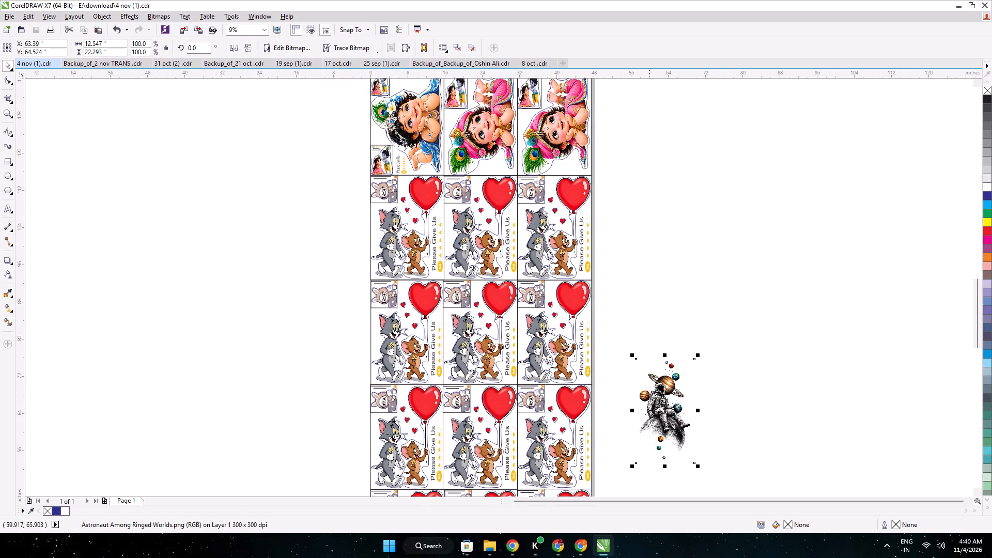
pyautogui.press('Delete')
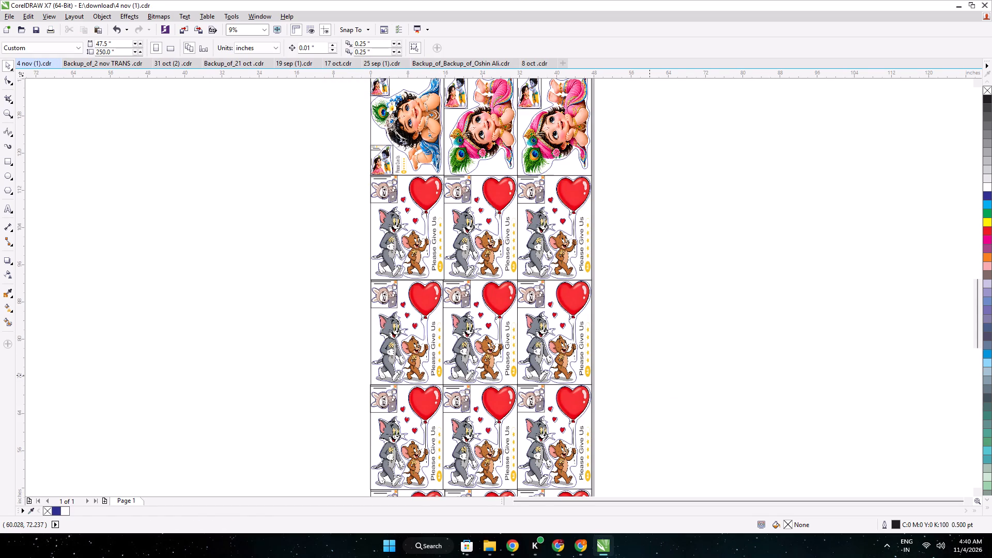
pyautogui.hotkey('ctrl', 's')
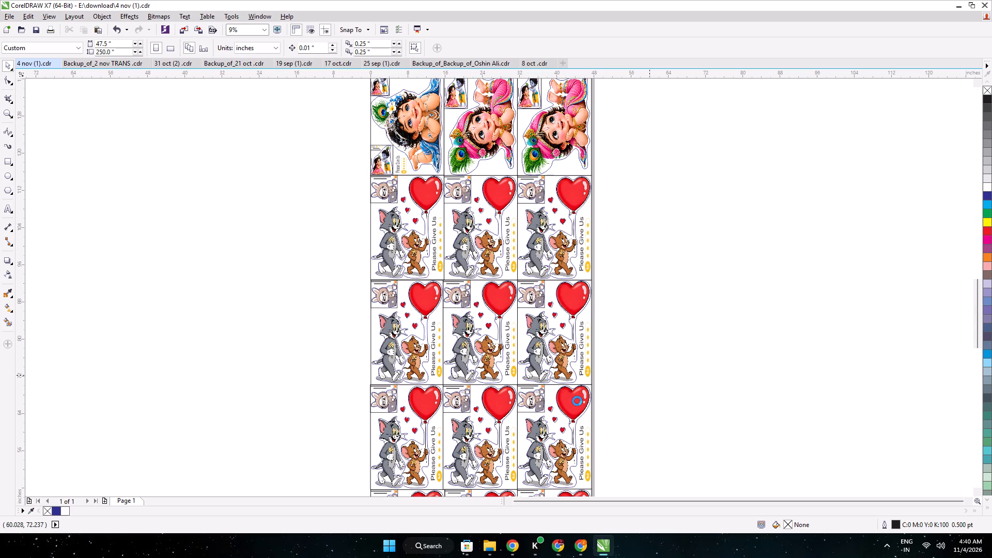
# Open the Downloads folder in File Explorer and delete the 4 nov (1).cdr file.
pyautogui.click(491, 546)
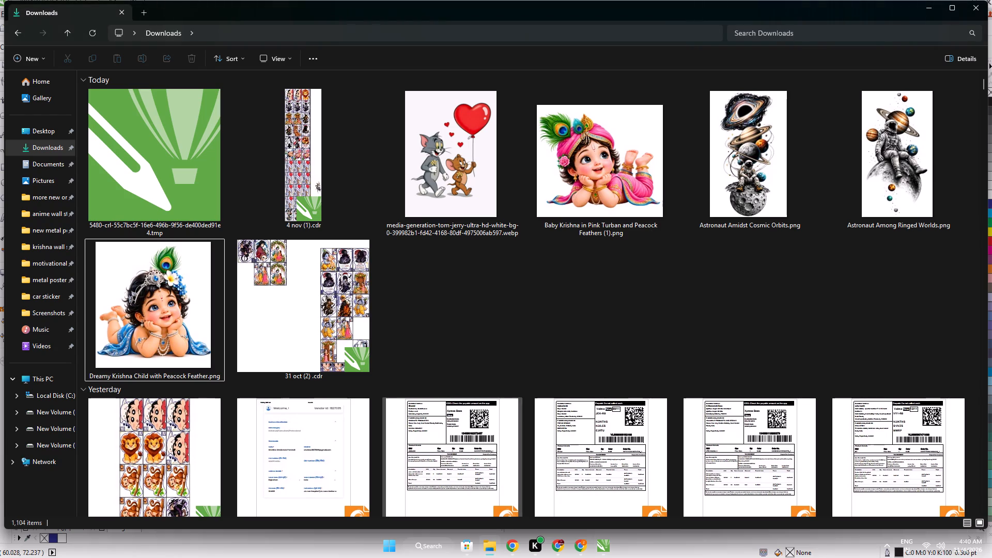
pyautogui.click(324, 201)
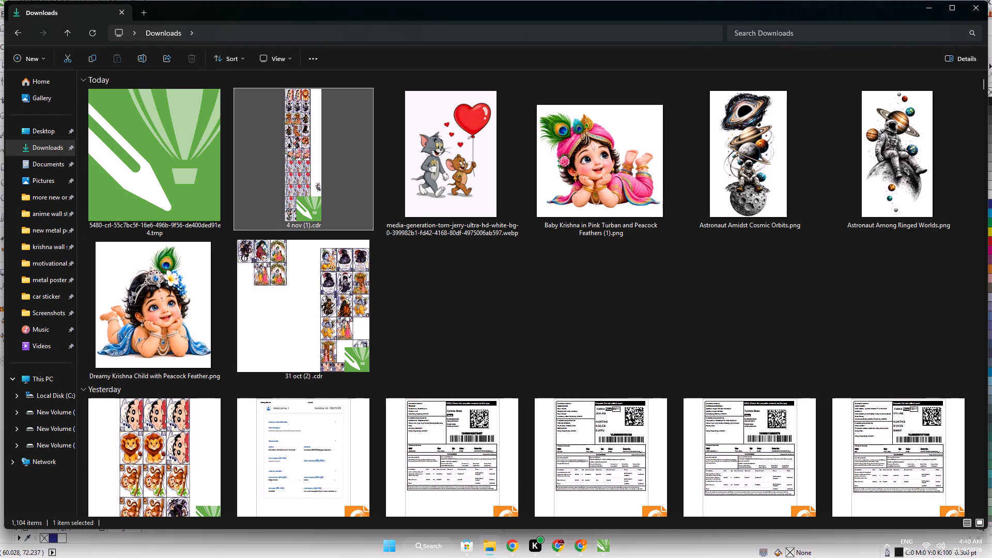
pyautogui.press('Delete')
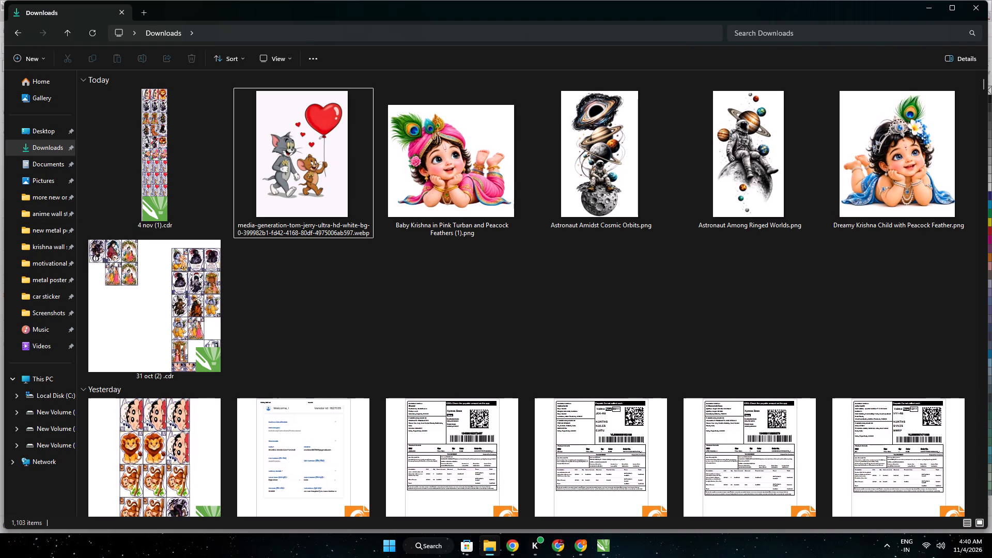
# Switch back to CorelDRAW and create a new document named 4 nov (2) with a page height of 250 inches.
pyautogui.click(599, 538)
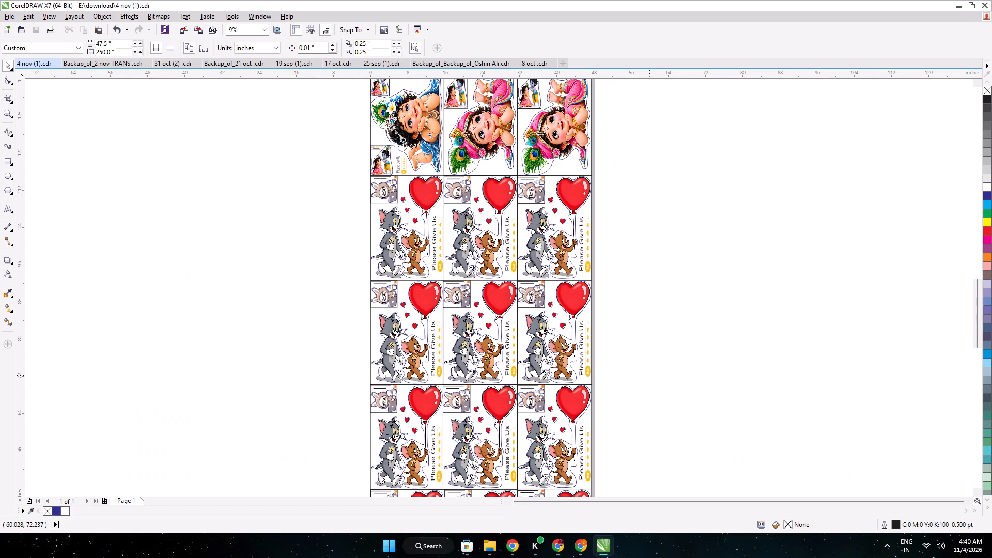
pyautogui.click(566, 64)
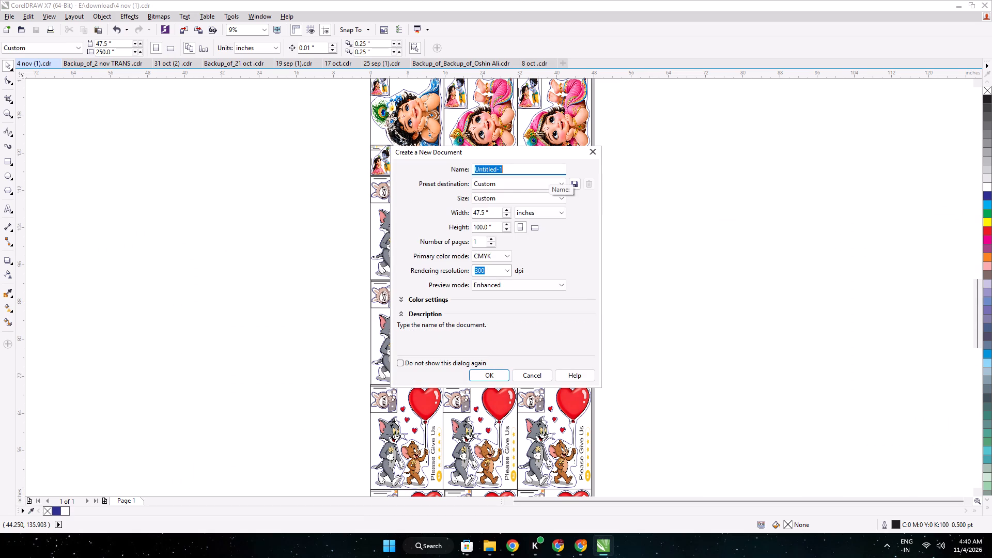
pyautogui.write('a no')
pyautogui.press('BackSpace')
pyautogui.press('BackSpace')
pyautogui.press('BackSpace')
pyautogui.press('BackSpace')
pyautogui.press('BackSpace')
pyautogui.write('4')
pyautogui.press('space')
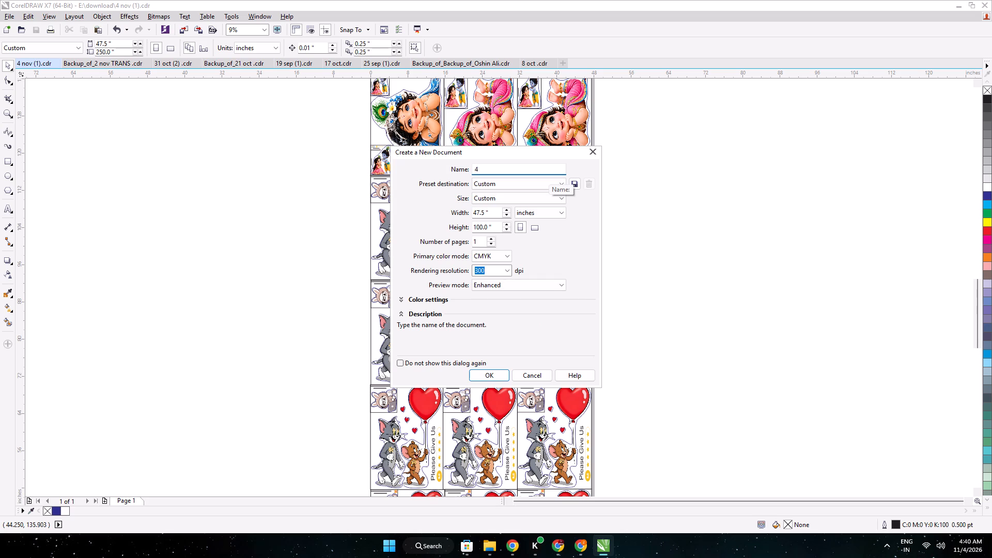
pyautogui.write('no')
pyautogui.write('v')
pyautogui.press('space')
pyautogui.write(')(')
pyautogui.hotkey('shift', 'BackSpace')
pyautogui.hotkey('shift', 'BackSpace')
pyautogui.write('(_)')
pyautogui.hotkey('shift', 'BackSpace')
pyautogui.hotkey('shift', 'BackSpace')
pyautogui.hotkey('shift', ')')
pyautogui.press('Left')
pyautogui.press('2')
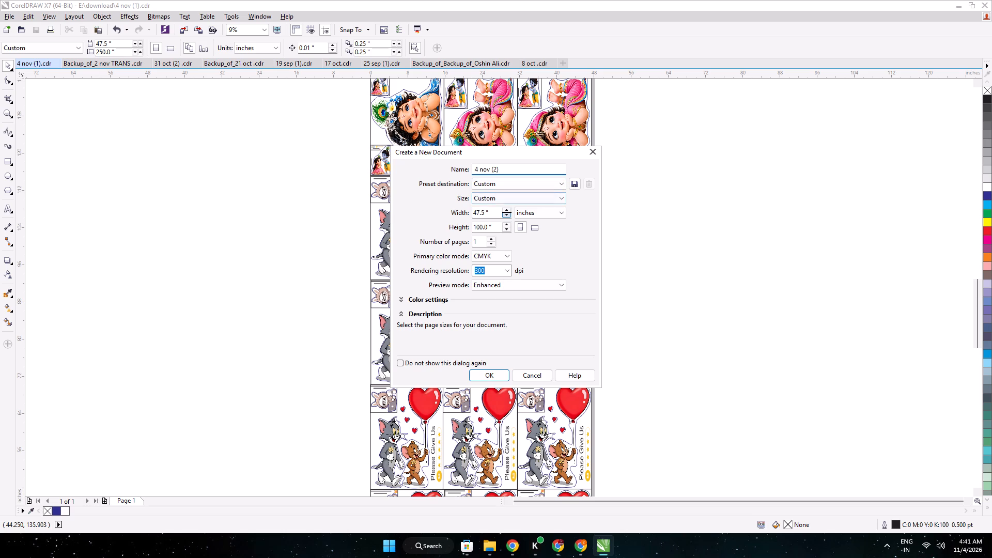
pyautogui.doubleClick(485, 227)
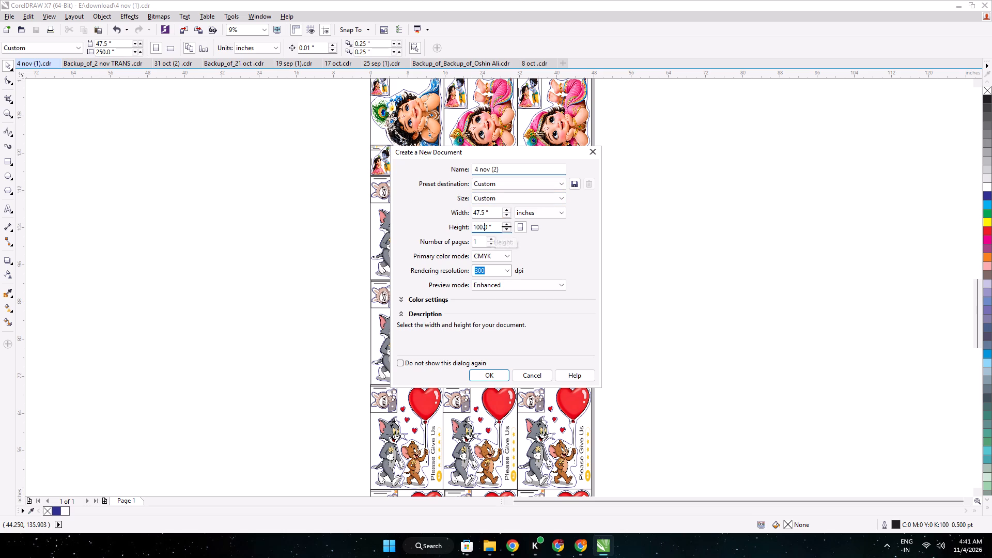
pyautogui.write('250')
pyautogui.press('Return')
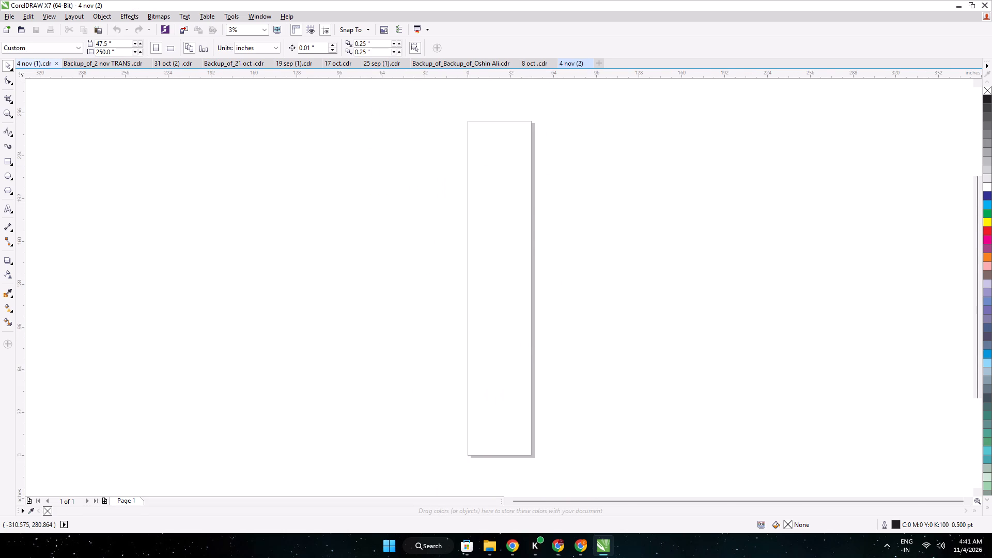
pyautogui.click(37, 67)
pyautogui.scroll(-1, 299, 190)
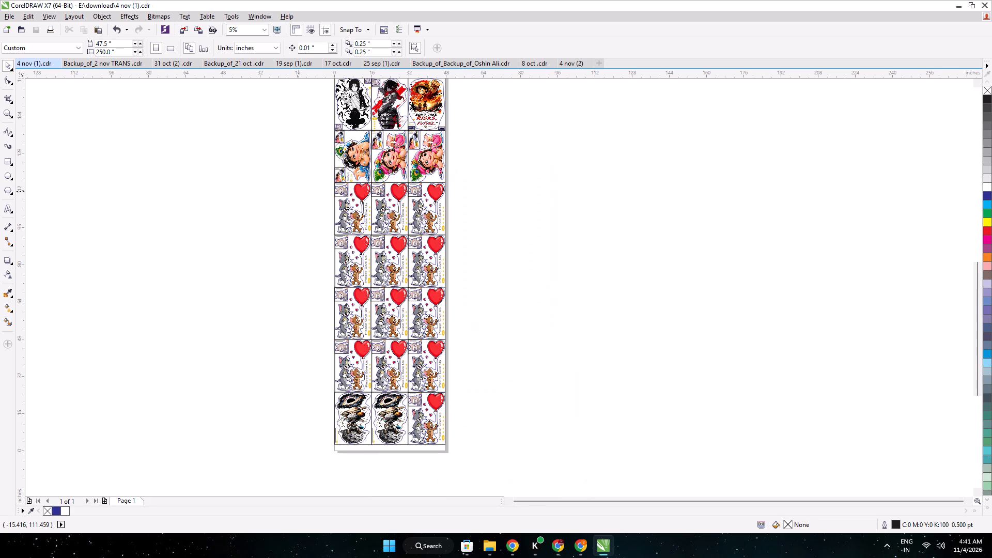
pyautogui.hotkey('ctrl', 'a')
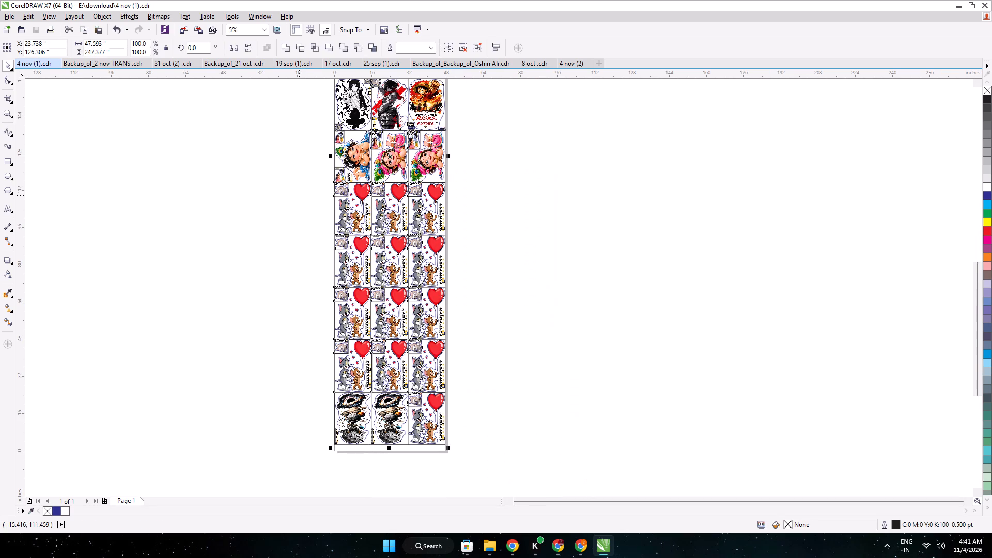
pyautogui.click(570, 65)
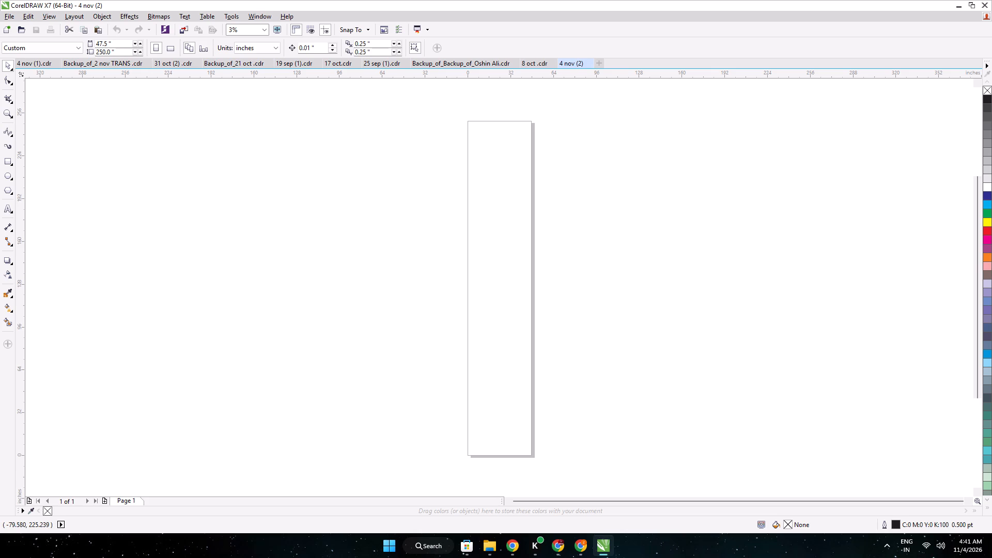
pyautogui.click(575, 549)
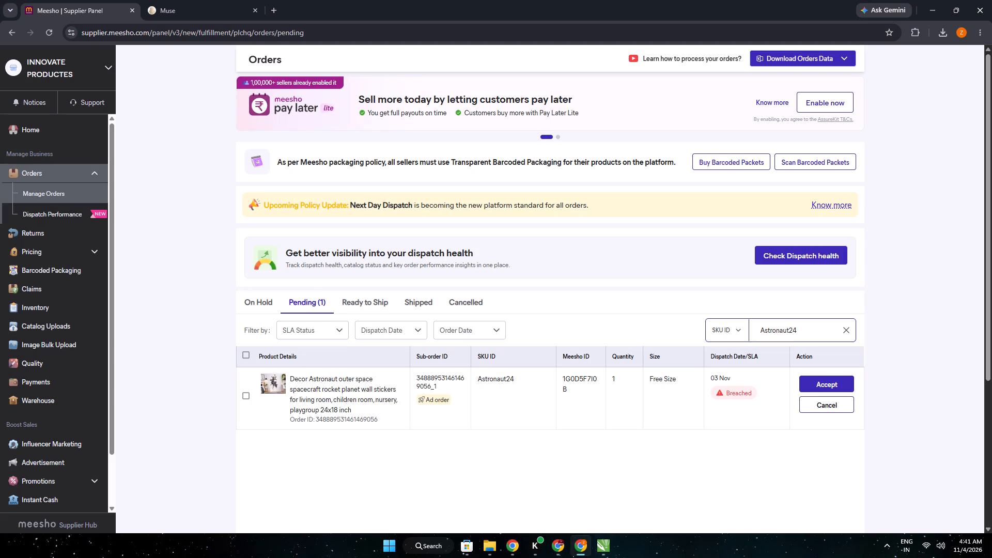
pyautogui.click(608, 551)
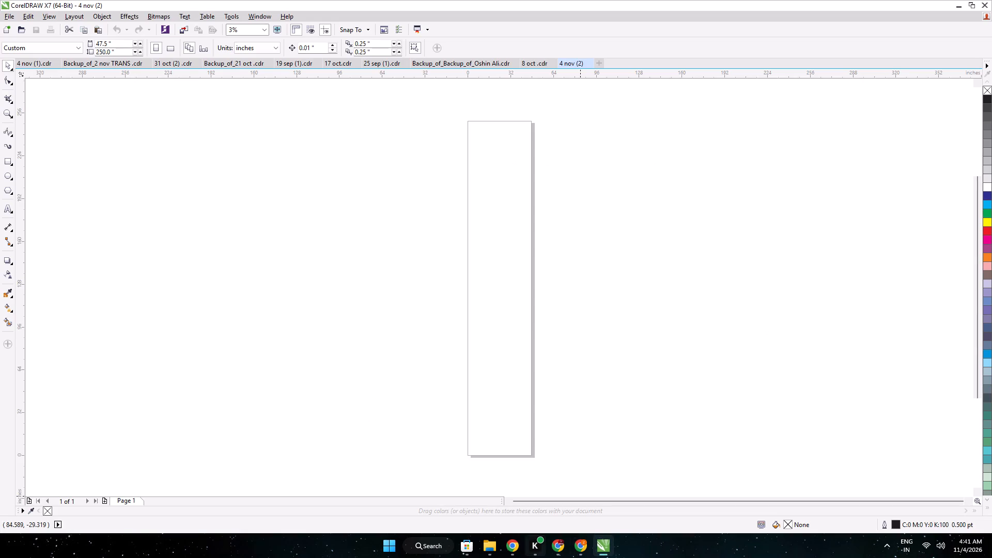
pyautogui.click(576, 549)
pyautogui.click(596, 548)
# Import Astronaut Among Ringed Worlds.png from Downloads and place it beside the page in 4 nov (2).
pyautogui.hotkey('ctrl', 'i')
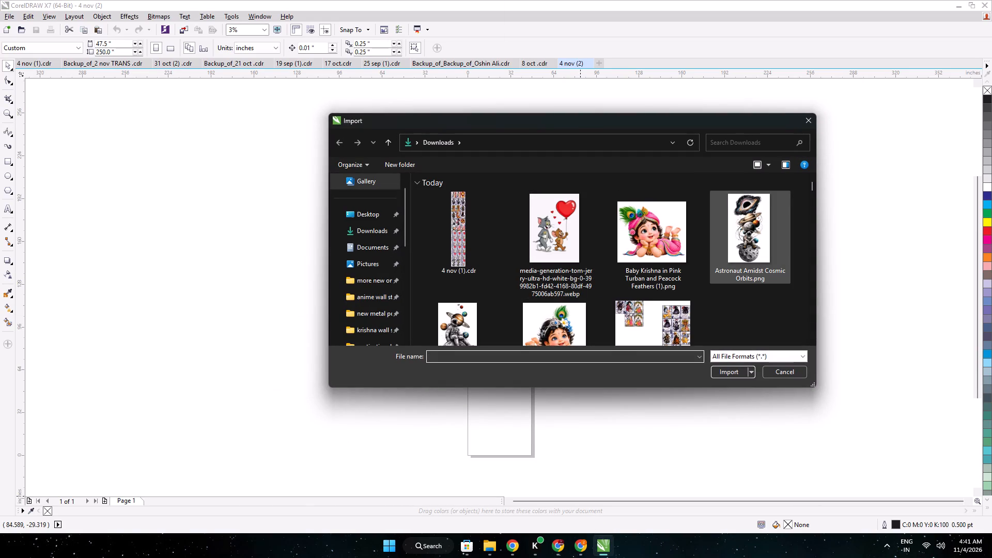
pyautogui.click(475, 324)
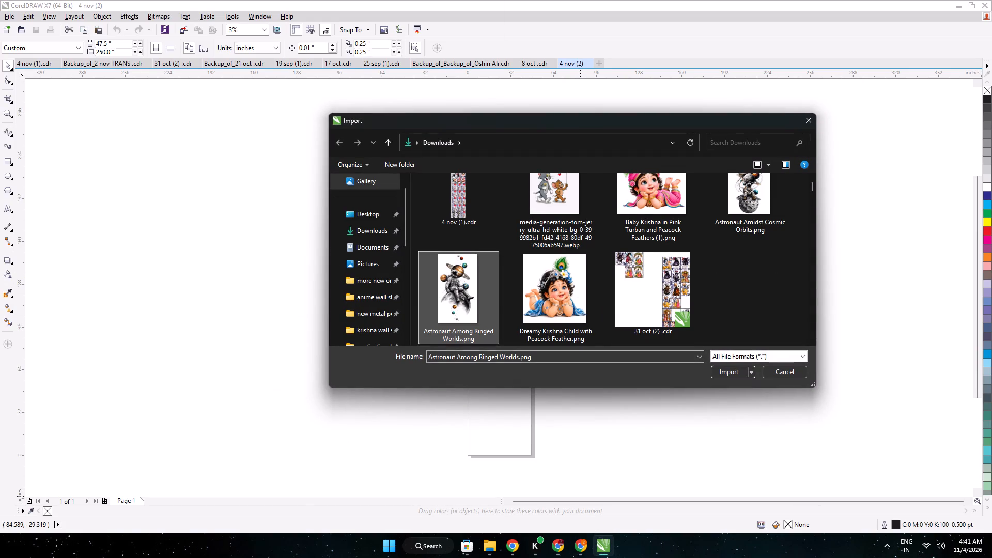
pyautogui.click(725, 370)
pyautogui.click(609, 266)
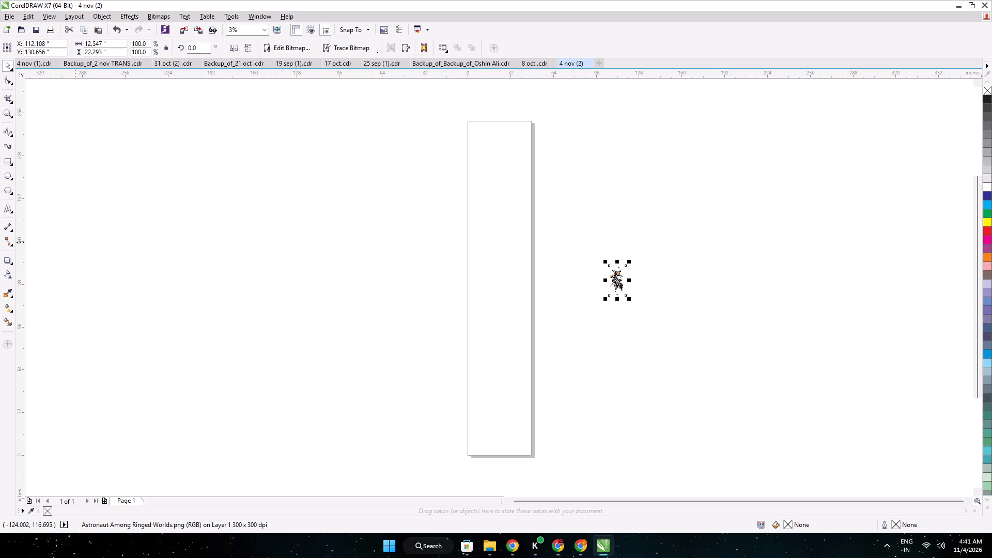
# Start a B-spline cut contour around the astronaut image, from beside the gloved hand up around the orange striped planet at its left.
pyautogui.click(7, 132)
pyautogui.scroll(3, 619, 277)
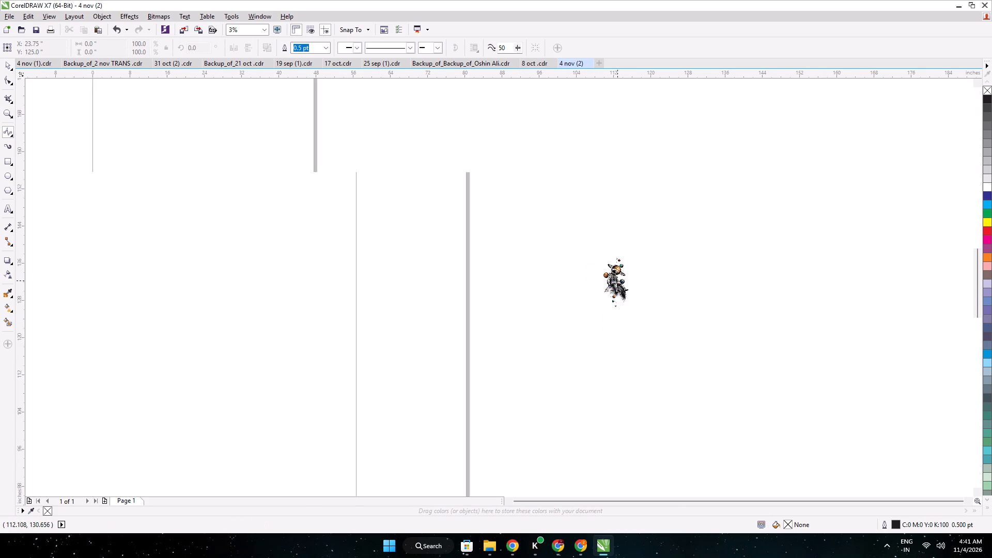
pyautogui.scroll(1, 611, 284)
pyautogui.scroll(1, 571, 303)
pyautogui.click(573, 309)
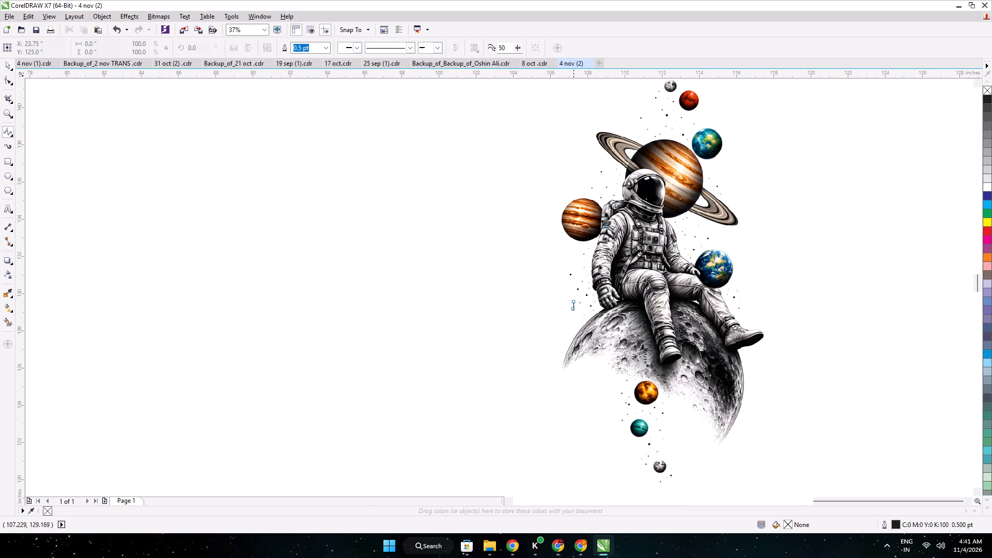
pyautogui.click(565, 291)
pyautogui.click(557, 261)
pyautogui.click(567, 241)
pyautogui.click(560, 233)
pyautogui.click(557, 211)
pyautogui.click(572, 185)
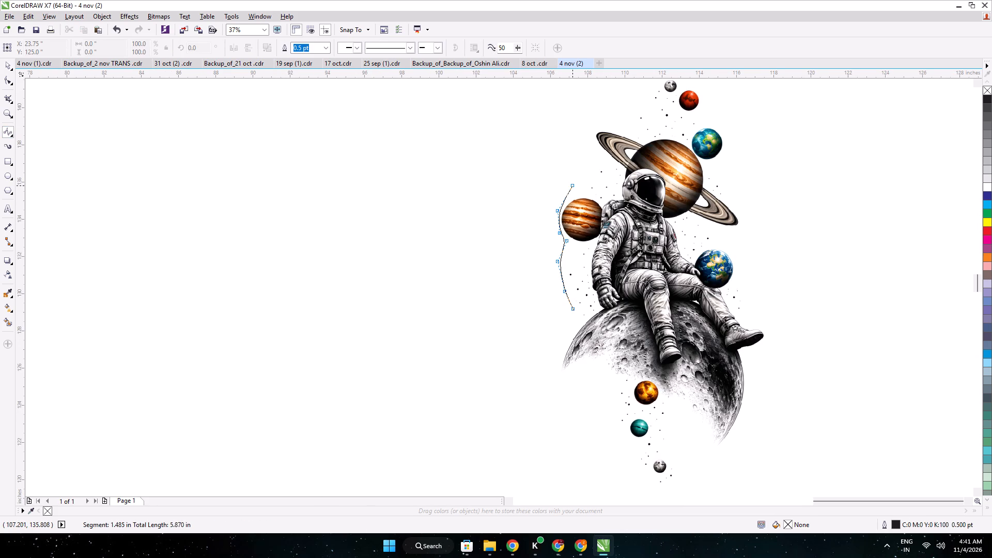
# Continue the B-spline contour up past the left tip of the ringed planet and over the grey moon at the image's top.
pyautogui.click(593, 191)
pyautogui.click(587, 172)
pyautogui.click(597, 156)
pyautogui.click(589, 143)
pyautogui.click(590, 131)
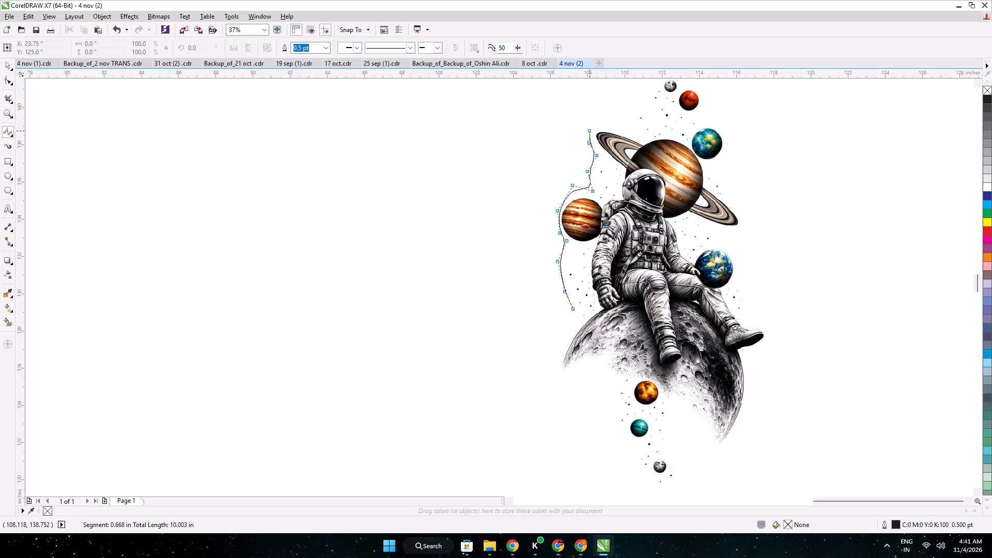
pyautogui.click(606, 127)
pyautogui.click(636, 131)
pyautogui.click(633, 115)
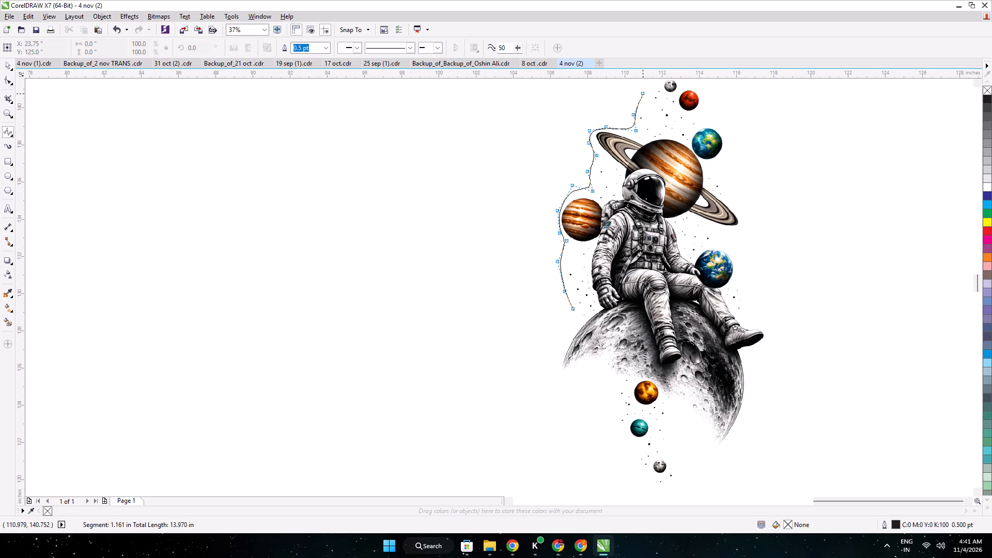
pyautogui.click(644, 94)
pyautogui.moveTo(649, 91); pyautogui.dragTo(611, 191, button='middle')
pyautogui.click(624, 178)
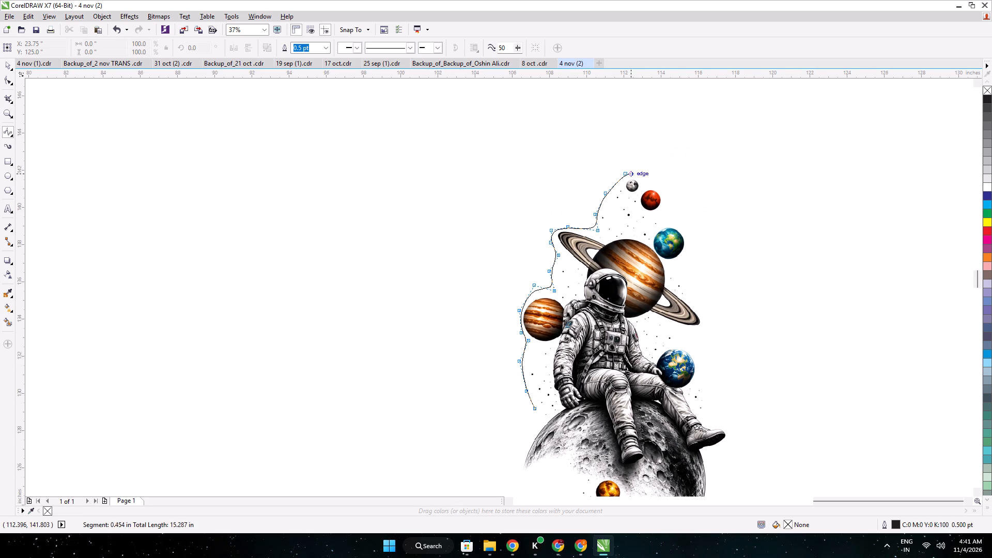
pyautogui.click(631, 173)
# Continue the contour down the image's right side, past the red and blue planets and the ring, to the astronaut's boot.
pyautogui.click(647, 182)
pyautogui.click(663, 190)
pyautogui.click(676, 200)
pyautogui.click(677, 222)
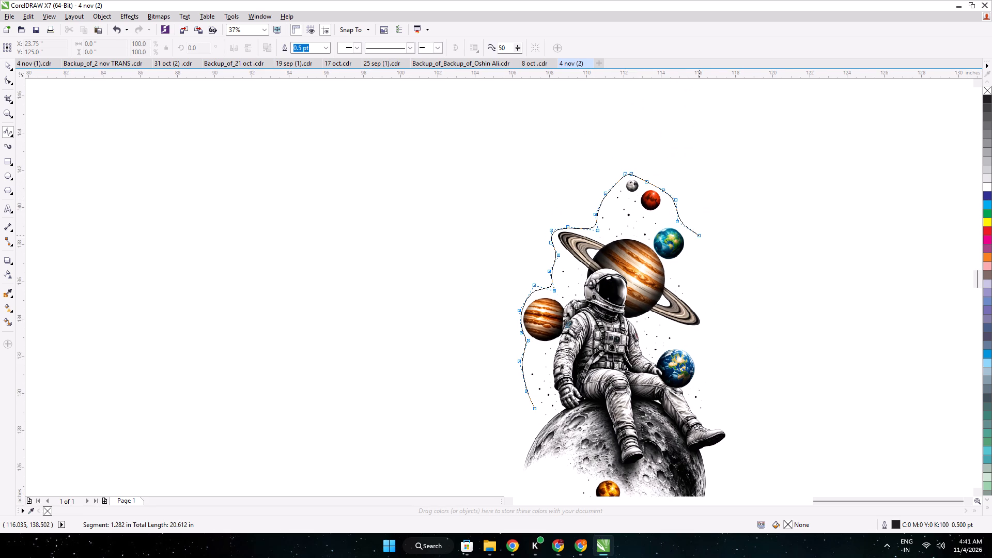
pyautogui.click(699, 236)
pyautogui.click(684, 261)
pyautogui.click(693, 279)
pyautogui.click(704, 305)
pyautogui.click(710, 332)
pyautogui.click(699, 343)
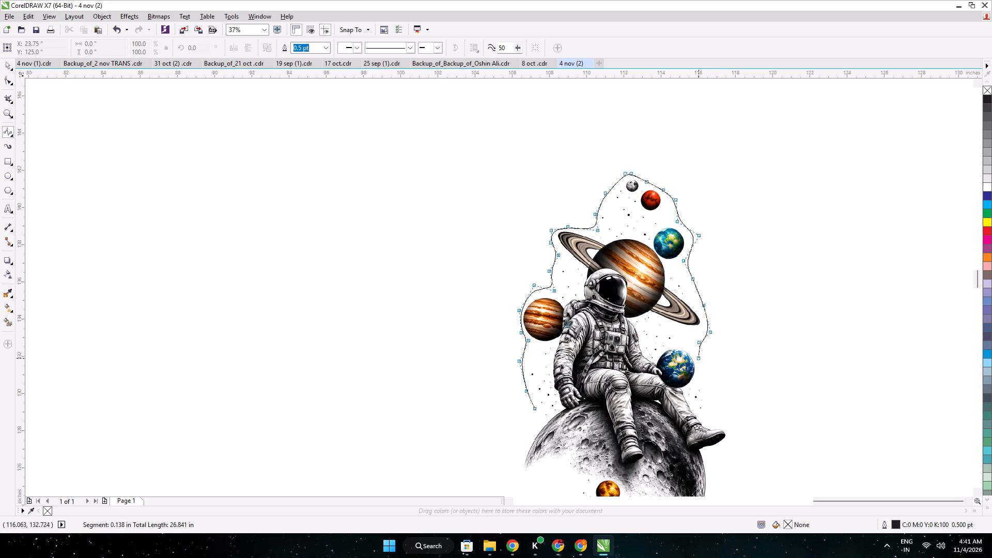
pyautogui.click(702, 369)
pyautogui.click(708, 397)
pyautogui.click(725, 427)
pyautogui.click(738, 437)
# Continue the contour around the boot and along the large moon's right edge to its lower tip.
pyautogui.moveTo(738, 437); pyautogui.dragTo(652, 308, button='middle')
pyautogui.click(639, 323)
pyautogui.click(622, 328)
pyautogui.click(623, 339)
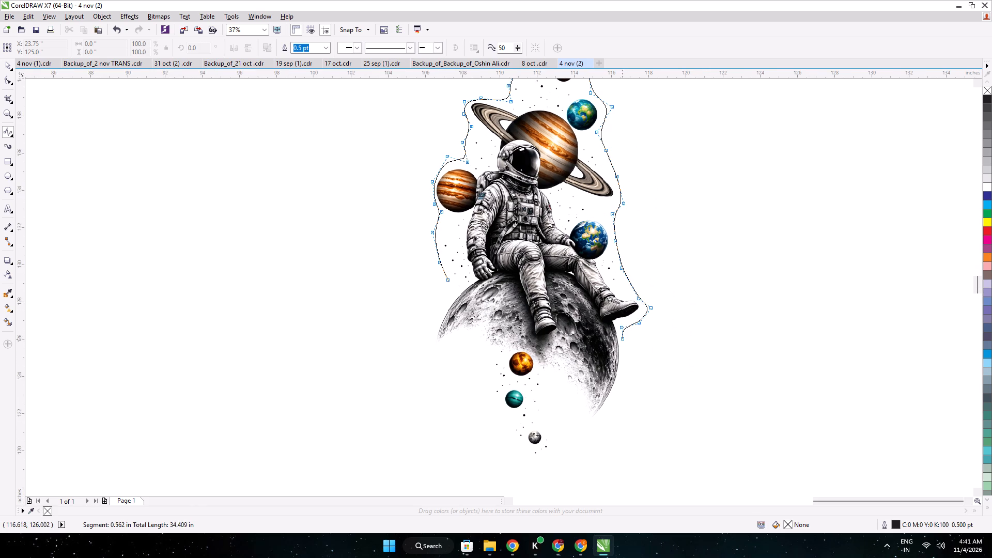
pyautogui.click(624, 358)
pyautogui.click(628, 374)
pyautogui.click(620, 392)
pyautogui.click(611, 409)
pyautogui.click(599, 423)
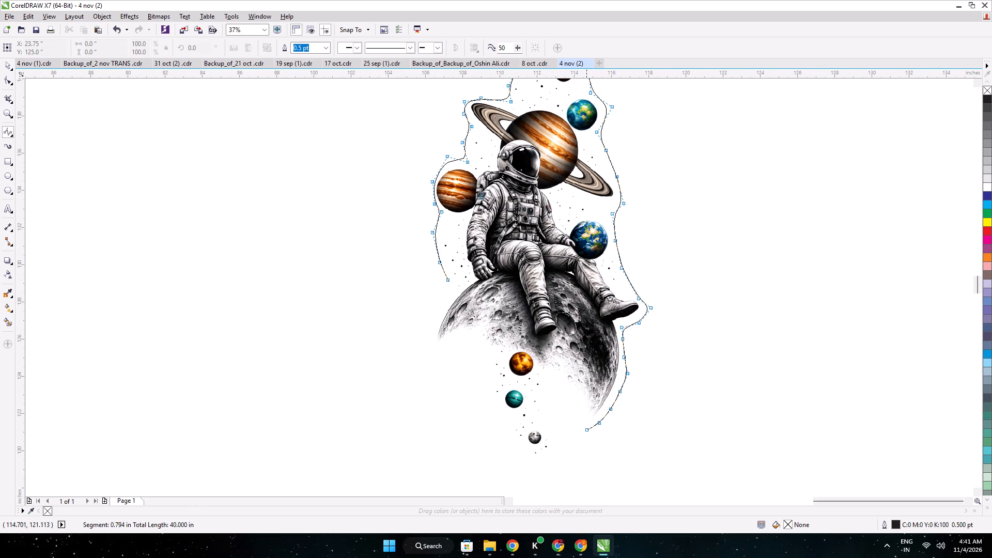
pyautogui.click(585, 432)
# Continue the contour into the gap beneath the large moon and around the small grey moon to the teal planet's left side.
pyautogui.click(571, 414)
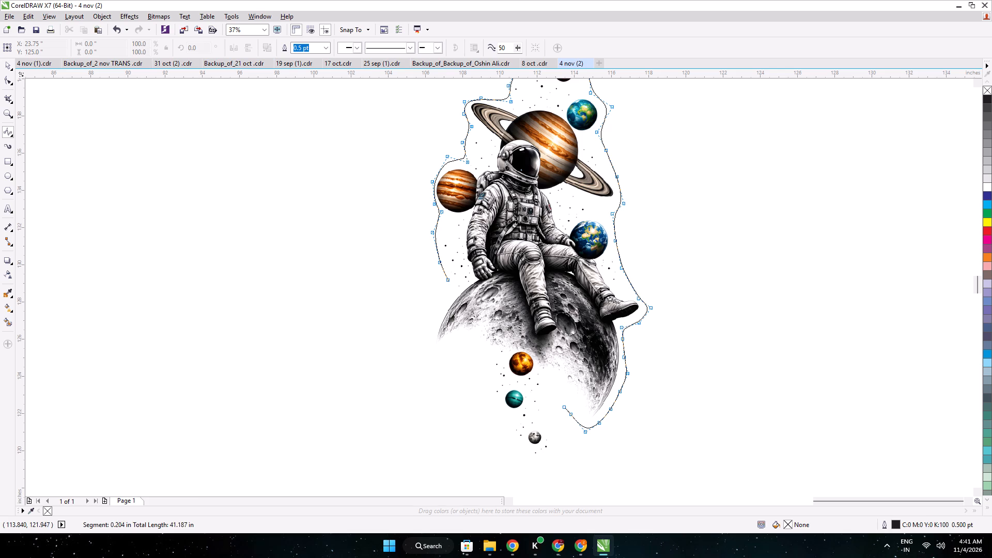
pyautogui.click(560, 401)
pyautogui.click(546, 391)
pyautogui.click(548, 426)
pyautogui.click(557, 445)
pyautogui.click(554, 457)
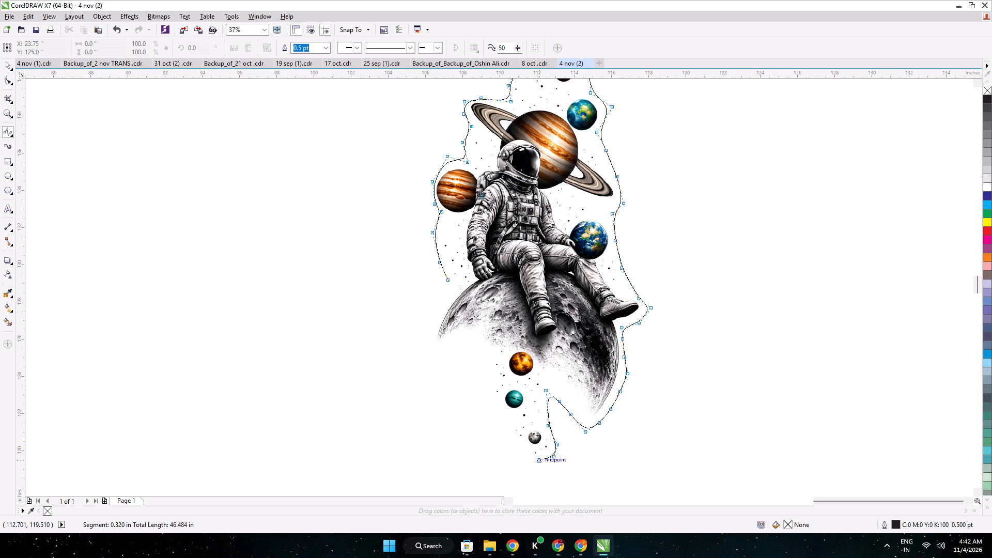
pyautogui.click(536, 464)
pyautogui.click(518, 464)
pyautogui.click(512, 444)
pyautogui.click(509, 428)
pyautogui.click(504, 421)
pyautogui.click(504, 408)
pyautogui.click(497, 403)
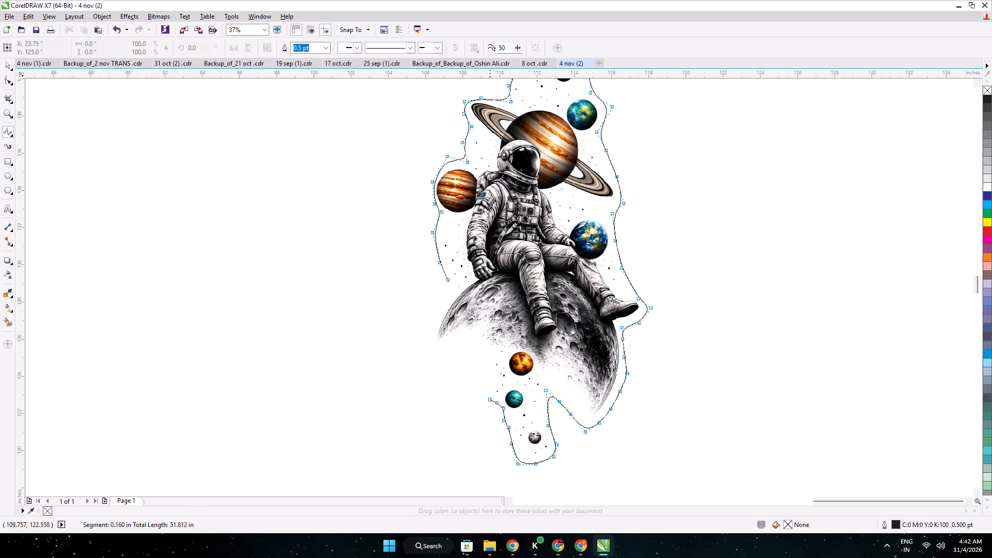
# Continue the contour past the small orange planet and around the large moon's left edge, closing it at the start point.
pyautogui.click(489, 397)
pyautogui.click(491, 381)
pyautogui.click(486, 363)
pyautogui.click(484, 344)
pyautogui.click(477, 335)
pyautogui.click(457, 342)
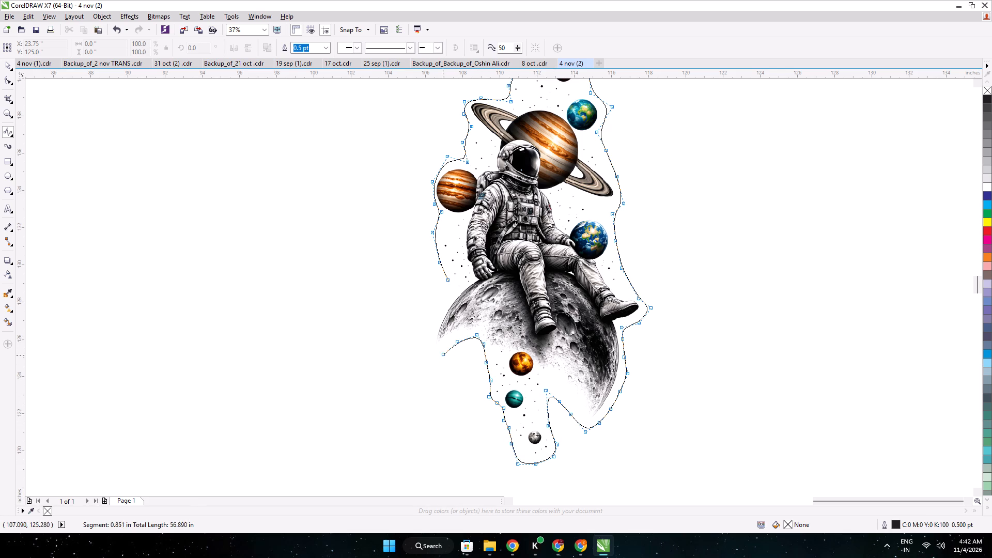
pyautogui.click(440, 359)
pyautogui.click(424, 355)
pyautogui.click(430, 342)
pyautogui.click(435, 320)
pyautogui.click(447, 302)
pyautogui.click(452, 288)
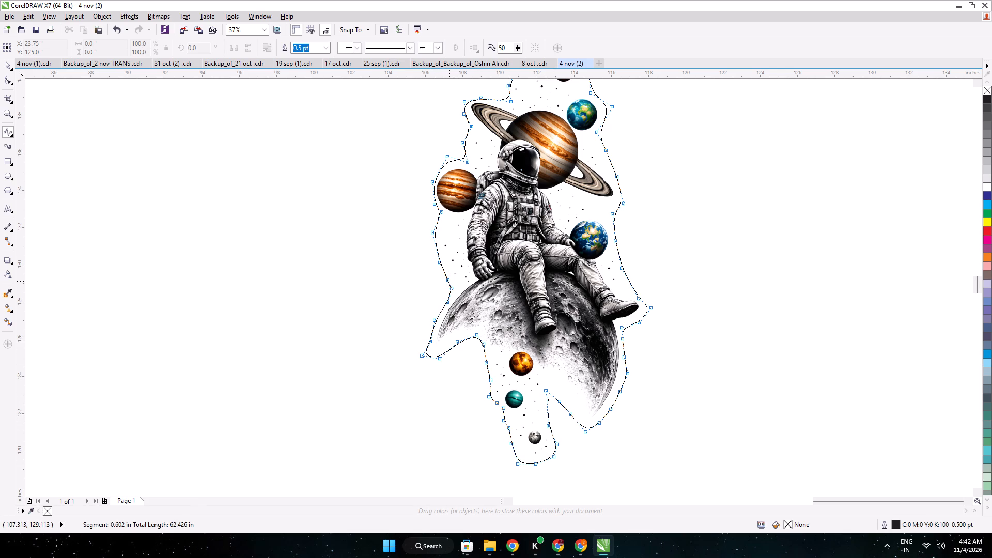
pyautogui.click(450, 281)
pyautogui.scroll(-1, 450, 281)
pyautogui.click(7, 67)
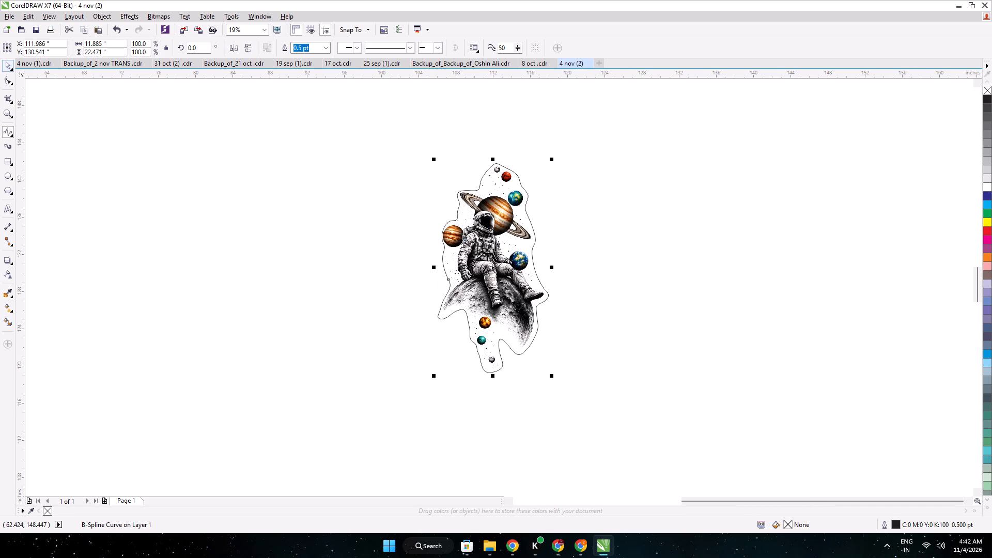
# Intersect the astronaut image with the closed contour and delete the original uncut image.
pyautogui.keyDown('shift'); pyautogui.click(443, 194); pyautogui.keyUp('shift')
pyautogui.click(316, 49)
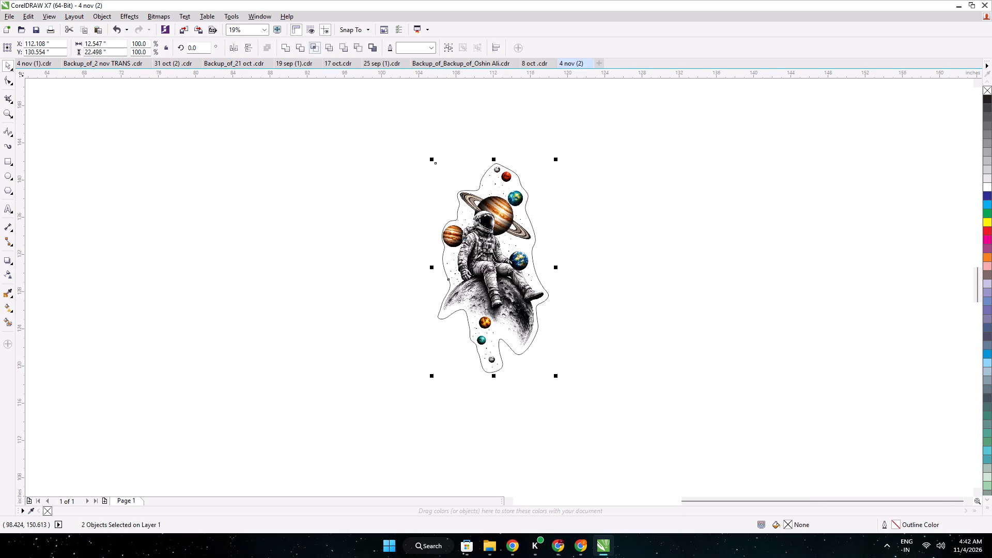
pyautogui.click(367, 153)
pyautogui.click(466, 177)
pyautogui.press('Delete')
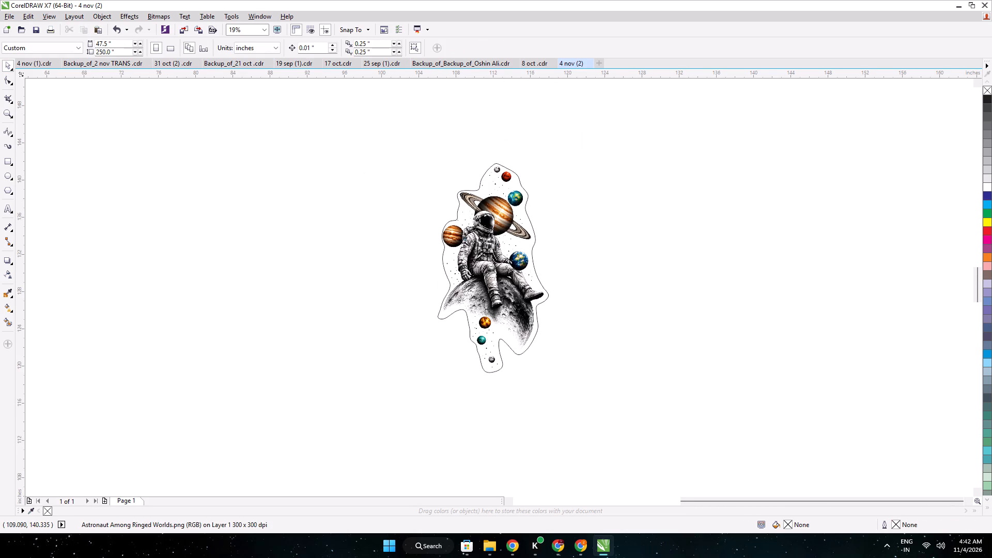
# Draw a rectangle about 14.8 by 23.5 inches around the contoured astronaut.
pyautogui.click(10, 160)
pyautogui.moveTo(414, 160); pyautogui.dragTo(550, 370)
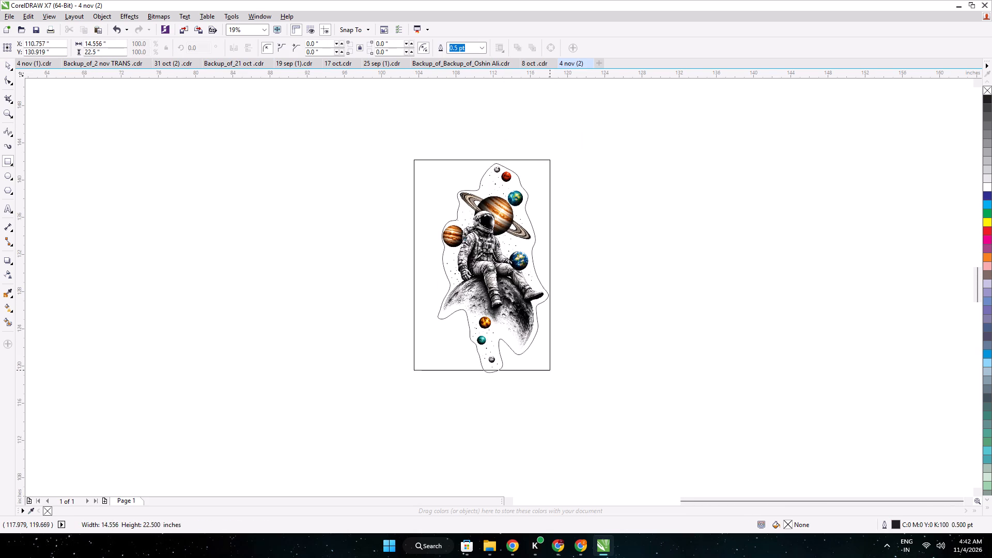
pyautogui.moveTo(550, 370); pyautogui.dragTo(551, 378)
# Raise the rectangle's bottom edge closer to the contour for a height of about 23 inches, deleting the stray small rectangle.
pyautogui.scroll(2, 484, 383)
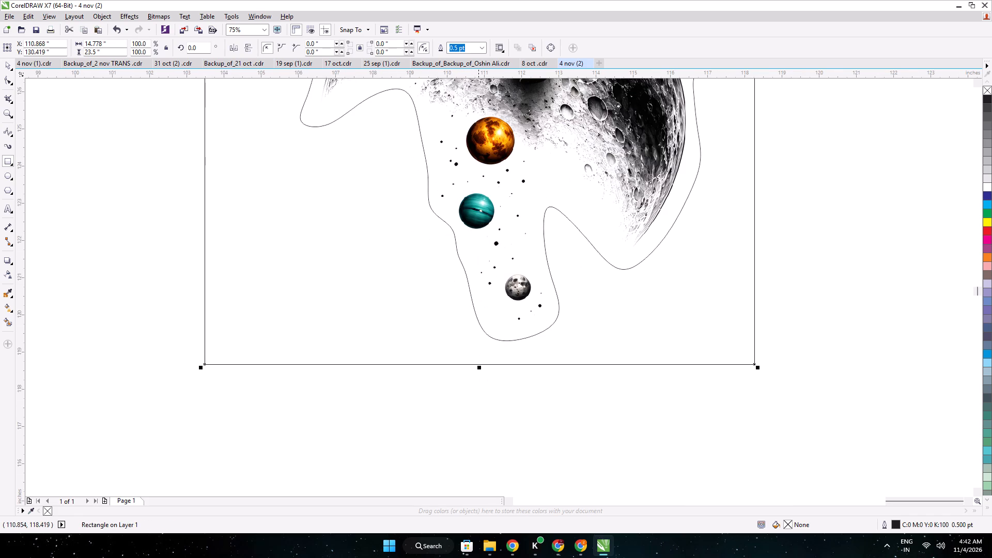
pyautogui.moveTo(477, 369); pyautogui.dragTo(477, 358)
pyautogui.moveTo(477, 352); pyautogui.dragTo(478, 342)
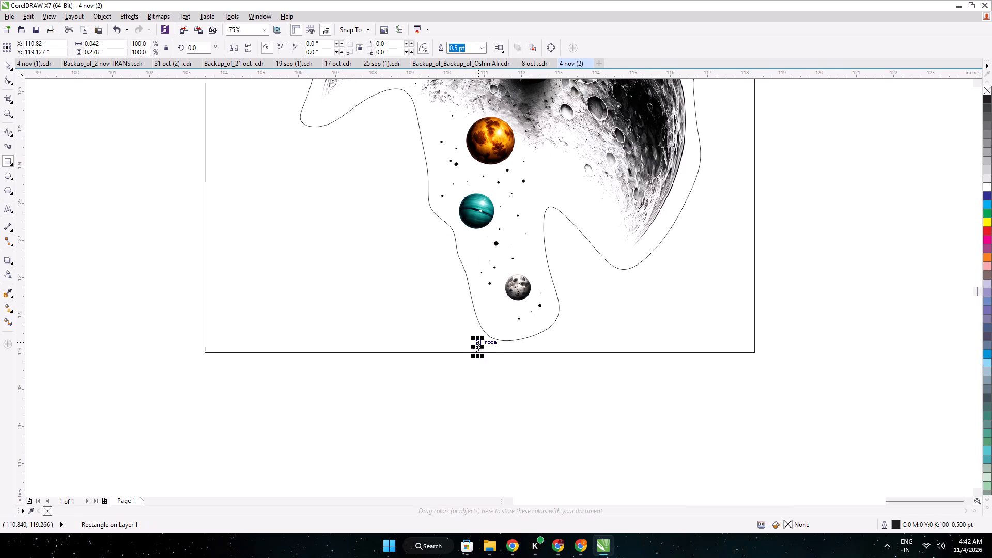
pyautogui.press('Delete')
pyautogui.click(8, 72)
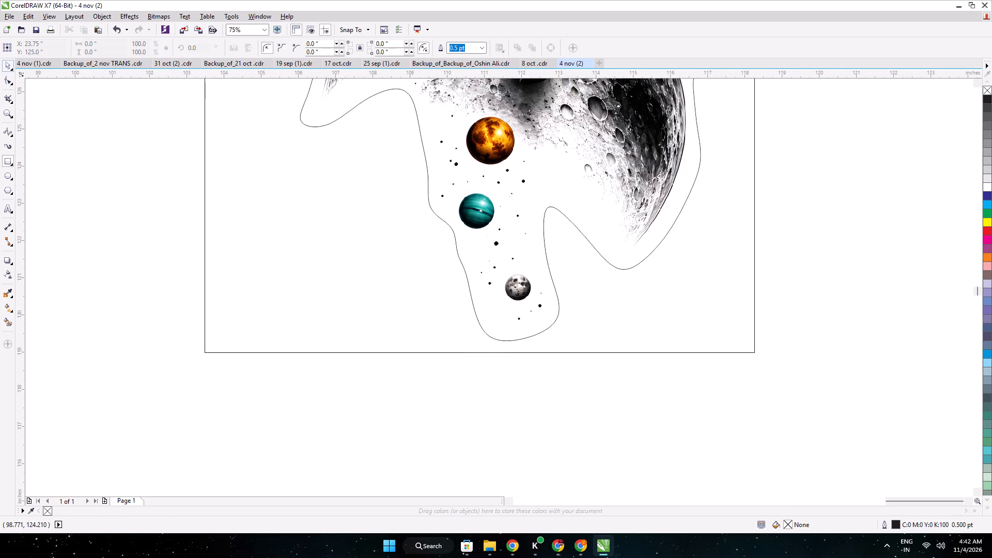
pyautogui.click(468, 336)
pyautogui.moveTo(477, 355); pyautogui.dragTo(477, 352)
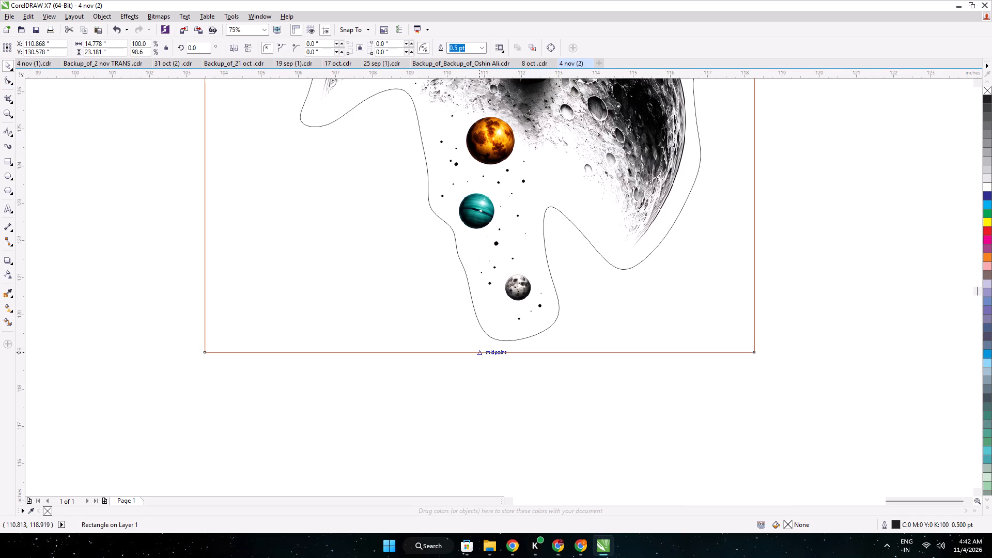
pyautogui.moveTo(477, 352); pyautogui.dragTo(477, 348)
# Narrow the frame rectangle from its left edge toward the astronaut contour, to a width of about 12.4 inches.
pyautogui.moveTo(461, 307); pyautogui.dragTo(640, 557, button='middle')
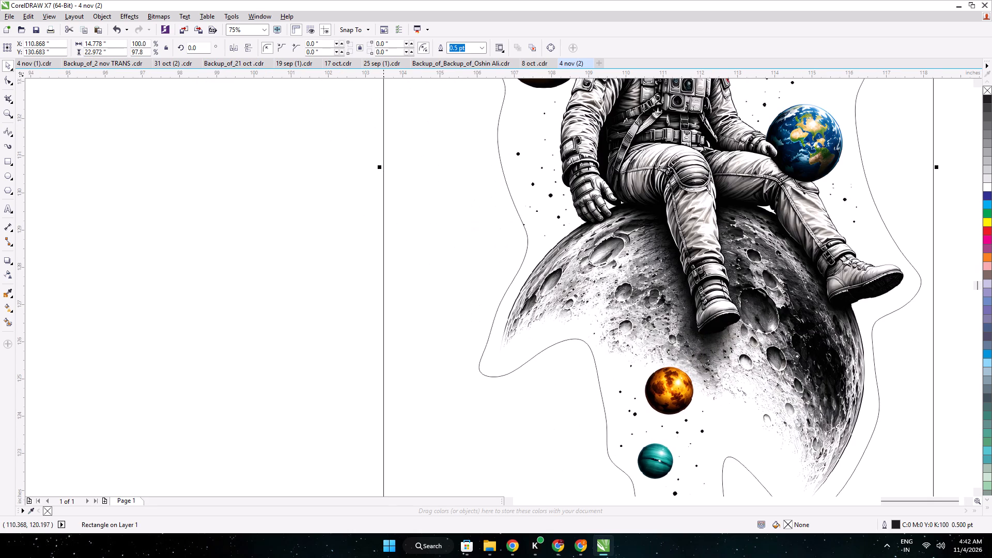
pyautogui.moveTo(381, 167); pyautogui.dragTo(471, 175)
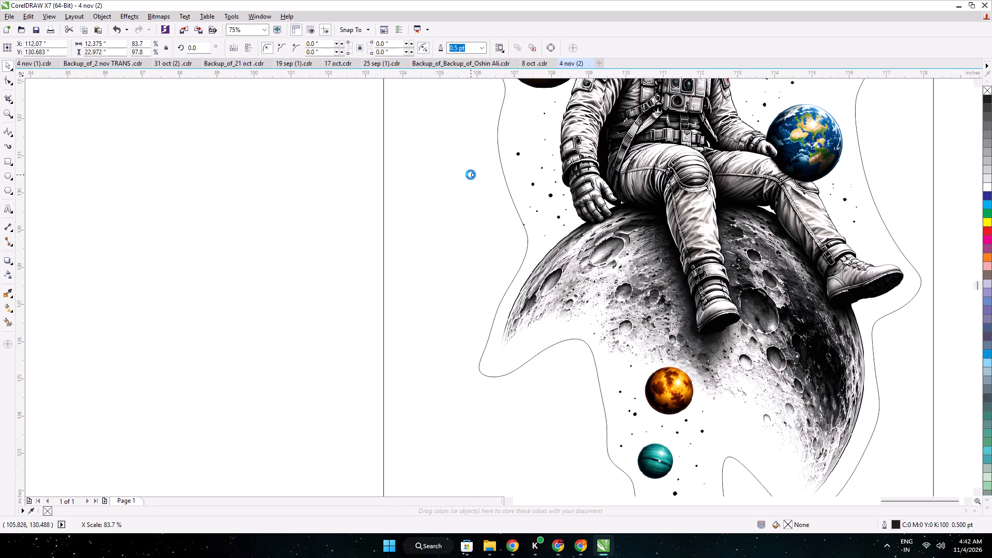
pyautogui.moveTo(517, 177); pyautogui.dragTo(575, 420, button='middle')
pyautogui.scroll(-1, 762, 267)
pyautogui.moveTo(762, 245); pyautogui.dragTo(599, 459, button='middle')
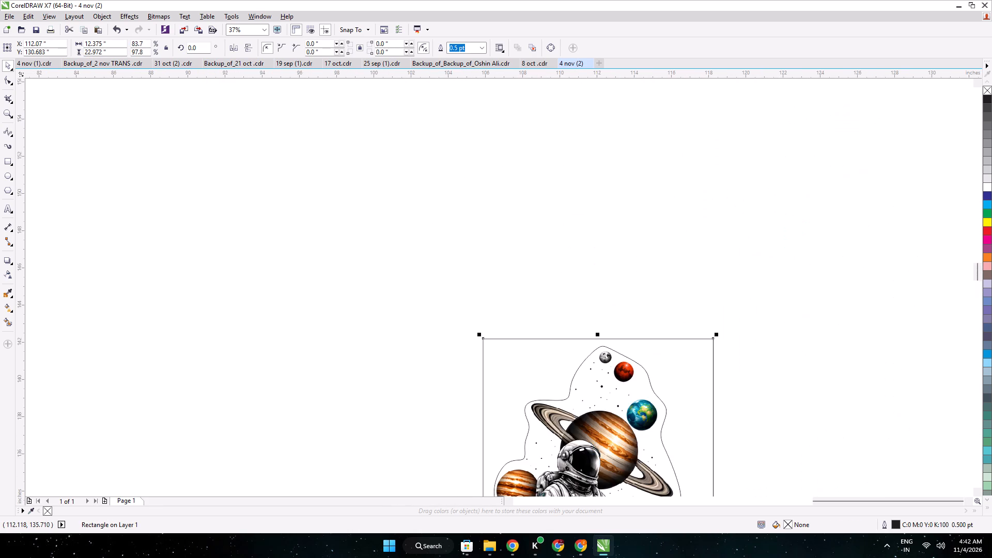
pyautogui.moveTo(666, 405); pyautogui.dragTo(561, 84, button='middle')
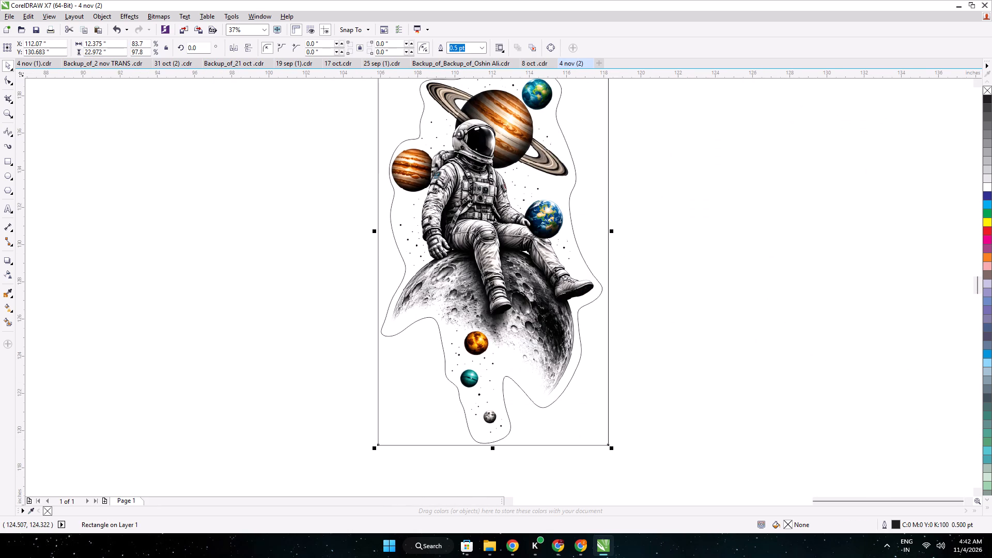
pyautogui.click(164, 151)
# Resize the frame, contour and astronaut image together to 15.8 by 22.5 inches.
pyautogui.scroll(-1, 577, 451)
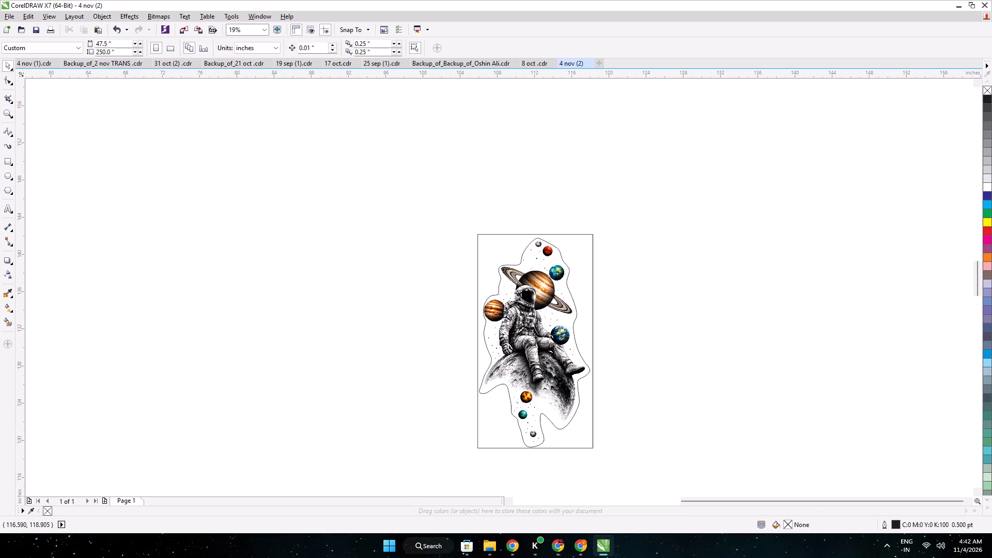
pyautogui.moveTo(642, 472); pyautogui.dragTo(425, 222)
pyautogui.doubleClick(97, 43)
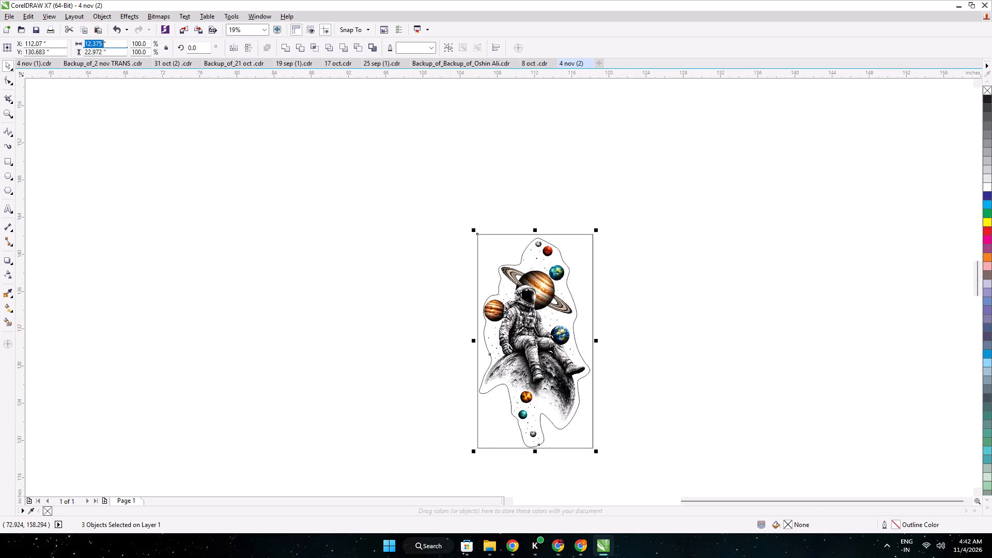
pyautogui.write('15.')
pyautogui.press('8')
pyautogui.doubleClick(90, 54)
pyautogui.write('22.5')
pyautogui.press('Return')
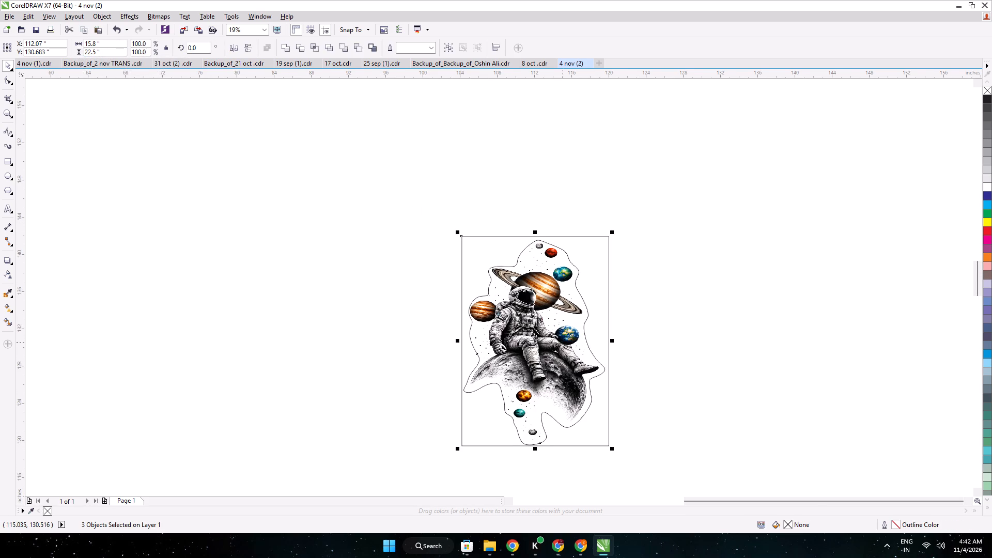
# Move the framed astronaut sticker onto the page, near its top-left corner.
pyautogui.scroll(1, 563, 343)
pyautogui.scroll(-2, 563, 343)
pyautogui.moveTo(562, 343); pyautogui.dragTo(561, 343)
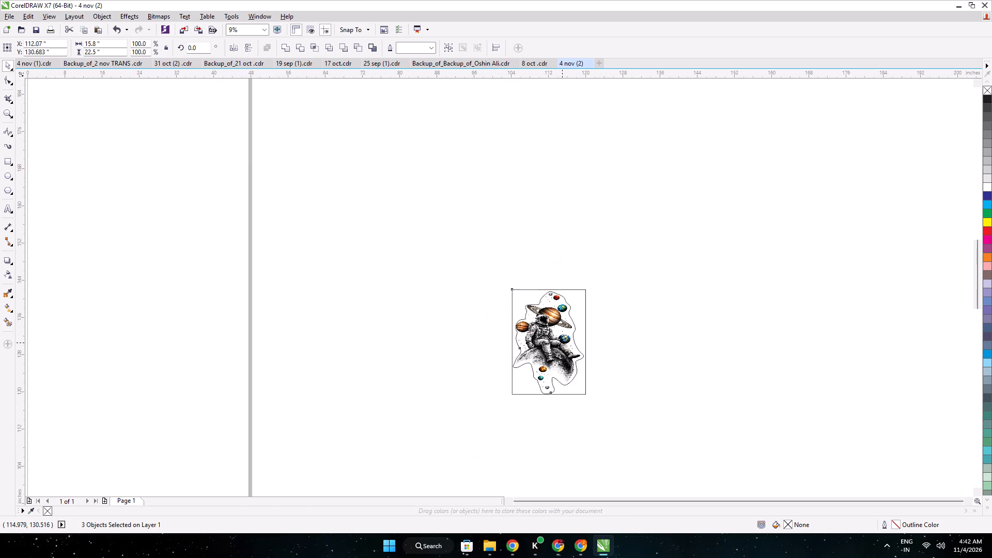
pyautogui.moveTo(561, 343); pyautogui.dragTo(425, 310)
pyautogui.moveTo(423, 309); pyautogui.dragTo(531, 283, button='middle')
pyautogui.moveTo(531, 283); pyautogui.dragTo(282, 167)
pyautogui.moveTo(282, 163); pyautogui.dragTo(467, 388, button='middle')
pyautogui.moveTo(464, 385); pyautogui.dragTo(462, 382)
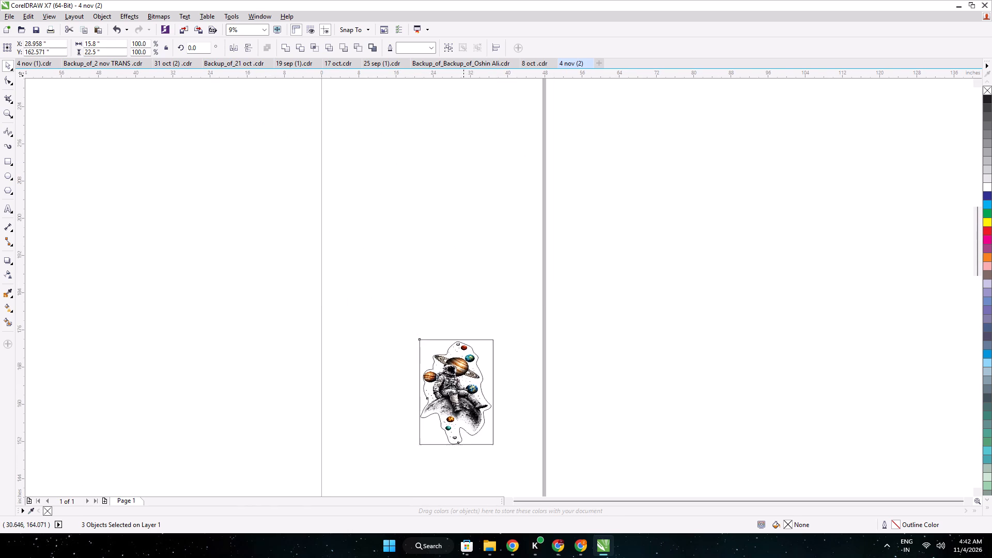
pyautogui.moveTo(462, 382); pyautogui.dragTo(364, 215)
pyautogui.moveTo(362, 201); pyautogui.dragTo(438, 444, button='middle')
pyautogui.moveTo(434, 436); pyautogui.dragTo(436, 250)
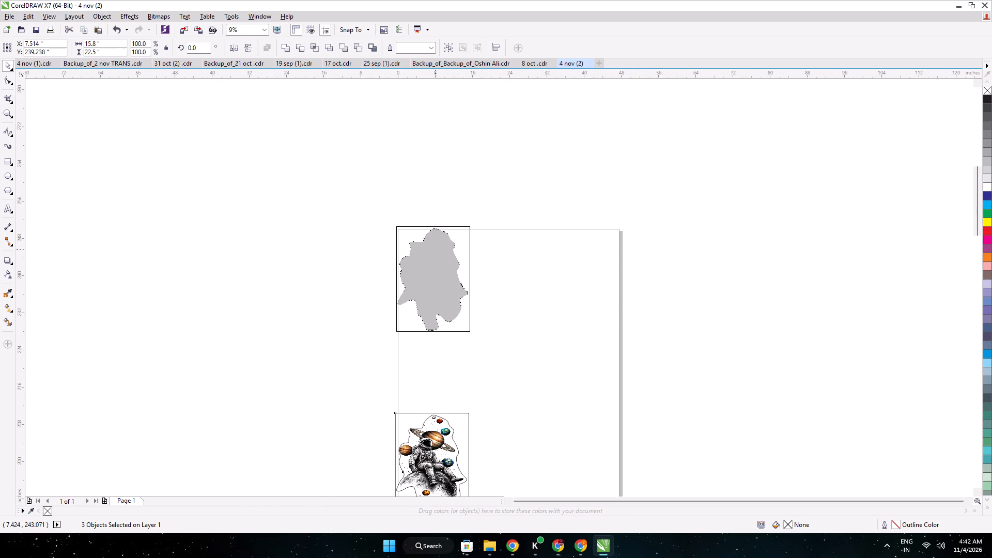
pyautogui.moveTo(436, 250); pyautogui.dragTo(437, 251)
# Align the sticker frame's top and left edges exactly with the page's top-left corner.
pyautogui.scroll(3, 413, 229)
pyautogui.scroll(1, 350, 239)
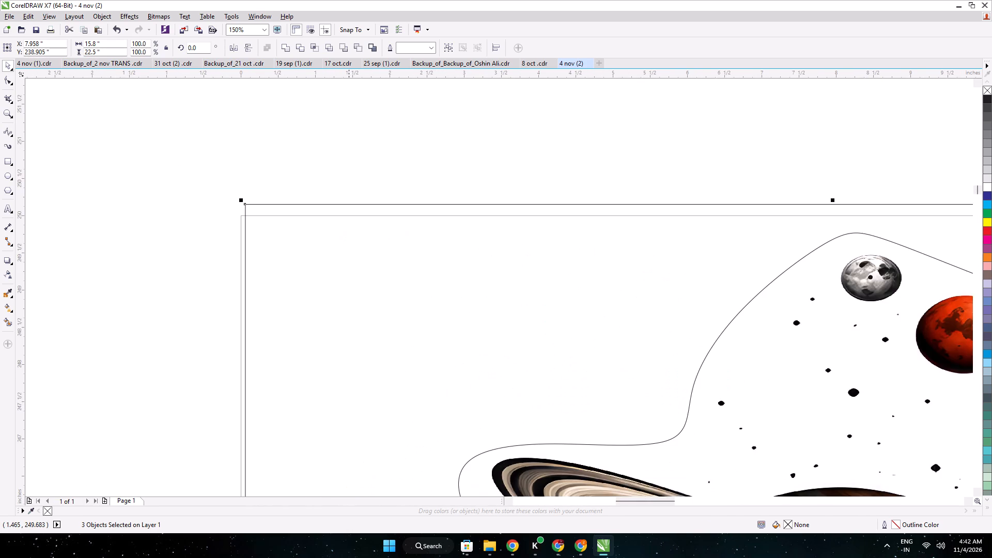
pyautogui.moveTo(350, 259); pyautogui.dragTo(348, 271)
pyautogui.press('Left')
pyautogui.press('Left')
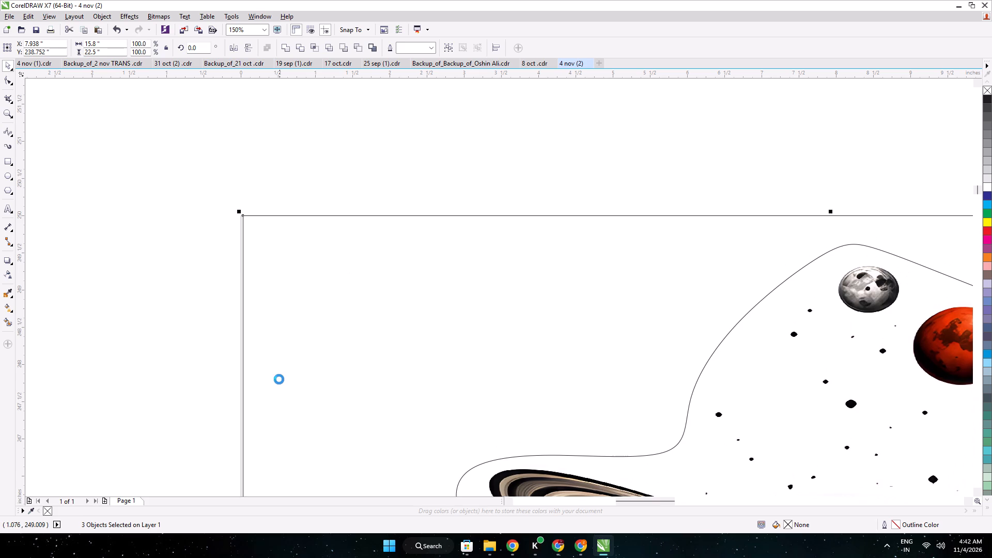
pyautogui.press('Left')
pyautogui.press('Left')
pyautogui.scroll(-2, 302, 358)
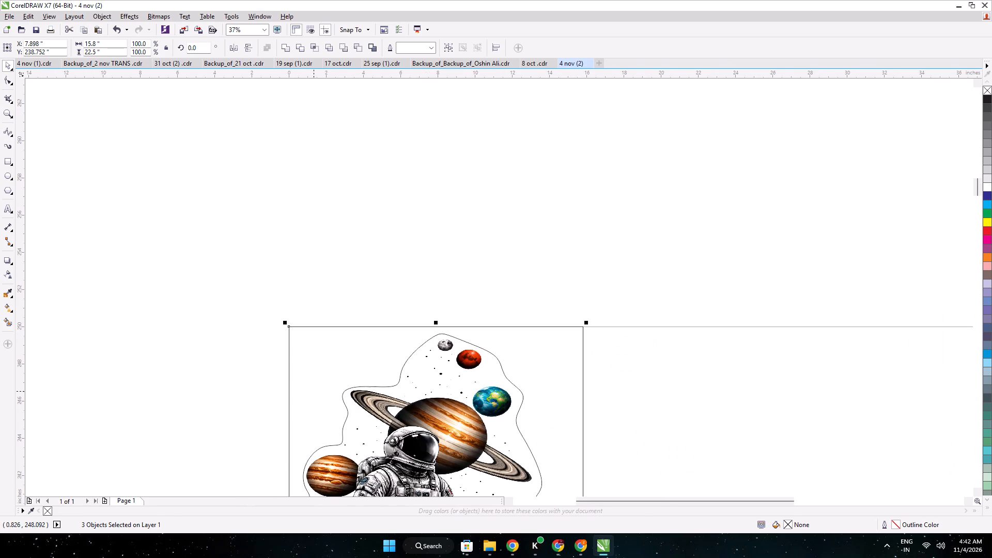
pyautogui.scroll(-1, 314, 391)
pyautogui.click(136, 184)
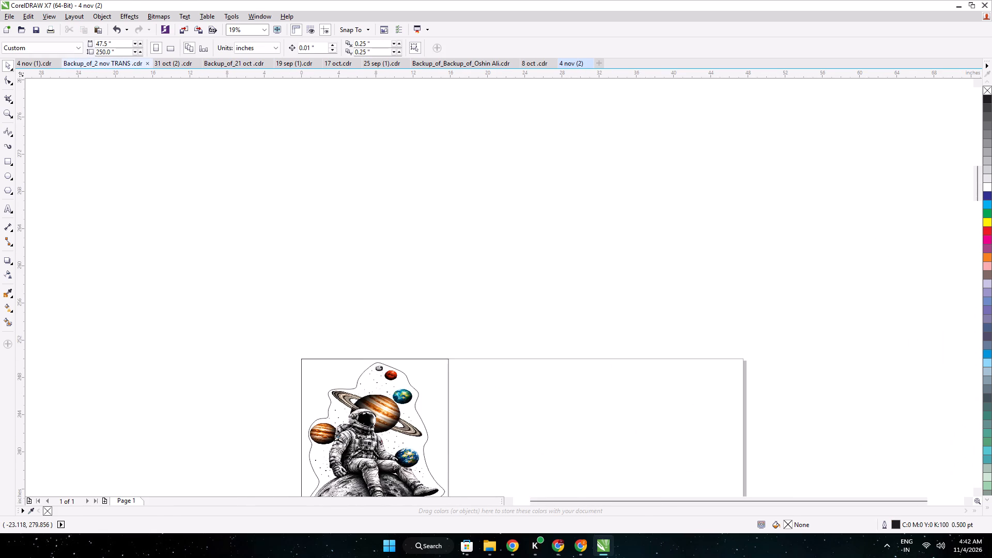
# Copy the vertical Please Give Us star-rating label beside the rightmost BMW car in the Backup_of_2 nov TRANS document.
pyautogui.click(95, 64)
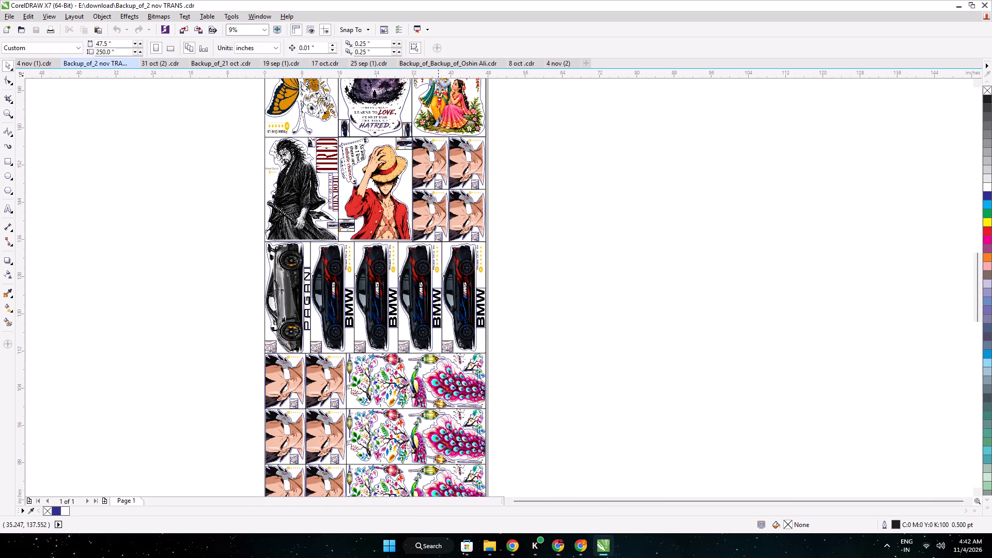
pyautogui.moveTo(494, 277); pyautogui.dragTo(470, 239)
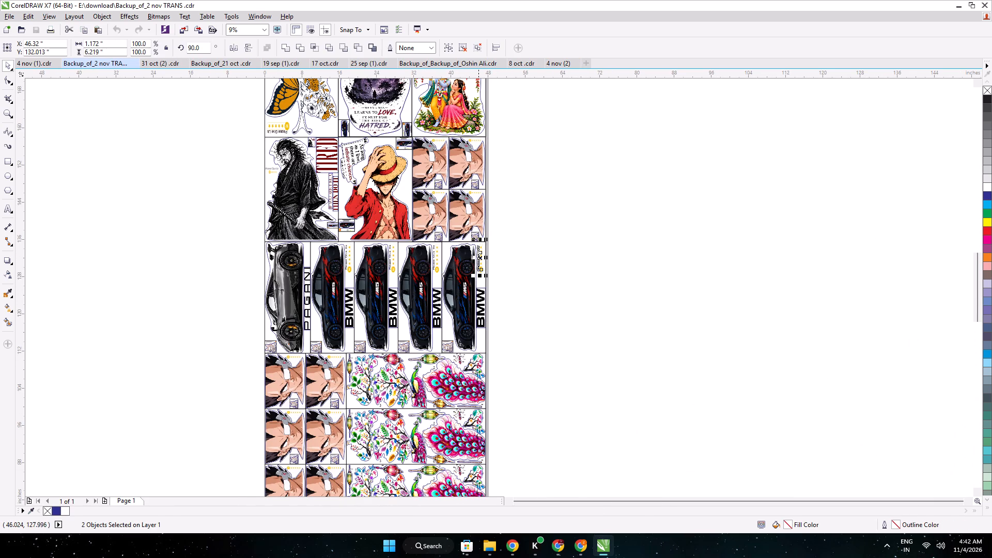
pyautogui.hotkey('ctrl', 'c')
# Reorder the open documents so 4 nov (2) sits directly after 4 nov (1).
pyautogui.click(43, 66)
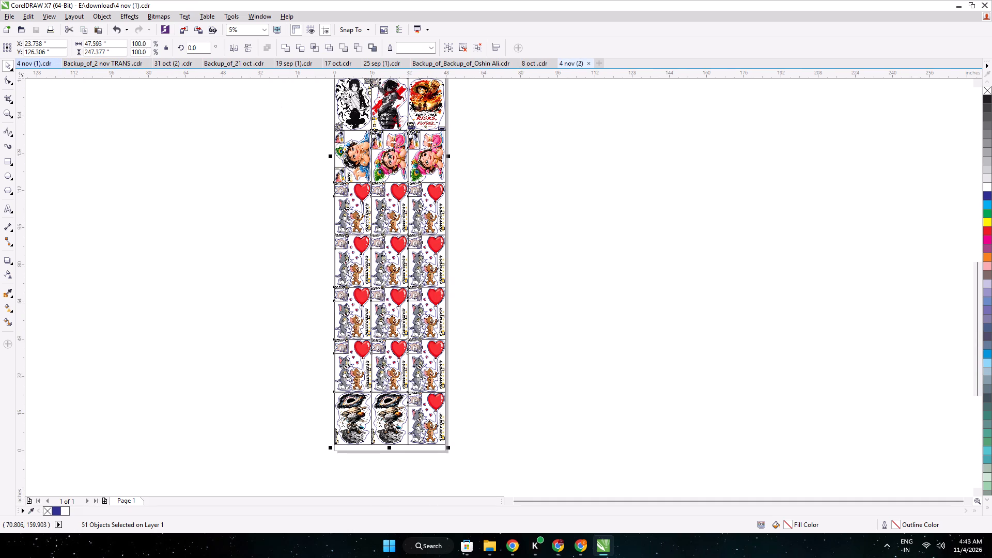
pyautogui.moveTo(573, 63); pyautogui.dragTo(65, 63)
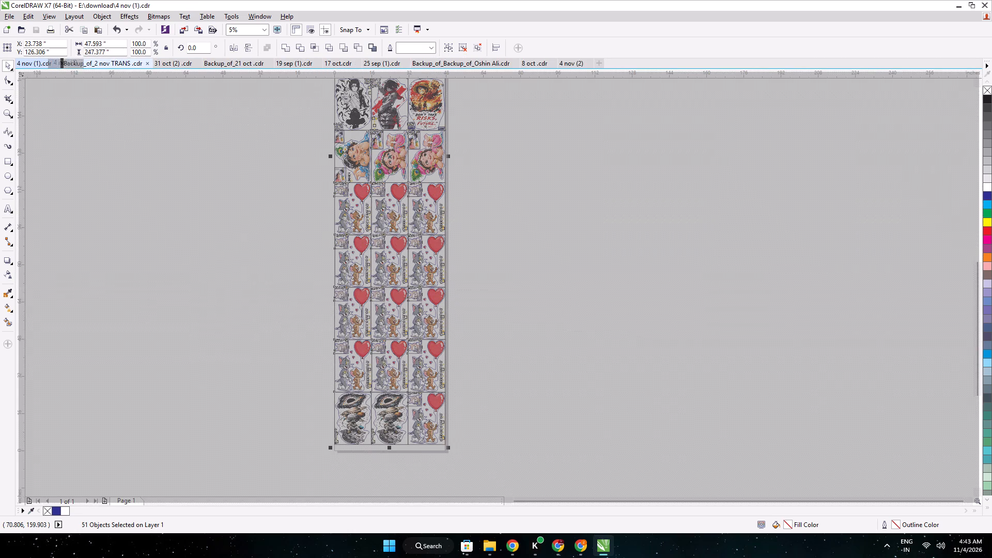
pyautogui.moveTo(65, 63); pyautogui.dragTo(67, 63)
# Paste the star-rating label into 4 nov (2) and place it inside the astronaut frame, near its upper right edge.
pyautogui.hotkey('ctrl', 'v')
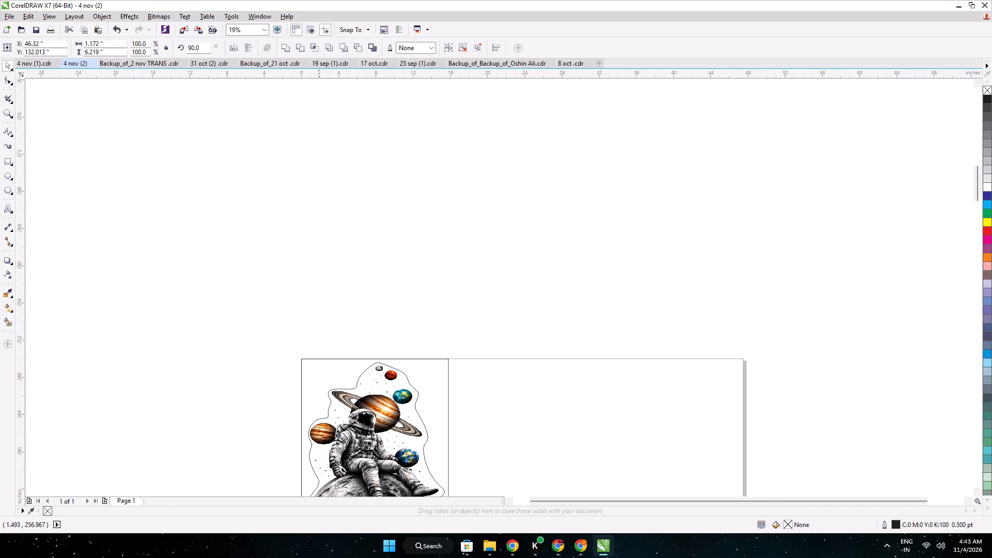
pyautogui.scroll(-2, 350, 317)
pyautogui.moveTo(405, 437); pyautogui.dragTo(392, 244, button='middle')
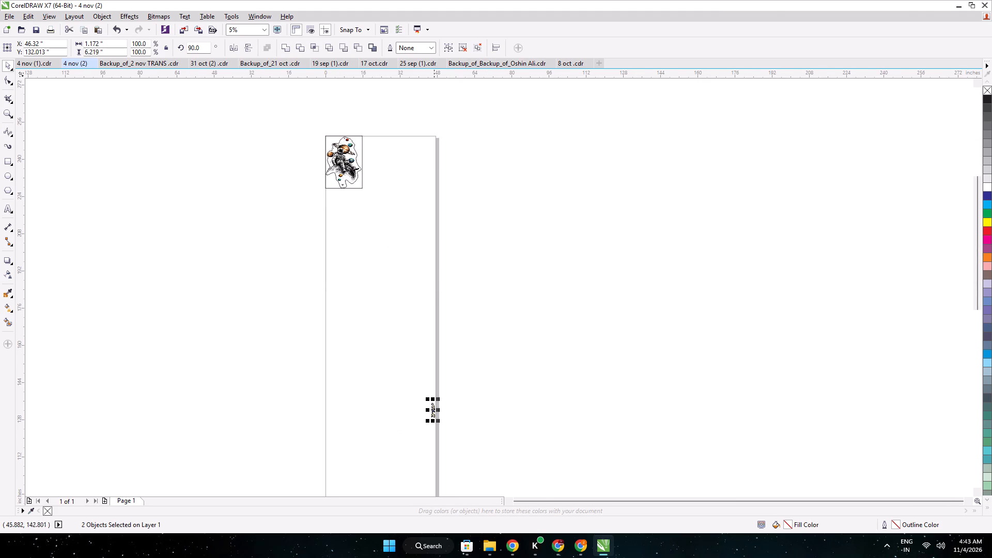
pyautogui.moveTo(434, 411); pyautogui.dragTo(360, 149)
pyautogui.scroll(3, 360, 149)
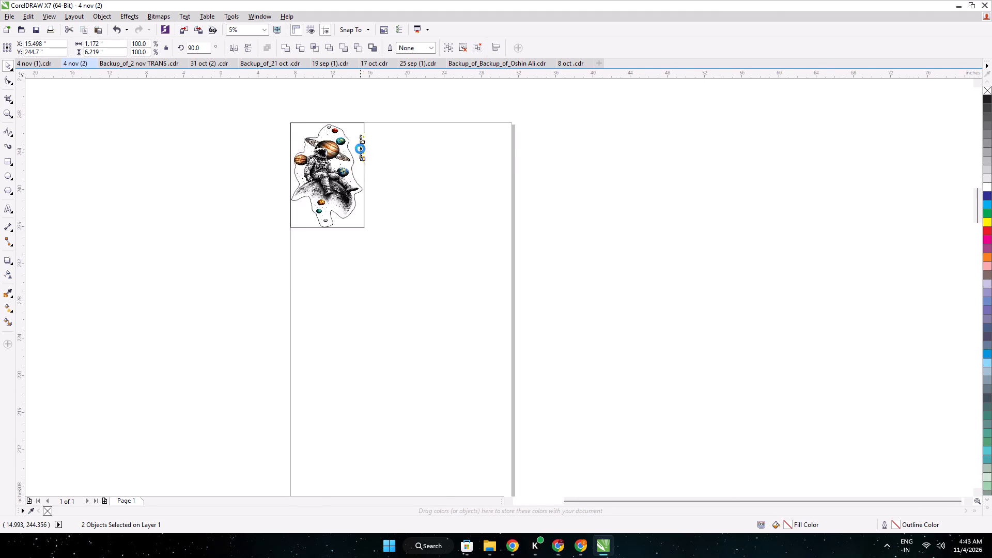
pyautogui.scroll(3, 360, 149)
pyautogui.moveTo(380, 136); pyautogui.dragTo(357, 140)
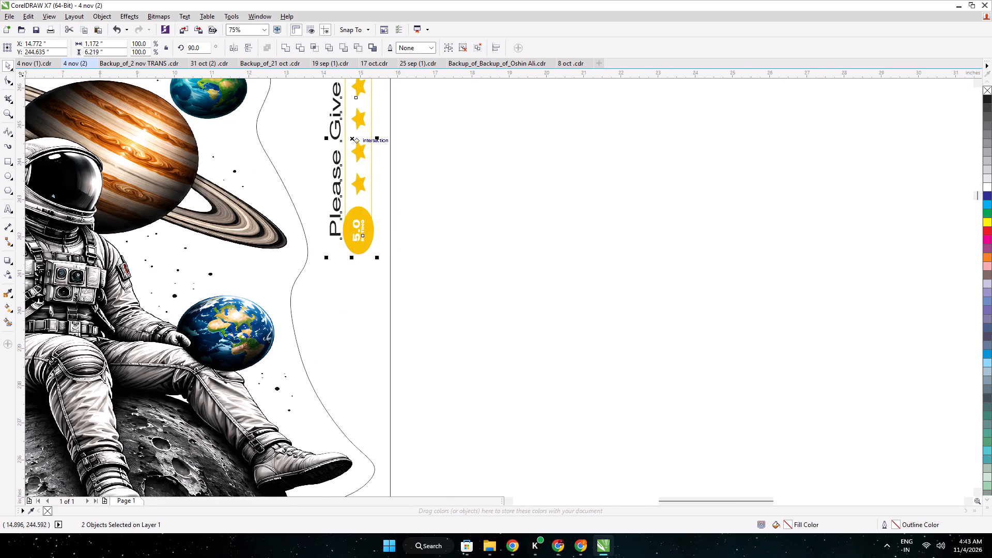
pyautogui.scroll(-2, 447, 169)
pyautogui.moveTo(472, 182); pyautogui.dragTo(526, 258, button='middle')
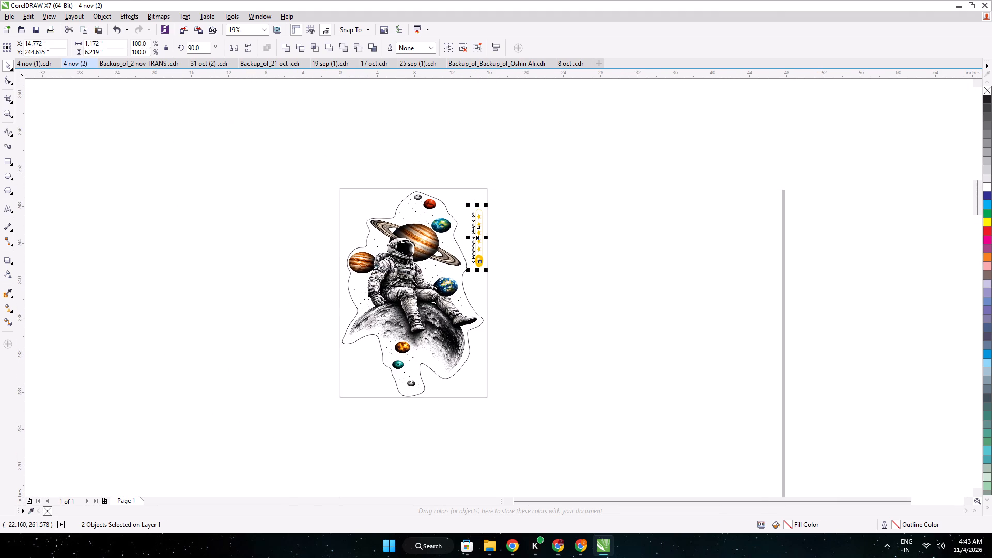
# Copy the small BMW thank-you card at the top right of the straw-hat Luffy sticker in Backup_of_2 nov TRANS.
pyautogui.click(137, 64)
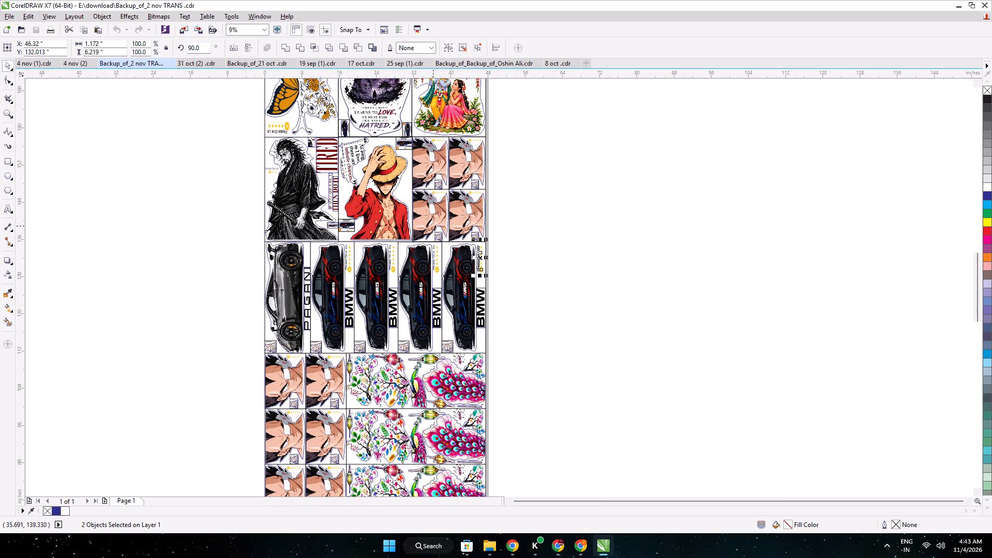
pyautogui.click(554, 248)
pyautogui.moveTo(565, 250); pyautogui.dragTo(455, 158)
pyautogui.moveTo(531, 199); pyautogui.dragTo(455, 158, button='right')
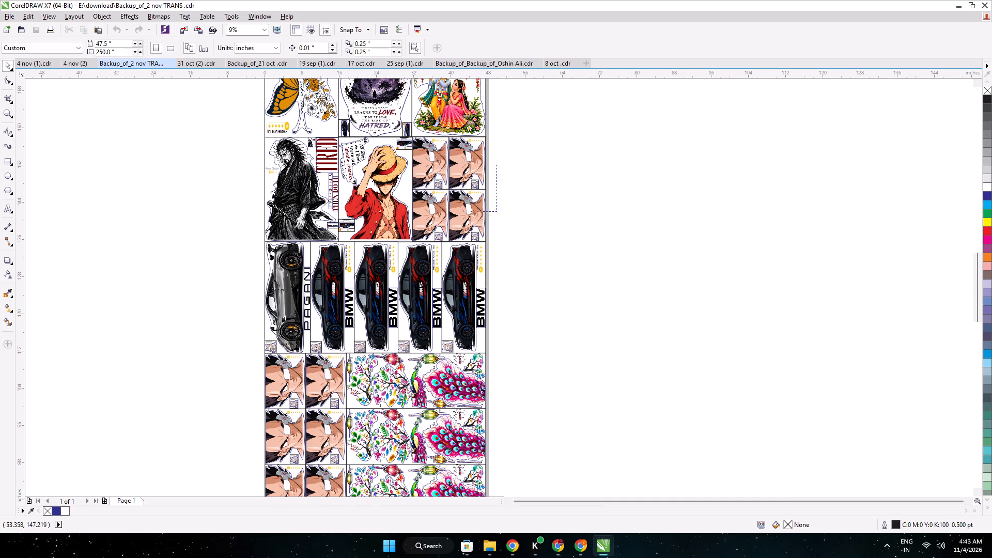
pyautogui.moveTo(455, 158); pyautogui.dragTo(382, 132)
pyautogui.moveTo(455, 158); pyautogui.dragTo(382, 132, button='right')
pyautogui.scroll(3, 402, 133)
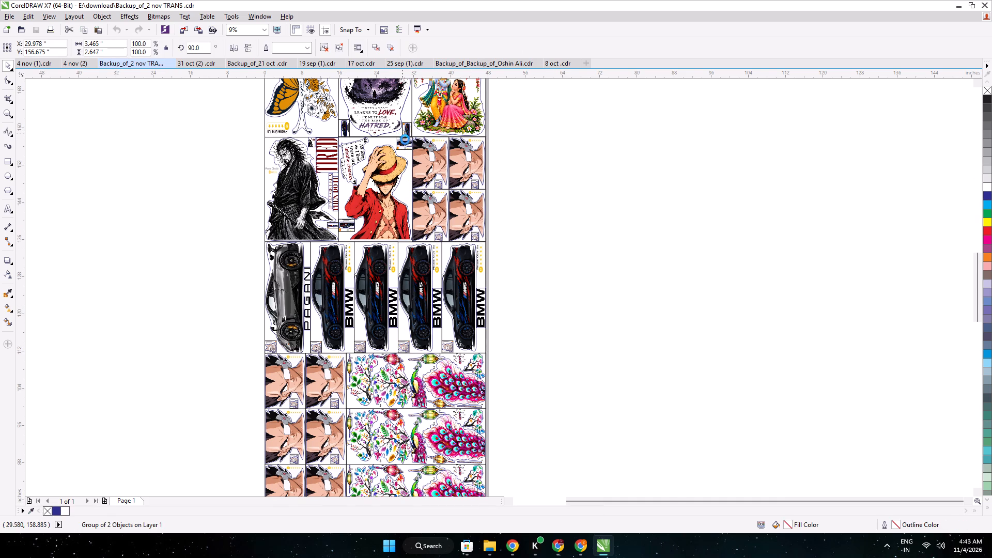
pyautogui.scroll(1, 405, 139)
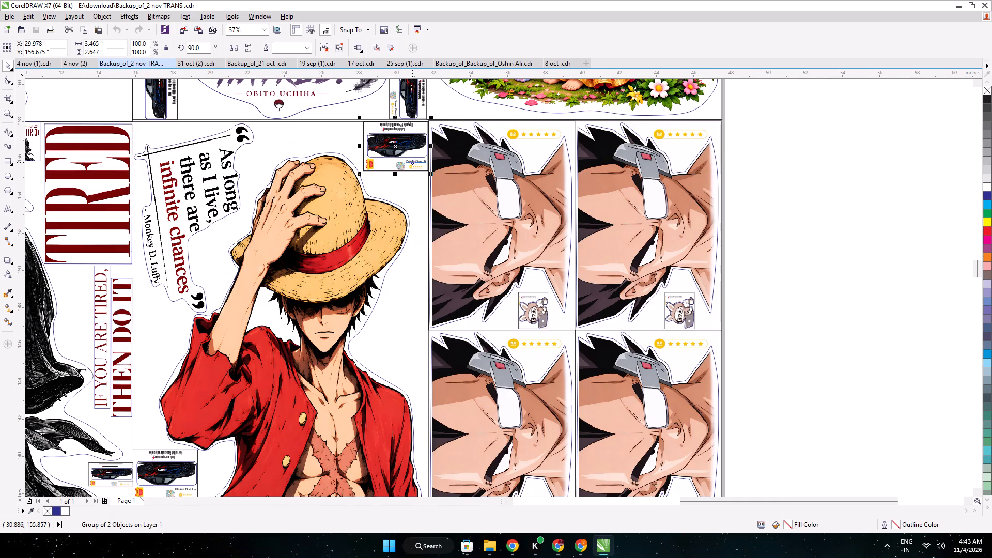
pyautogui.hotkey('ctrl', 'c')
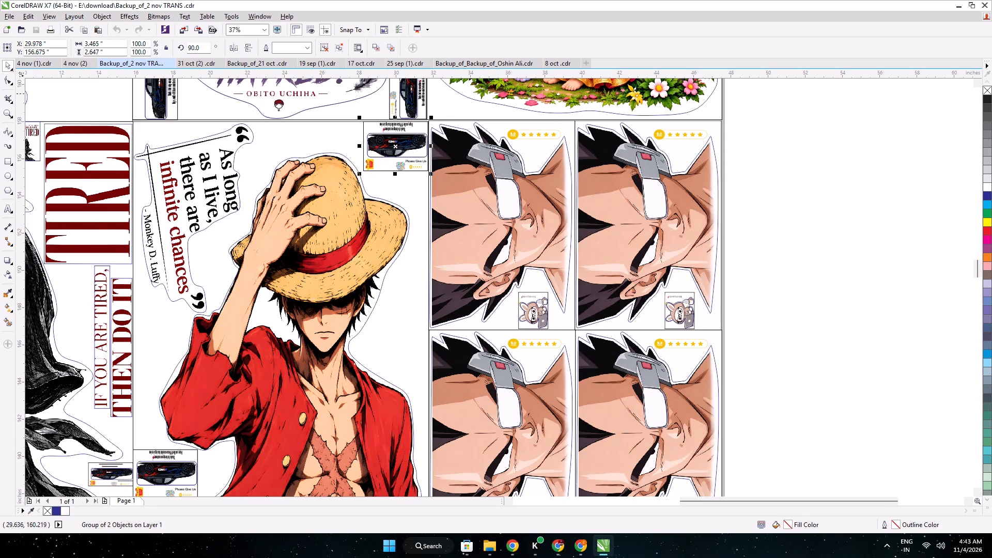
# Paste the thank-you card into 4 nov (2) and move it to the astronaut frame's top-left corner.
pyautogui.click(32, 68)
pyautogui.click(35, 65)
pyautogui.click(72, 66)
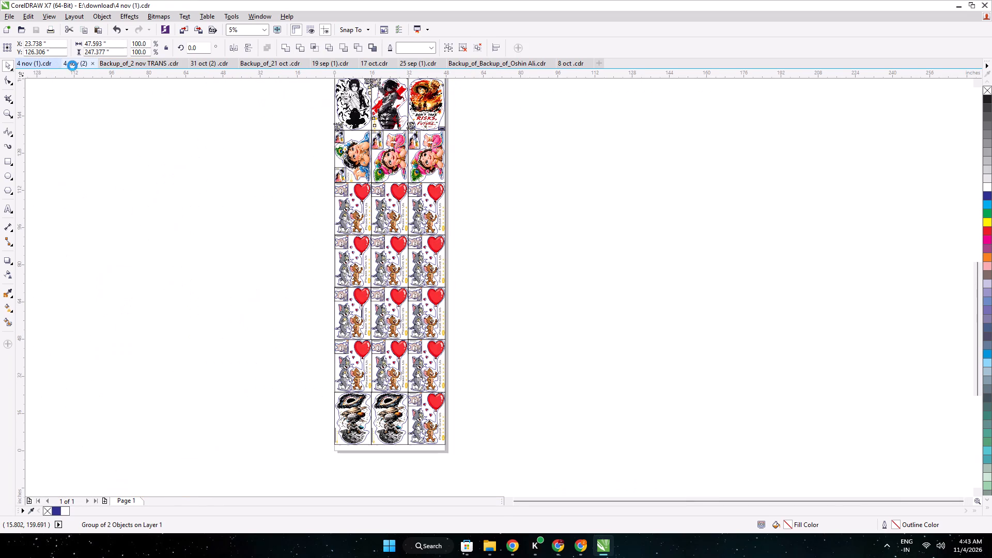
pyautogui.hotkey('ctrl', 'v')
pyautogui.scroll(-1, 308, 265)
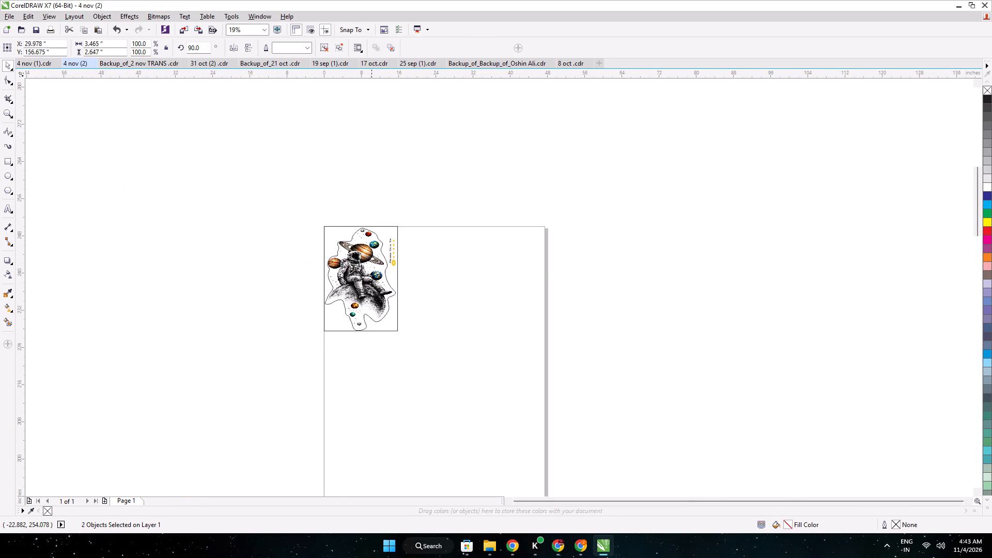
pyautogui.moveTo(491, 373); pyautogui.dragTo(494, 123, button='middle')
pyautogui.moveTo(470, 412); pyautogui.dragTo(433, 86)
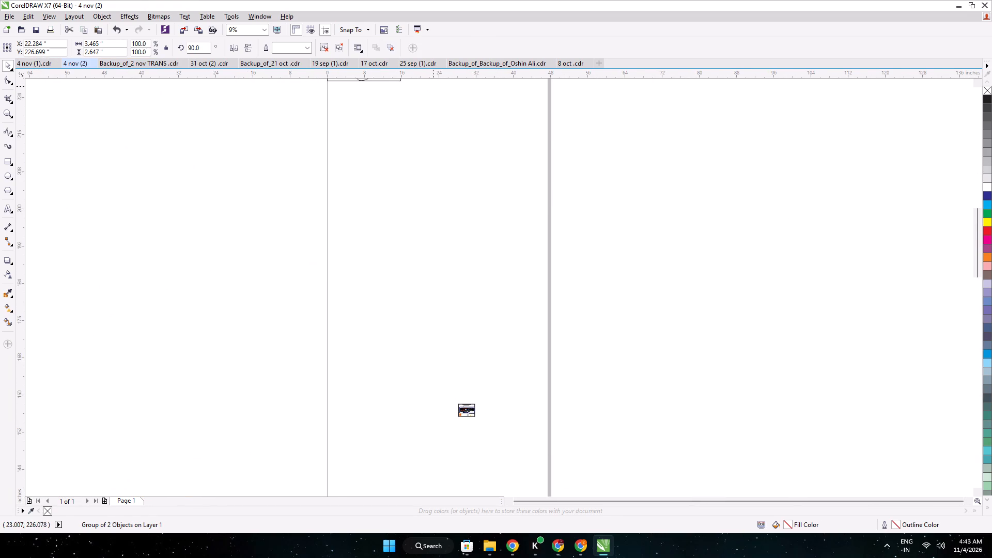
pyautogui.moveTo(432, 93); pyautogui.dragTo(496, 387, button='middle')
pyautogui.moveTo(495, 382); pyautogui.dragTo(405, 283)
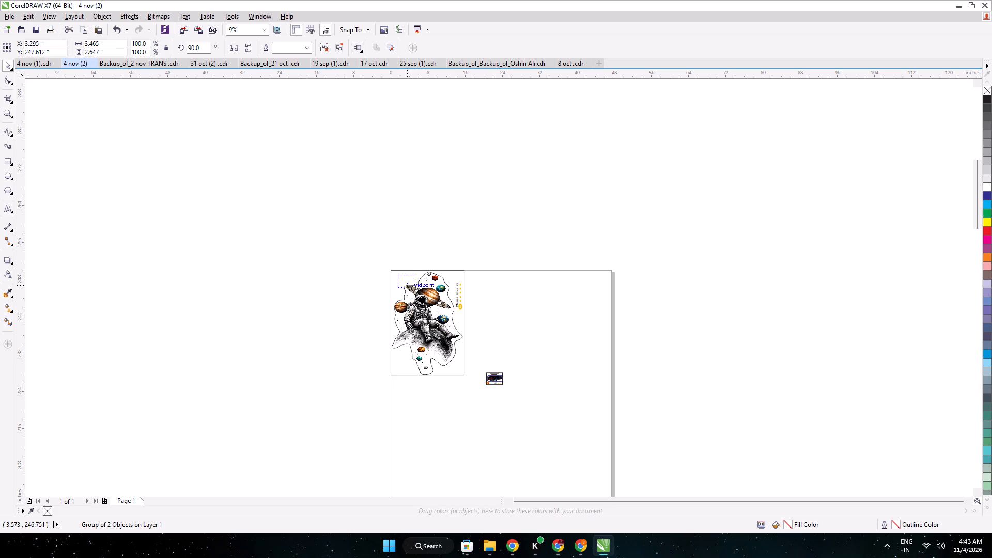
pyautogui.moveTo(405, 283); pyautogui.dragTo(401, 279)
# Nudge the thank-you card down and left until it sits flush in the astronaut frame's top-left corner.
pyautogui.scroll(4, 401, 278)
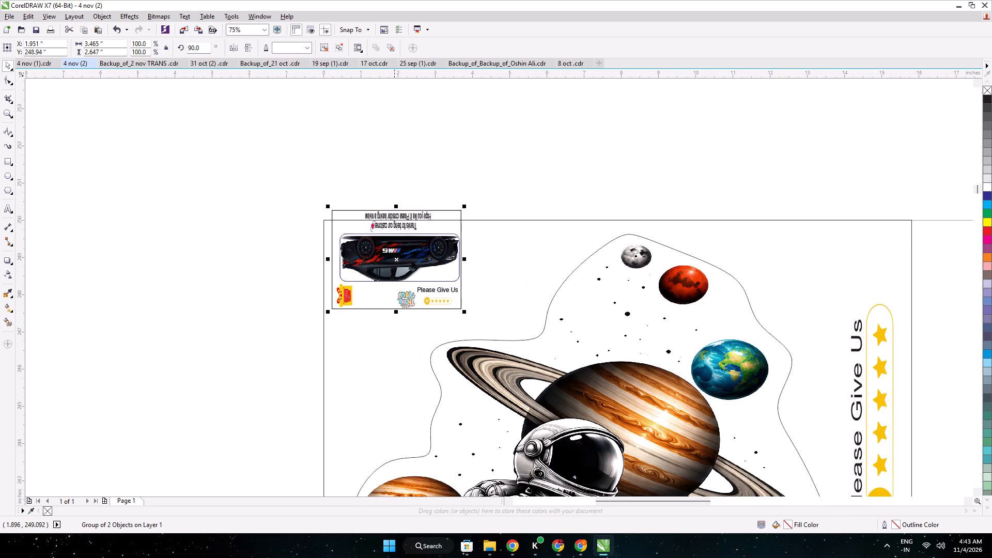
pyautogui.press('Down')
pyautogui.press('Down')
pyautogui.press('Down')
pyautogui.press('Down')
pyautogui.press('Down')
pyautogui.press('Down')
pyautogui.press('Down')
pyautogui.press('Down')
pyautogui.press('Down')
pyautogui.press('Down')
pyautogui.press('Down')
pyautogui.press('Down')
pyautogui.press('Down')
pyautogui.press('Down')
pyautogui.press('Down')
pyautogui.press('Down')
pyautogui.press('Down')
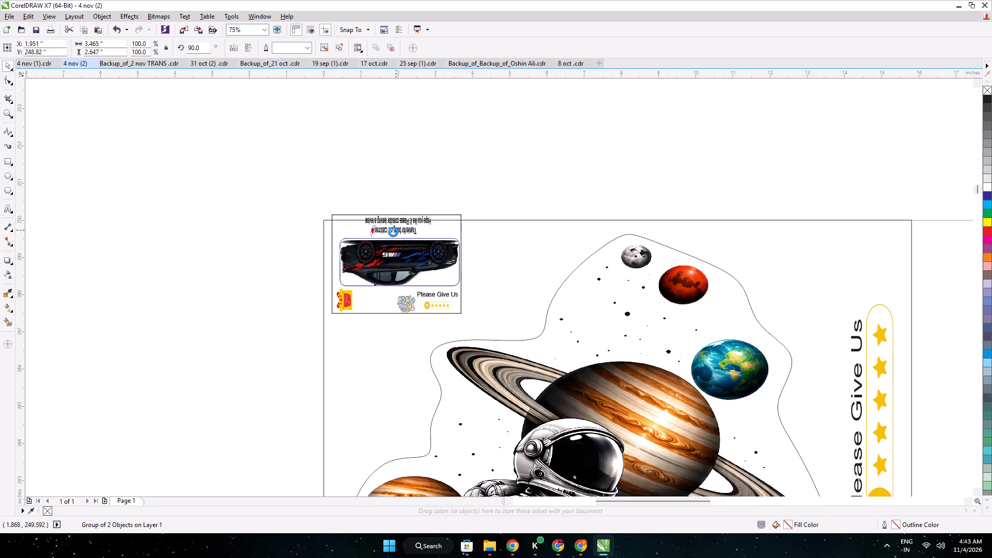
pyautogui.press('Down')
pyautogui.press('Down')
pyautogui.press('Down')
pyautogui.press('Down')
pyautogui.press('Down')
pyautogui.press('Down')
pyautogui.press('Down')
pyautogui.press('Down')
pyautogui.press('Down')
pyautogui.press('Down')
pyautogui.press('Down')
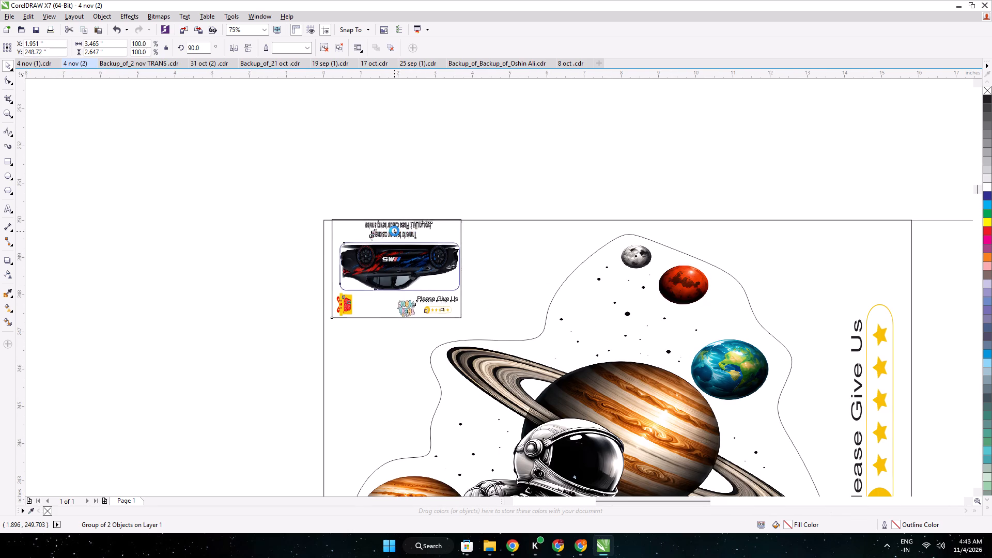
pyautogui.press('Down')
pyautogui.press('Down')
pyautogui.press('Left')
pyautogui.press('Left')
pyautogui.press('Left')
pyautogui.press('Left')
pyautogui.press('Left')
pyautogui.press('Left')
pyautogui.press('Left')
pyautogui.press('Left')
pyautogui.press('Left')
pyautogui.press('Left')
pyautogui.press('Left')
pyautogui.press('Left')
pyautogui.press('Left')
pyautogui.press('Left')
pyautogui.press('Left')
pyautogui.press('Left')
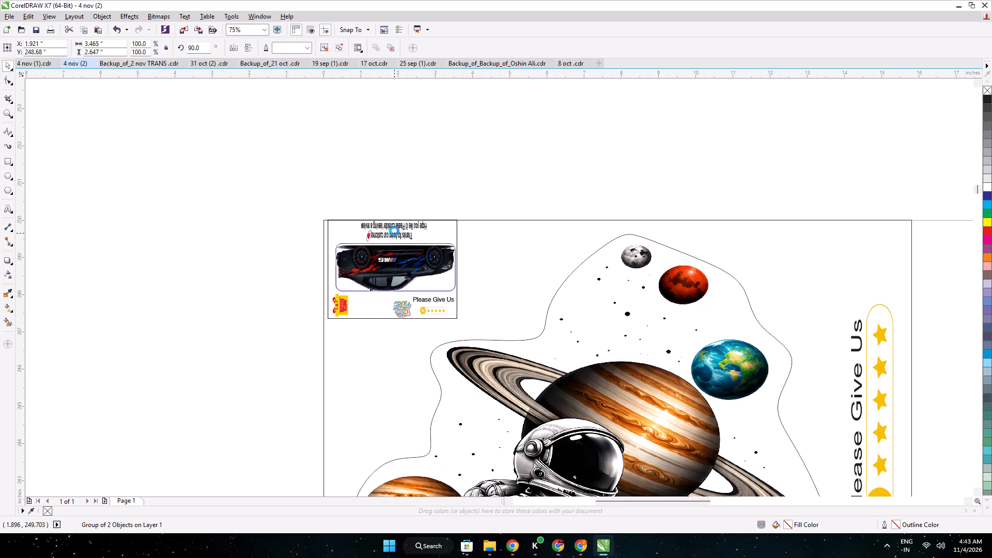
pyautogui.press('Left')
pyautogui.press('Left')
pyautogui.press('Left')
pyautogui.press('Left')
pyautogui.press('Left')
pyautogui.press('Left')
pyautogui.press('Left')
pyautogui.press('Left')
pyautogui.press('Left')
pyautogui.press('Left')
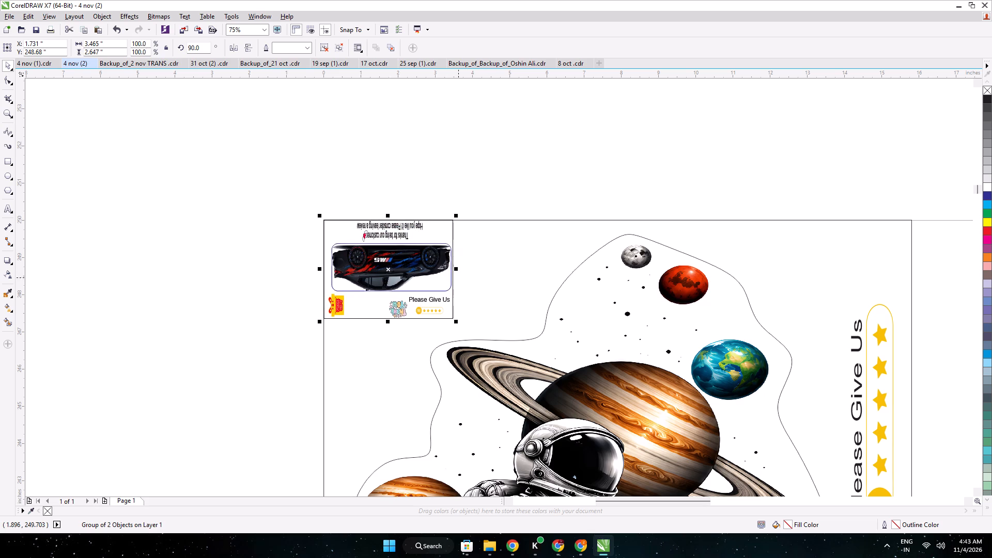
# Stretch the thank-you card from its fixed top-left corner to about 5.79 in wide and 2.9 in high.
pyautogui.moveTo(456, 269); pyautogui.dragTo(542, 274)
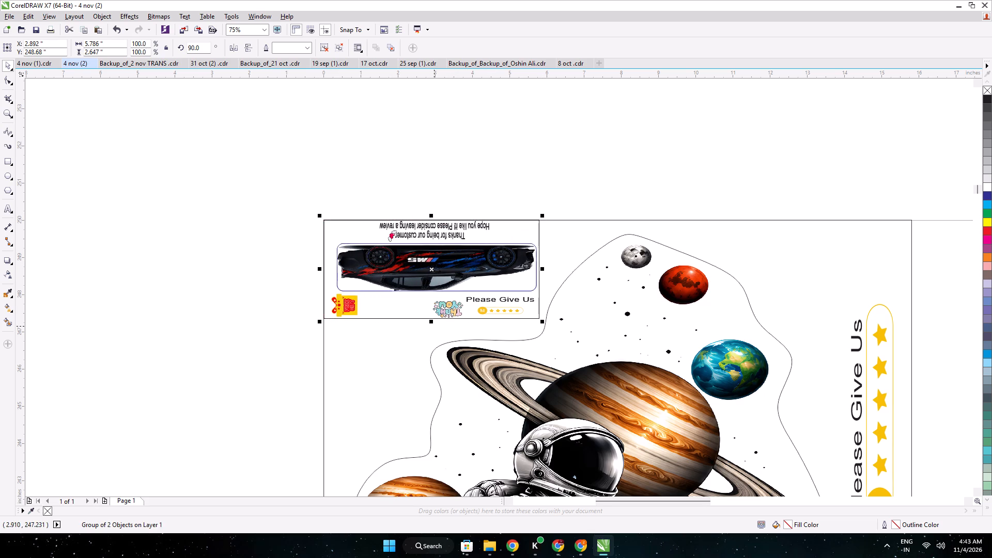
pyautogui.moveTo(432, 323); pyautogui.dragTo(431, 332)
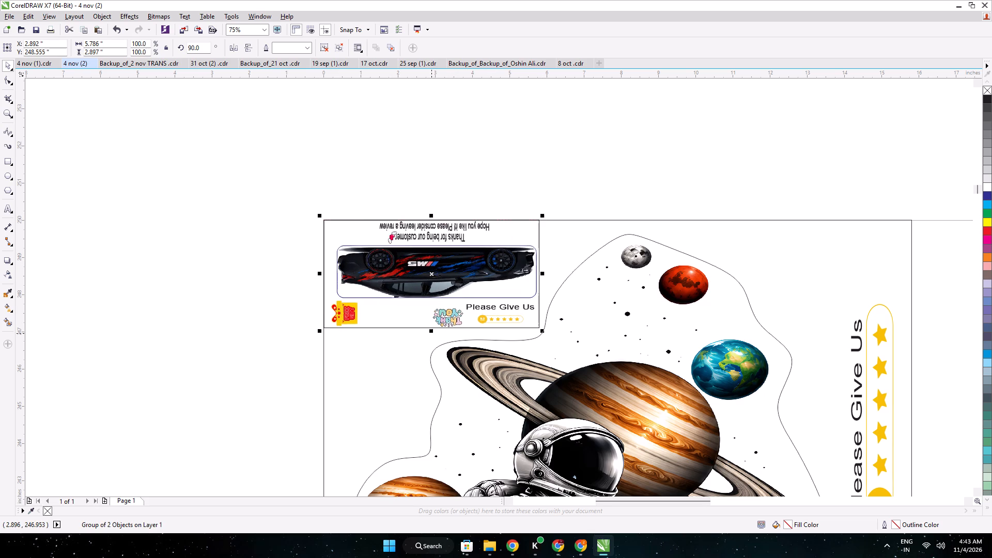
pyautogui.click(321, 315)
# Duplicate the thank-you card and move the copy to the astronaut frame's bottom-left corner.
pyautogui.scroll(-1, 334, 306)
pyautogui.moveTo(370, 319); pyautogui.dragTo(355, 188, button='middle')
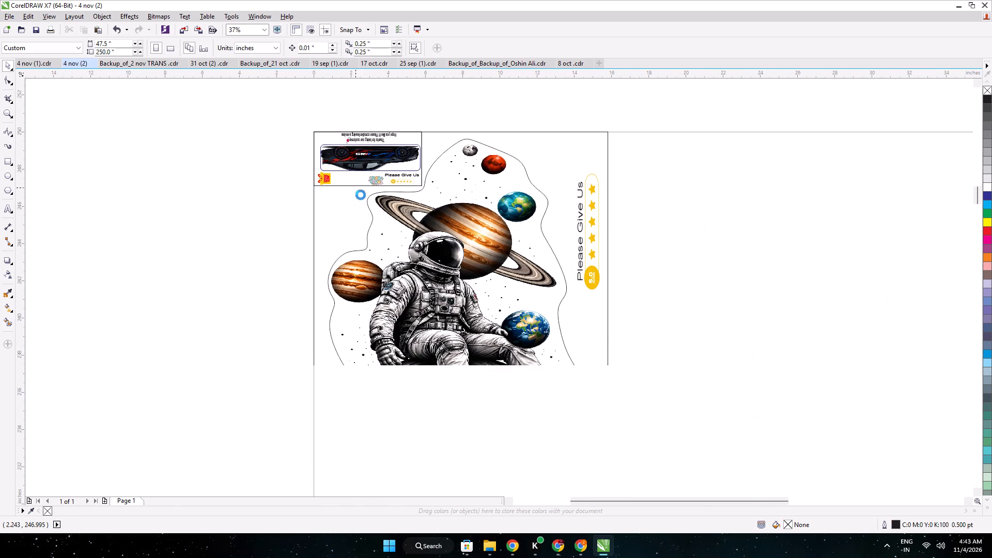
pyautogui.scroll(-1, 370, 220)
pyautogui.moveTo(327, 165); pyautogui.dragTo(414, 211)
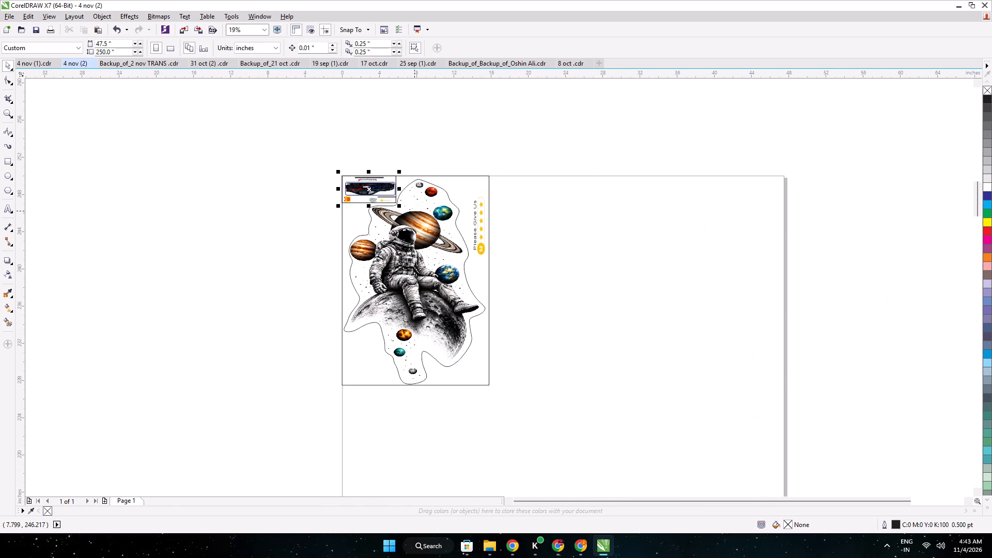
pyautogui.hotkey('ctrl', 'd')
pyautogui.moveTo(374, 198); pyautogui.dragTo(358, 296)
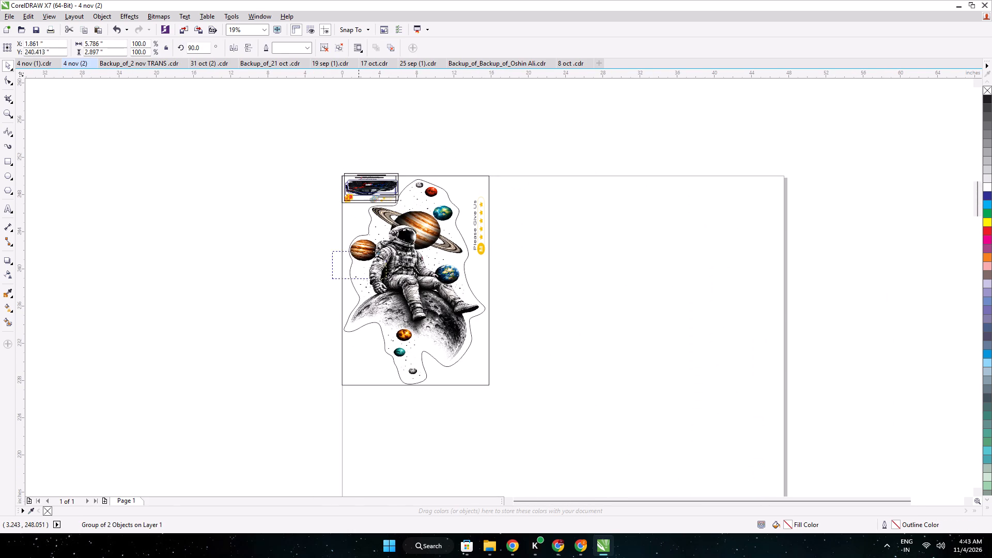
pyautogui.moveTo(358, 296); pyautogui.dragTo(370, 382)
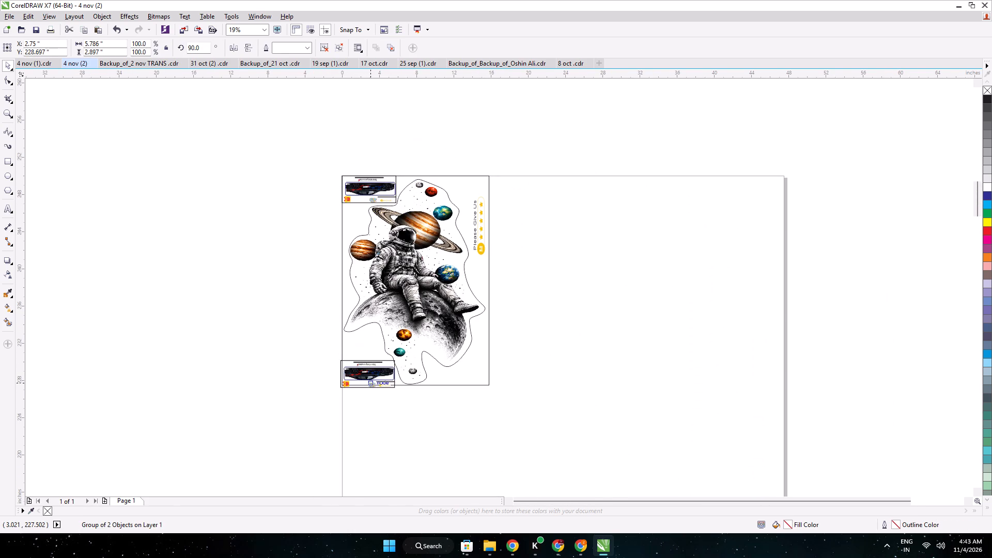
# Scale the bottom thank-you card down proportionally to about 5.15 by 2.58 in, clear of the astronaut's cut outline.
pyautogui.scroll(2, 374, 371)
pyautogui.click(458, 325)
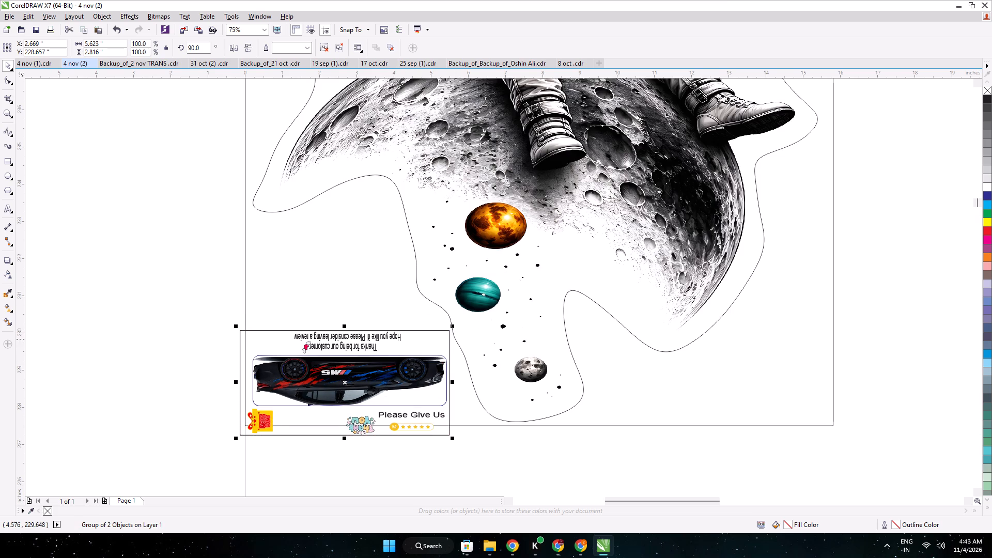
pyautogui.moveTo(454, 326); pyautogui.dragTo(443, 334)
# Nudge the bottom thank-you card up and right until it sits flush in the frame's bottom-left corner.
pyautogui.press('Up')
pyautogui.press('Up')
pyautogui.press('Up')
pyautogui.press('Up')
pyautogui.press('Up')
pyautogui.press('Up')
pyautogui.press('Up')
pyautogui.press('Up')
pyautogui.press('Up')
pyautogui.press('Up')
pyautogui.press('Up')
pyautogui.press('Up')
pyautogui.press('Up')
pyautogui.press('Up')
pyautogui.press('Up')
pyautogui.press('Up')
pyautogui.press('Up')
pyautogui.press('Up')
pyautogui.press('Up')
pyautogui.press('Up')
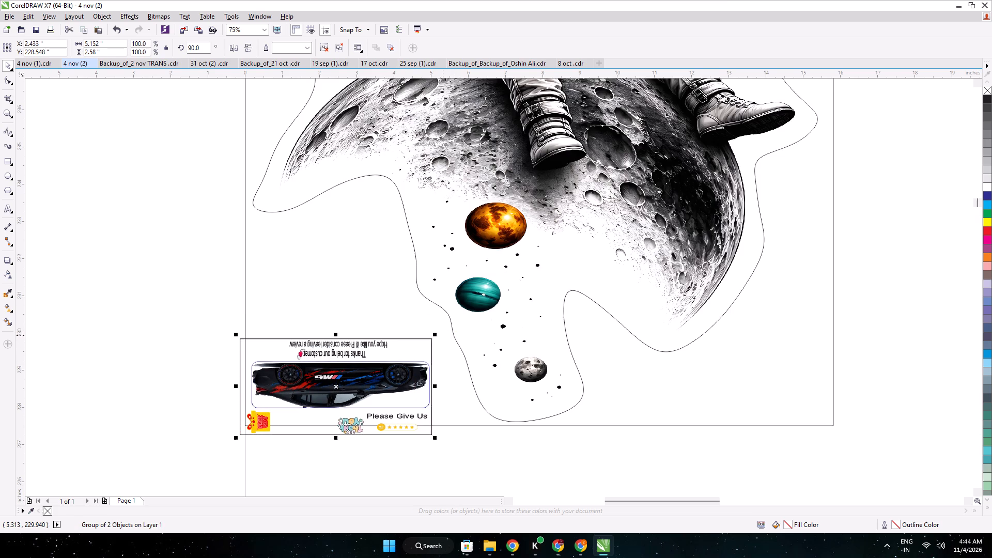
pyautogui.press('Up')
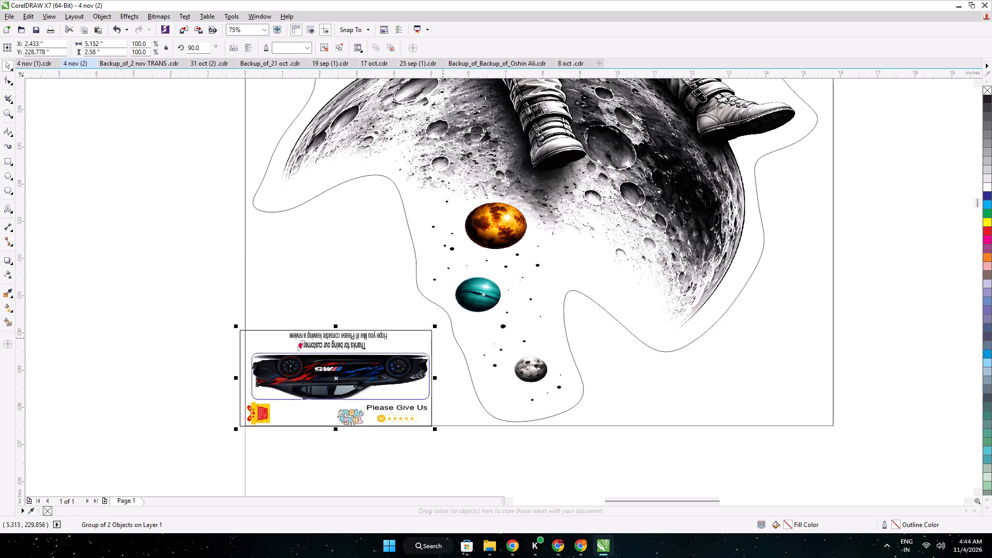
pyautogui.press('Right')
pyautogui.press('Right')
pyautogui.press('Right')
pyautogui.scroll(1, 353, 354)
pyautogui.press('Up')
pyautogui.press('Up')
pyautogui.moveTo(312, 414); pyautogui.dragTo(312, 407, button='middle')
pyautogui.scroll(1, 313, 405)
pyautogui.moveTo(312, 407); pyautogui.dragTo(401, 223, button='middle')
pyautogui.press('Right')
pyautogui.press('Right')
pyautogui.press('Right')
pyautogui.press('Right')
pyautogui.press('Right')
pyautogui.press('Right')
pyautogui.press('Right')
pyautogui.press('Right')
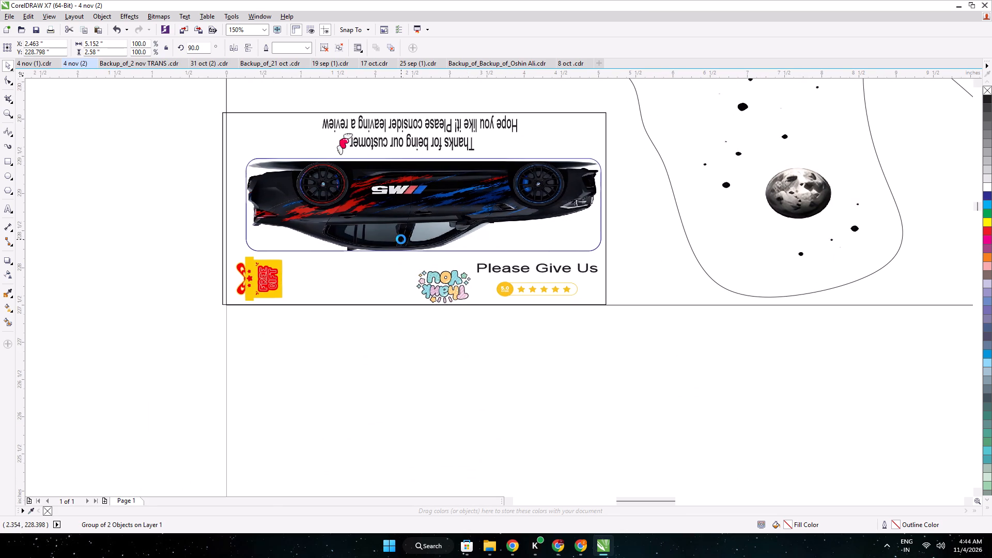
pyautogui.press('Right')
pyautogui.press('Right')
pyautogui.press('Right')
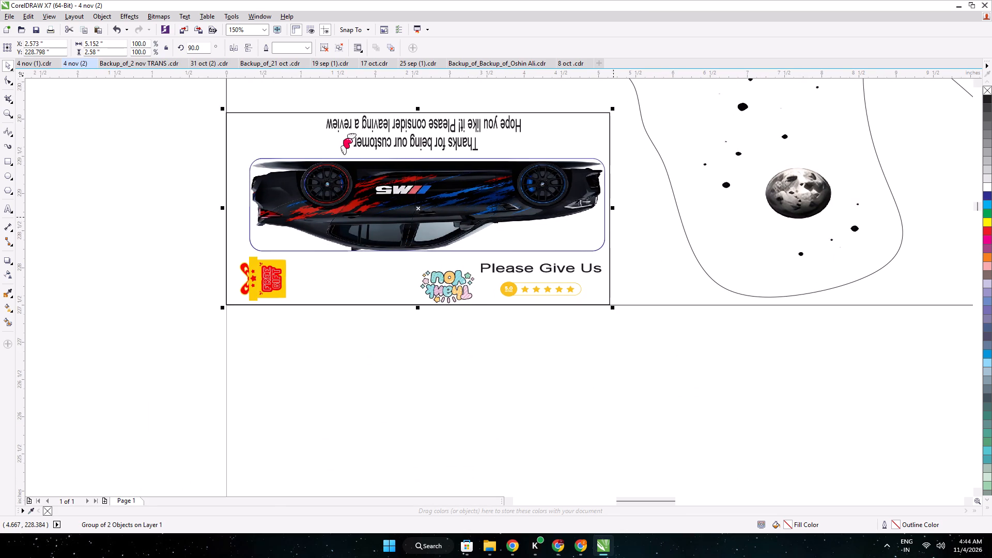
# Widen the bottom thank-you card to about 5.49 in, up to the astronaut's cut outline.
pyautogui.moveTo(614, 208); pyautogui.dragTo(639, 212)
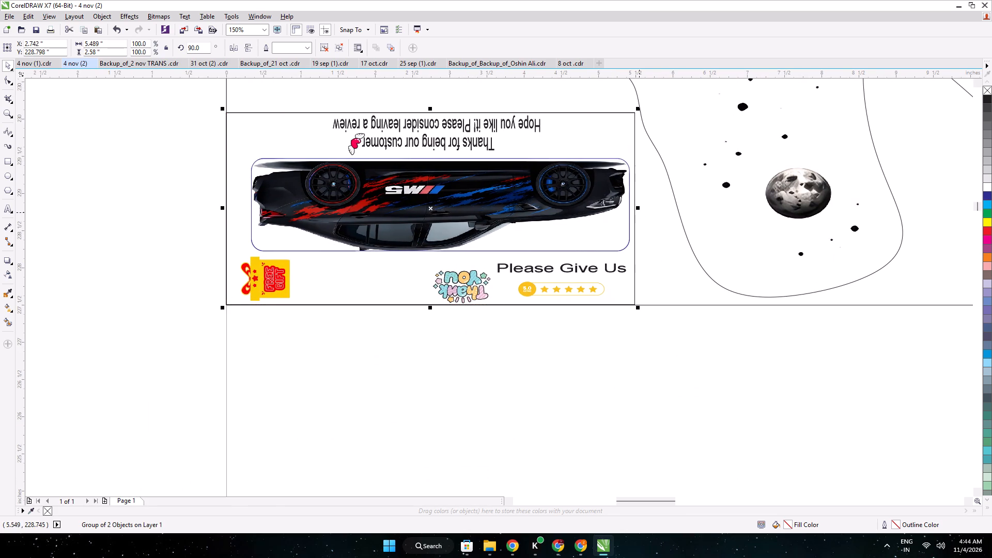
pyautogui.click(133, 227)
# Check the whole layout's overall size, and nudge the top thank-you card down 0.01 in to align with the frame's top edge.
pyautogui.scroll(-4, 272, 218)
pyautogui.moveTo(355, 203); pyautogui.dragTo(391, 311, button='middle')
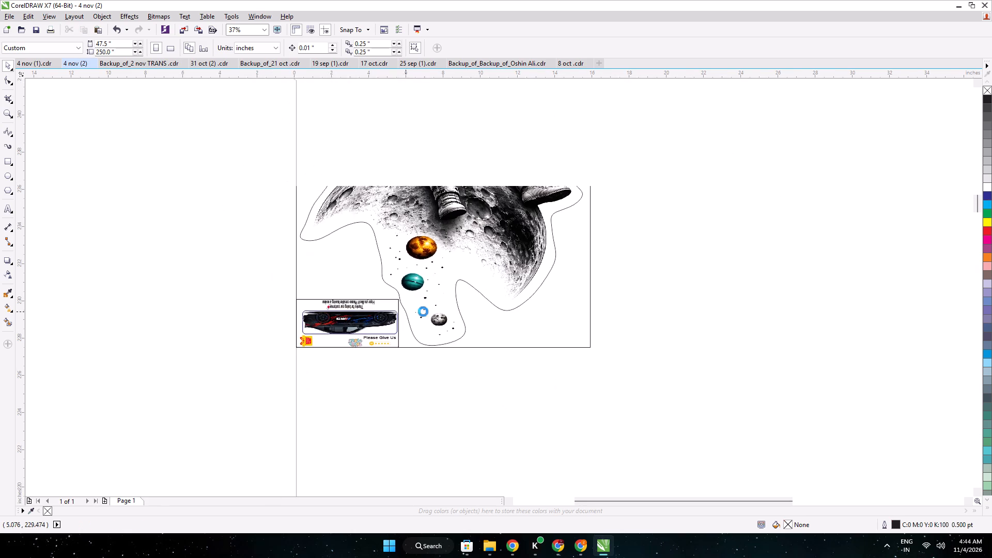
pyautogui.scroll(-1, 454, 311)
pyautogui.moveTo(548, 343); pyautogui.dragTo(349, 98)
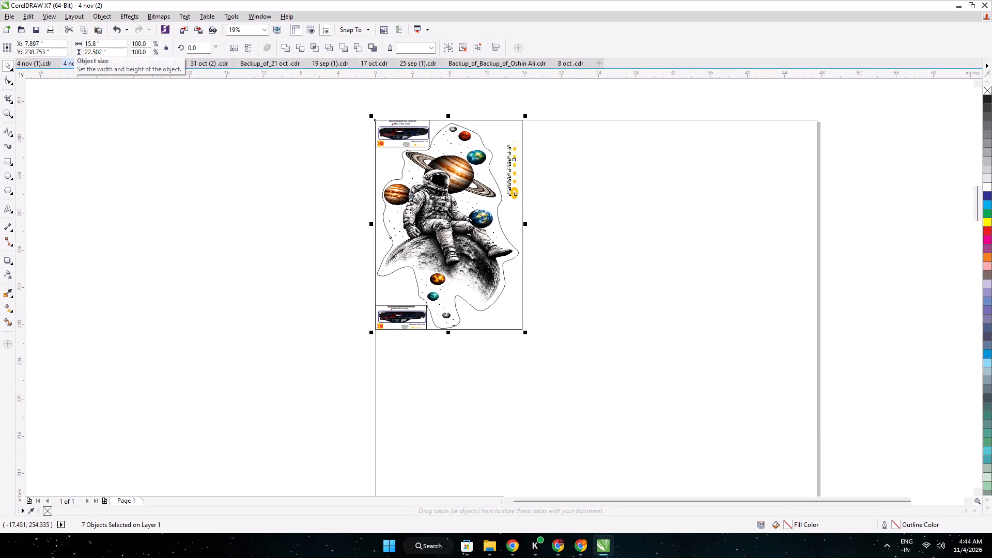
pyautogui.scroll(3, 412, 129)
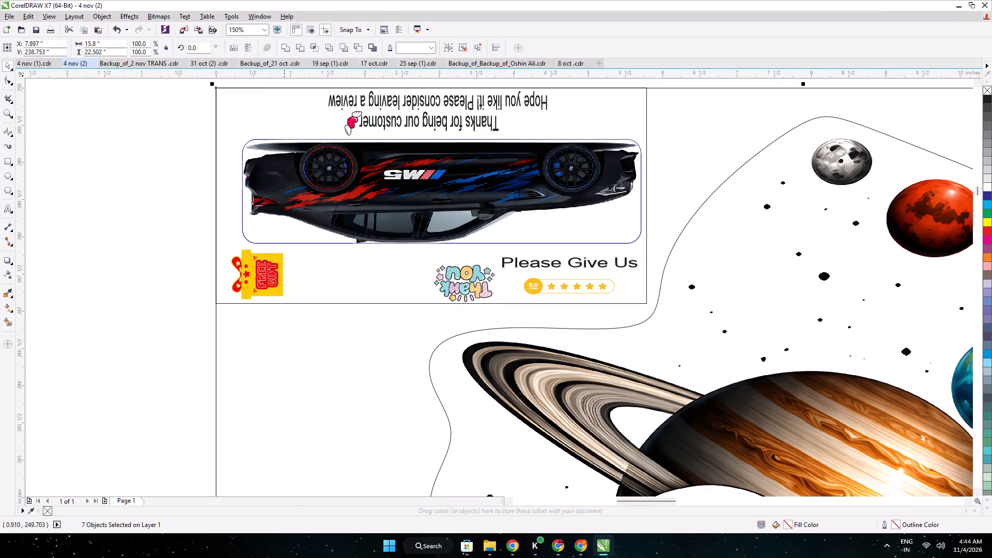
pyautogui.click(263, 127)
pyautogui.click(173, 122)
pyautogui.click(300, 121)
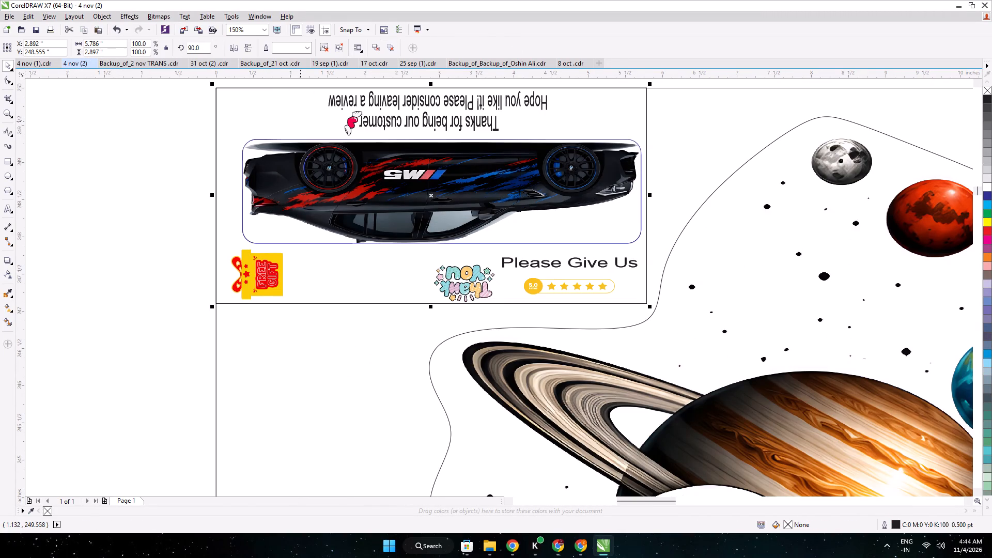
pyautogui.press('Down')
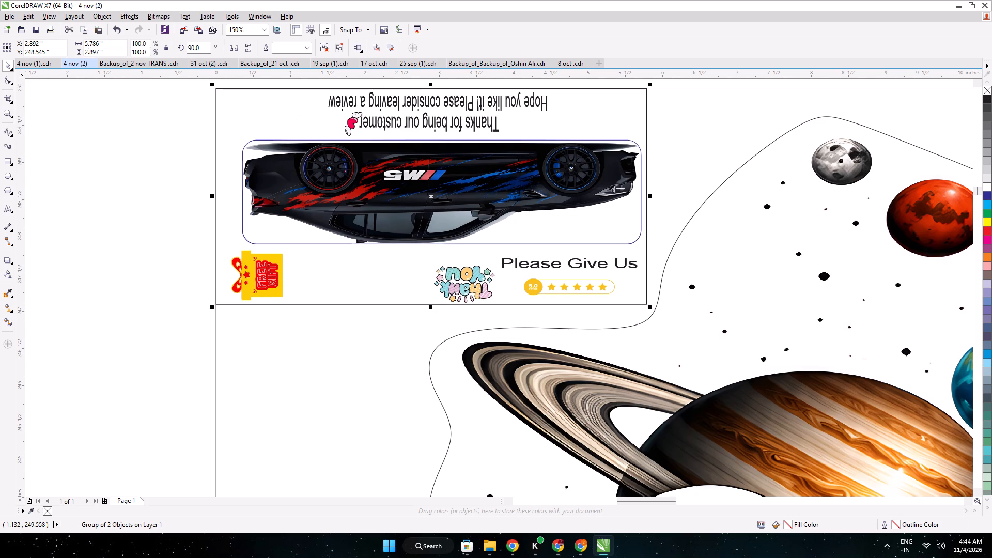
# Group the astronaut sticker, its frame, the rating label and both thank-you cards together.
pyautogui.scroll(-2, 177, 134)
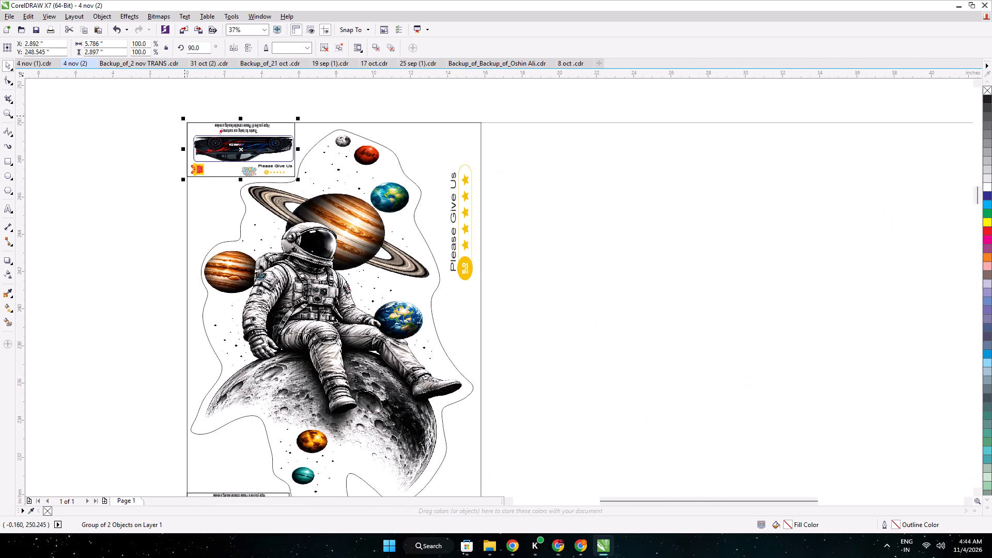
pyautogui.hotkey('ctrl', 'a')
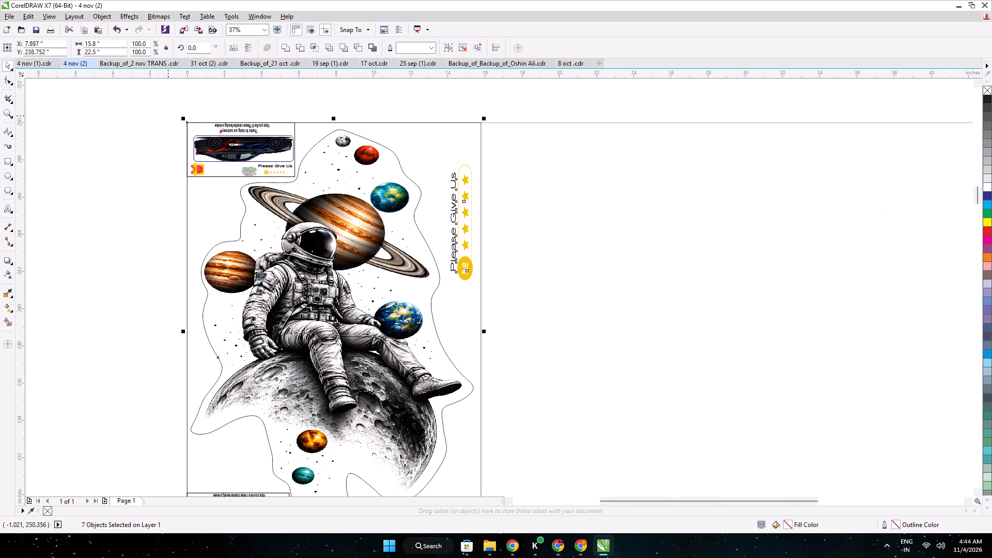
pyautogui.click(168, 116)
pyautogui.scroll(-1, 356, 176)
pyautogui.moveTo(443, 399); pyautogui.dragTo(191, 85)
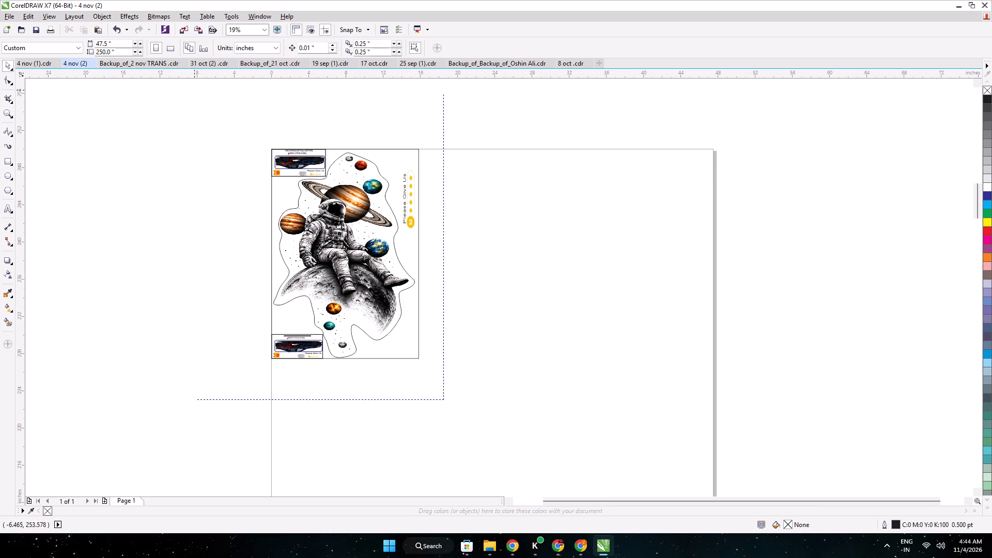
pyautogui.moveTo(191, 85); pyautogui.dragTo(207, 130)
pyautogui.hotkey('ctrl', 'g')
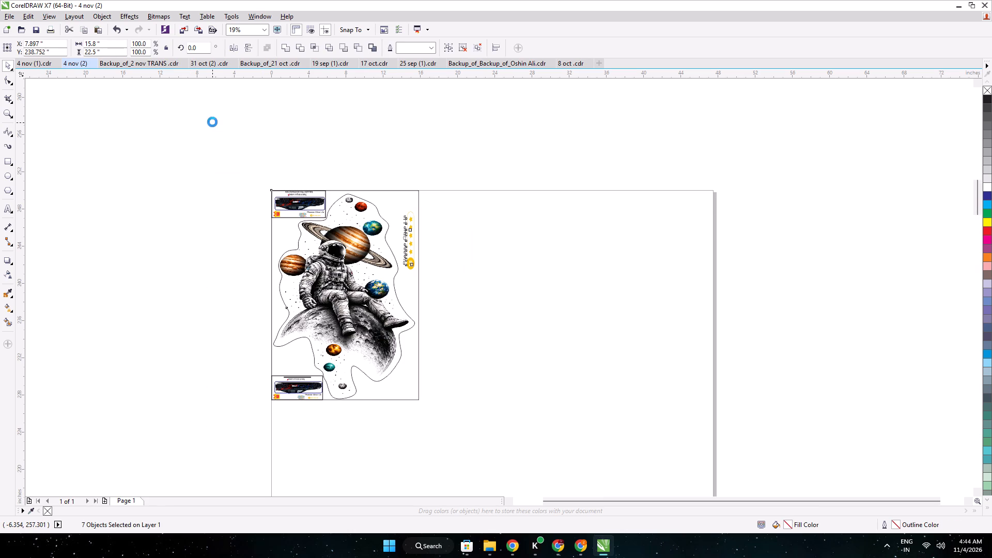
pyautogui.click(236, 259)
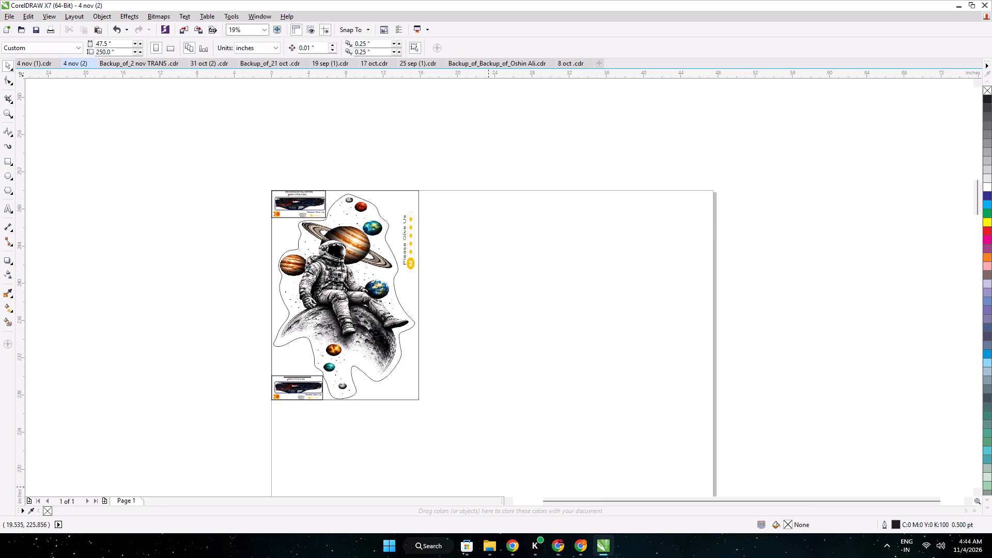
# Switch to Chrome and compare the uploaded swordsman picture with the enhanced version in the Enhance Image Quality chat.
pyautogui.click(523, 551)
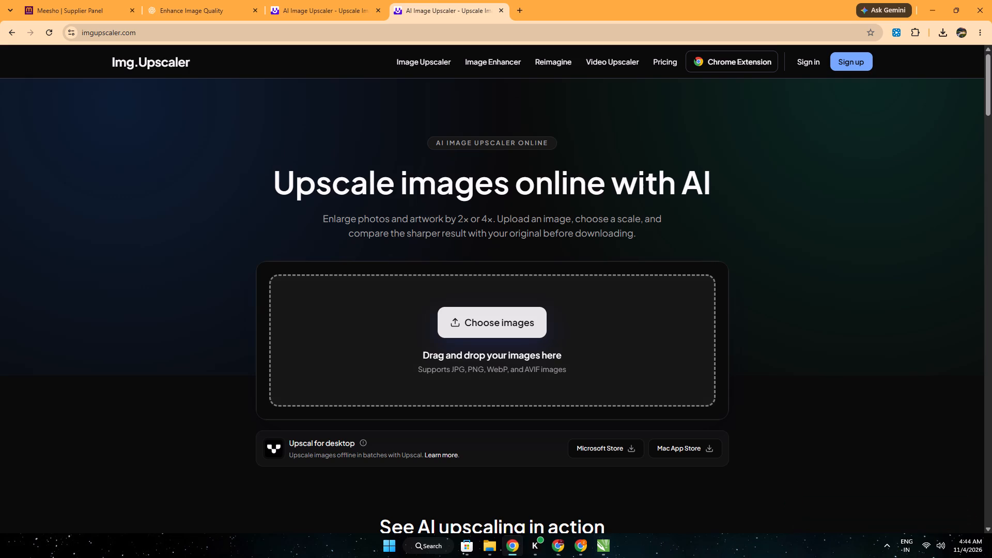
pyautogui.click(71, 1)
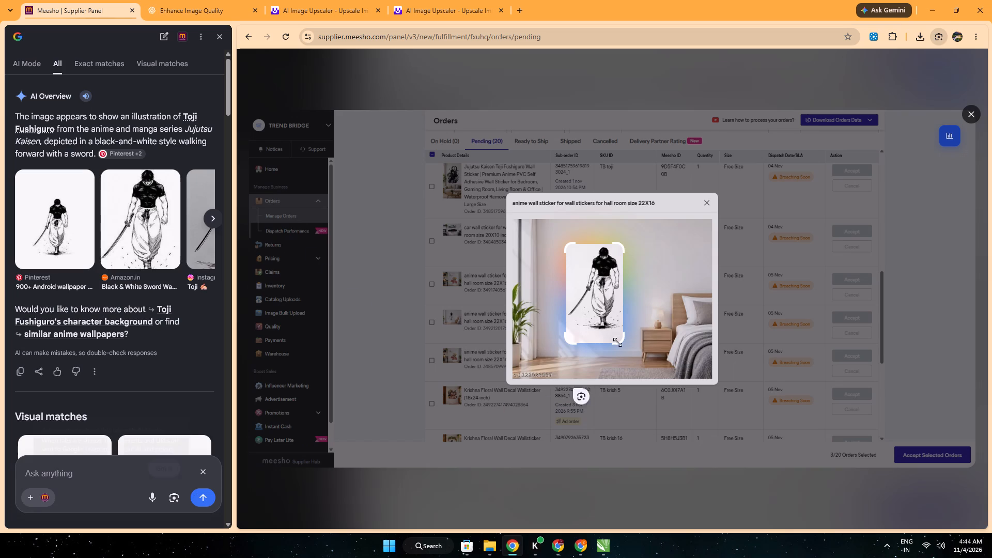
pyautogui.click(192, 2)
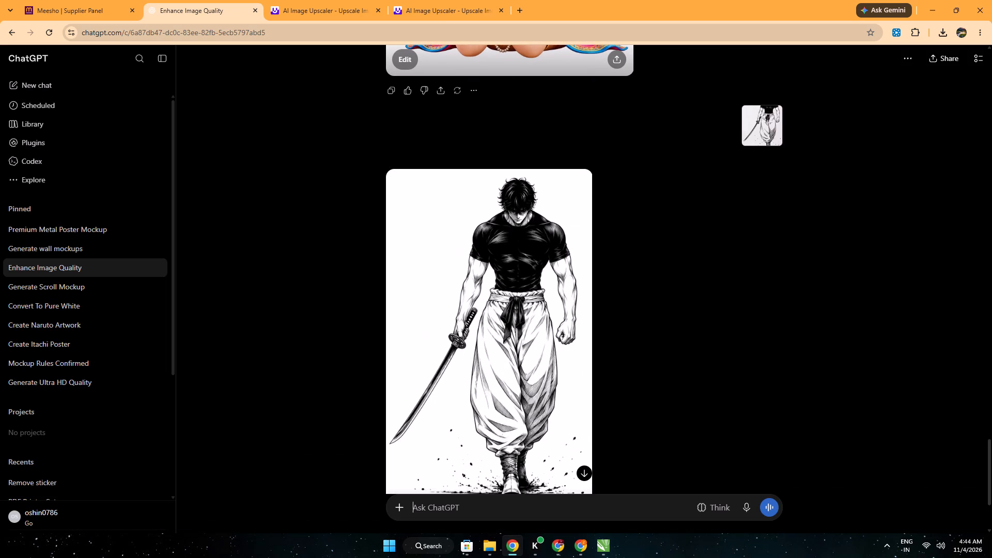
pyautogui.click(756, 123)
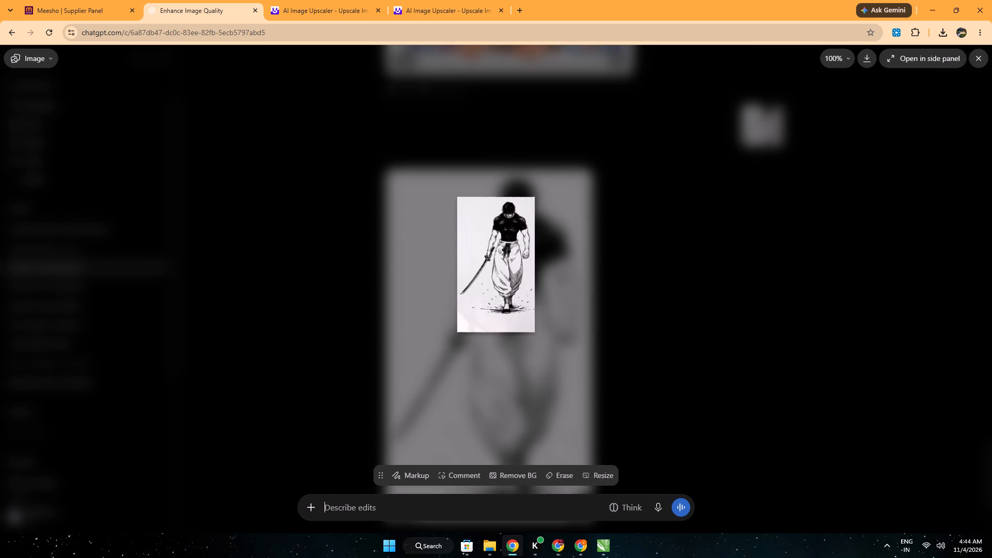
pyautogui.click(973, 55)
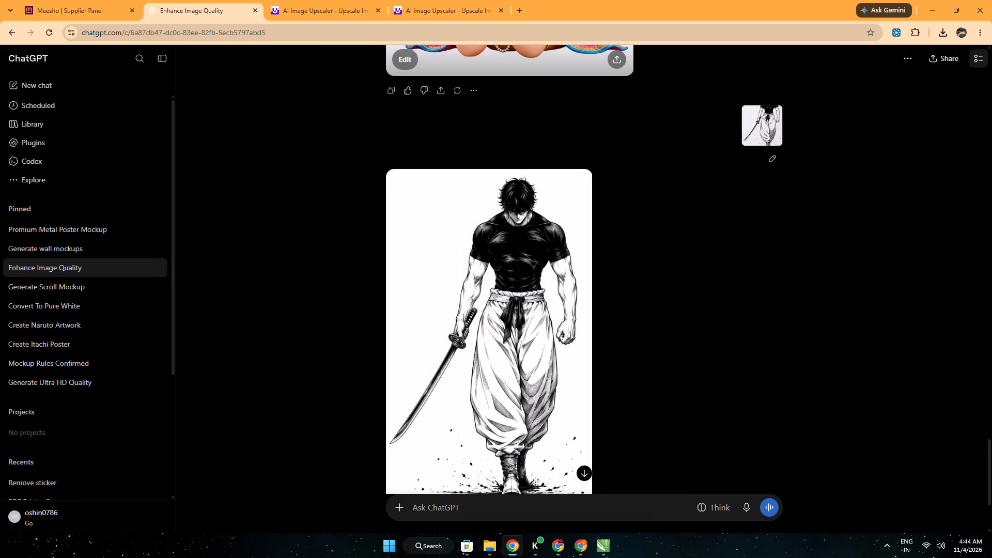
pyautogui.click(560, 329)
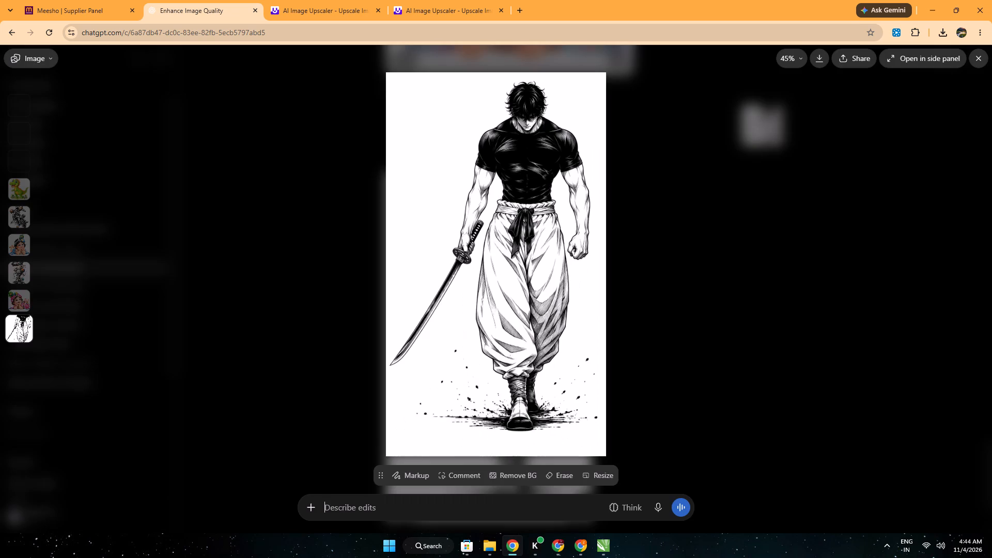
pyautogui.click(983, 65)
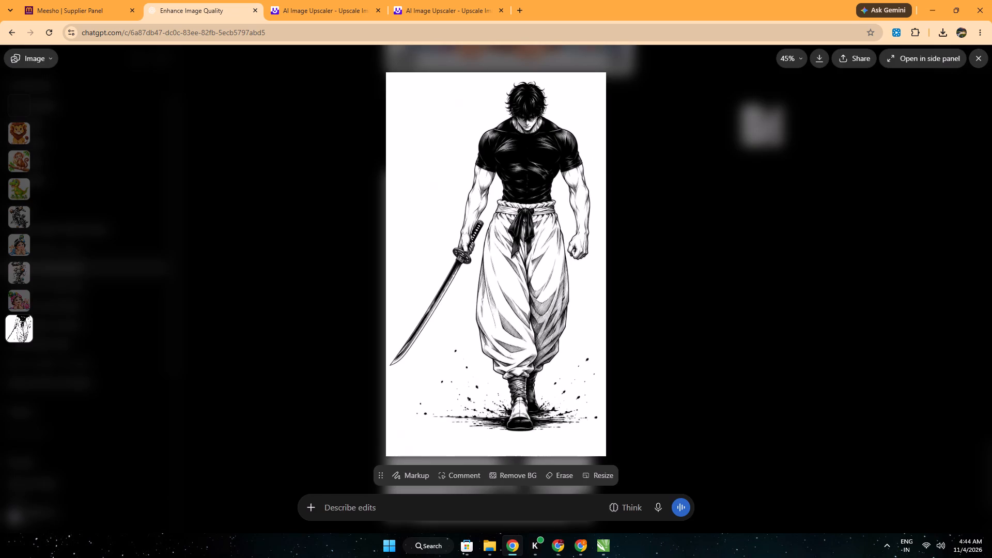
pyautogui.click(755, 123)
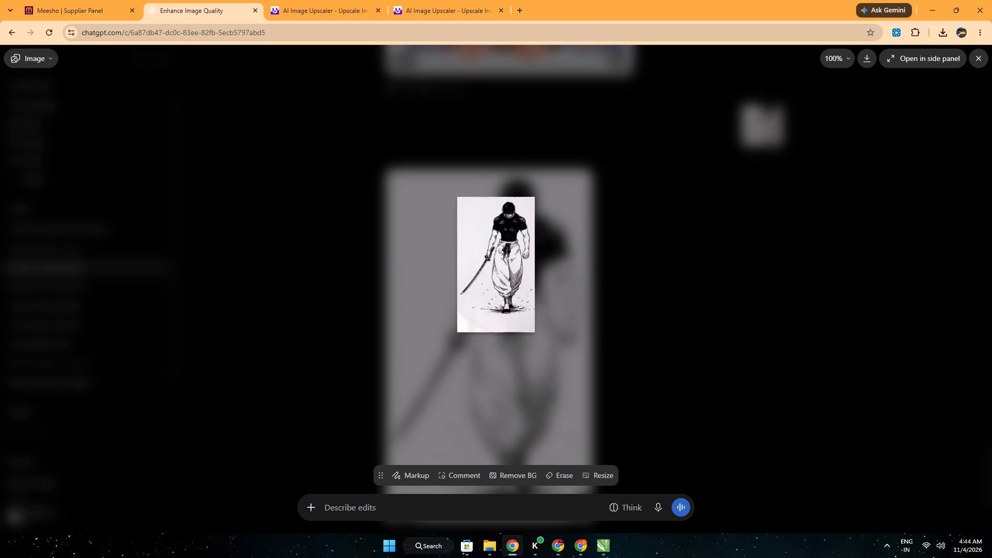
# Download the enhanced swordsman picture from the Enhance Image Quality chat.
pyautogui.click(976, 59)
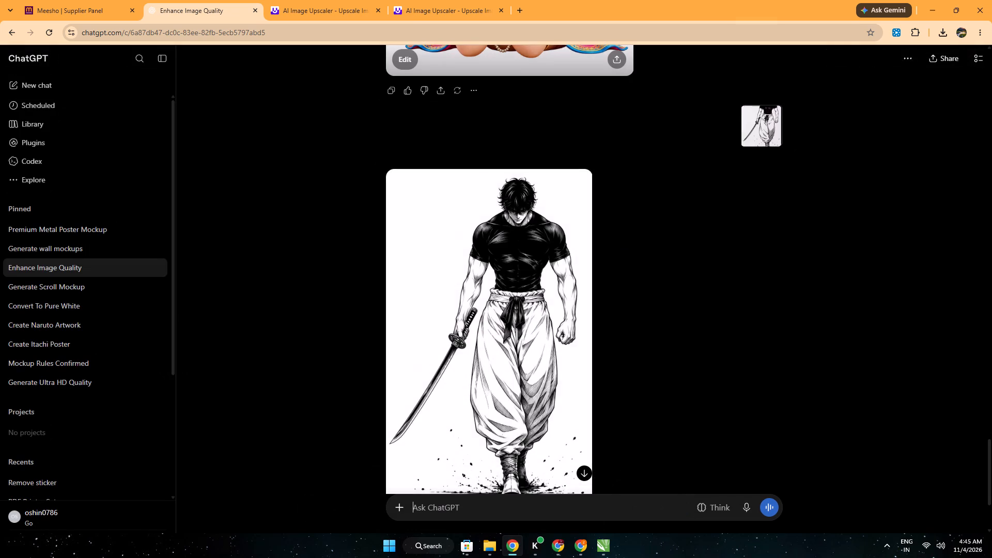
pyautogui.click(550, 313)
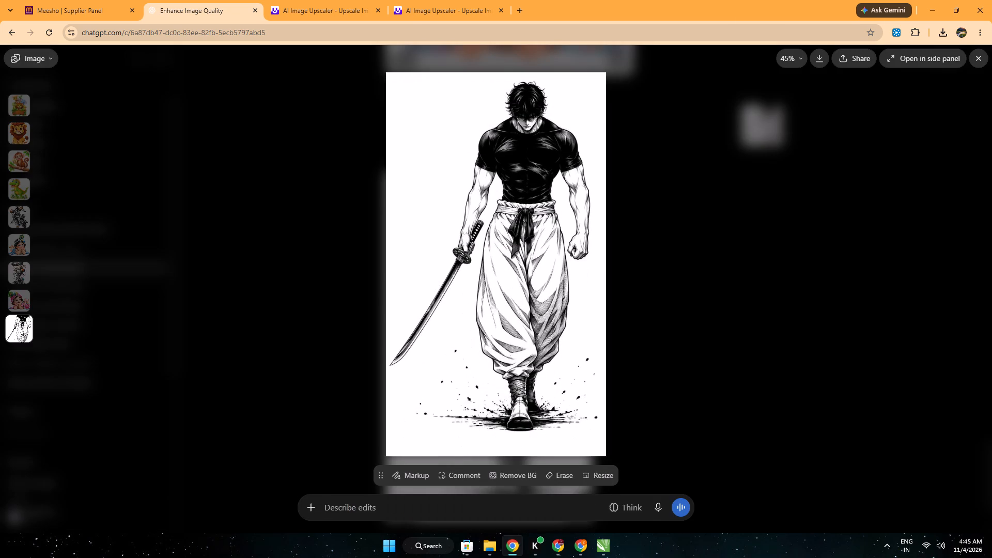
pyautogui.click(826, 57)
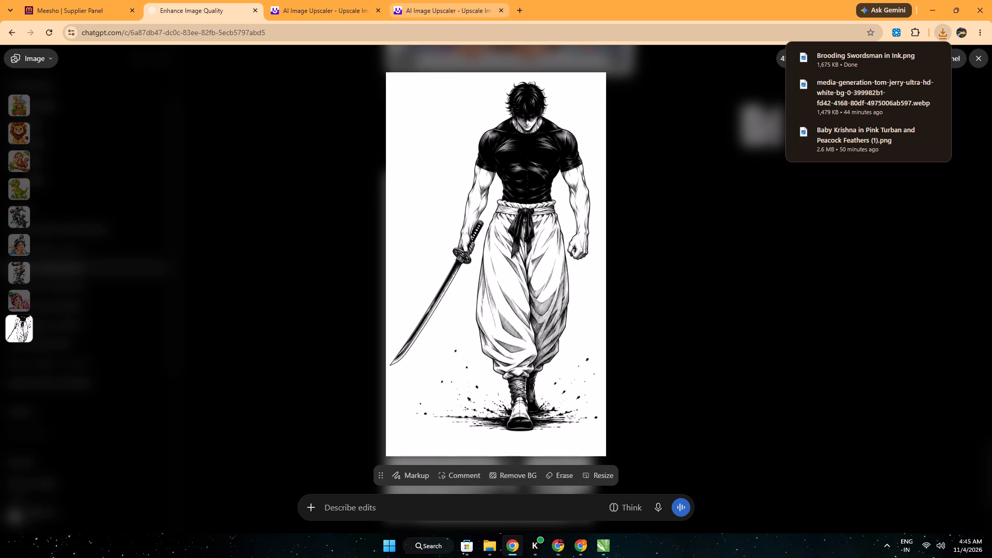
# Upload Brooding Swordsman in Ink.png to Img.Upscaler and start upscaling it at 400%.
pyautogui.click(451, 8)
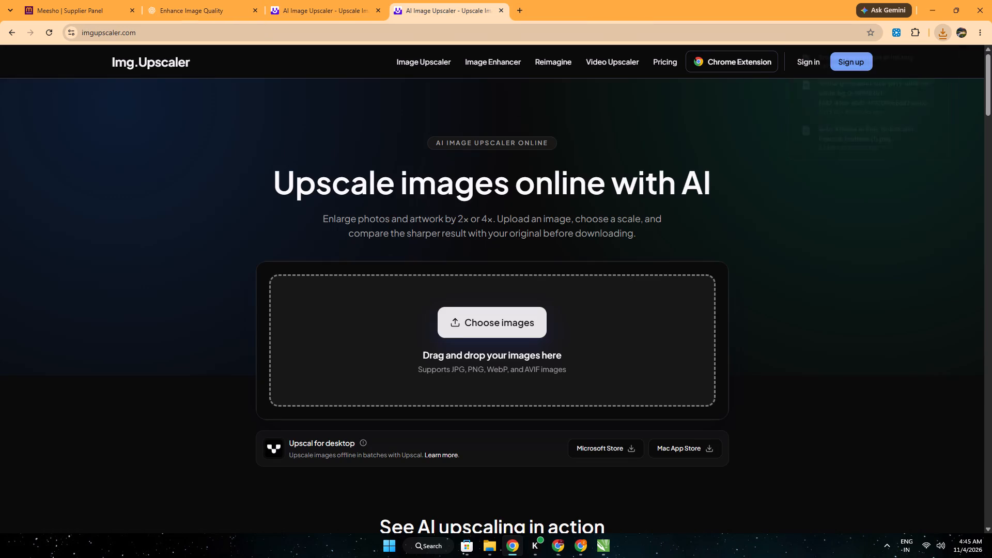
pyautogui.click(462, 320)
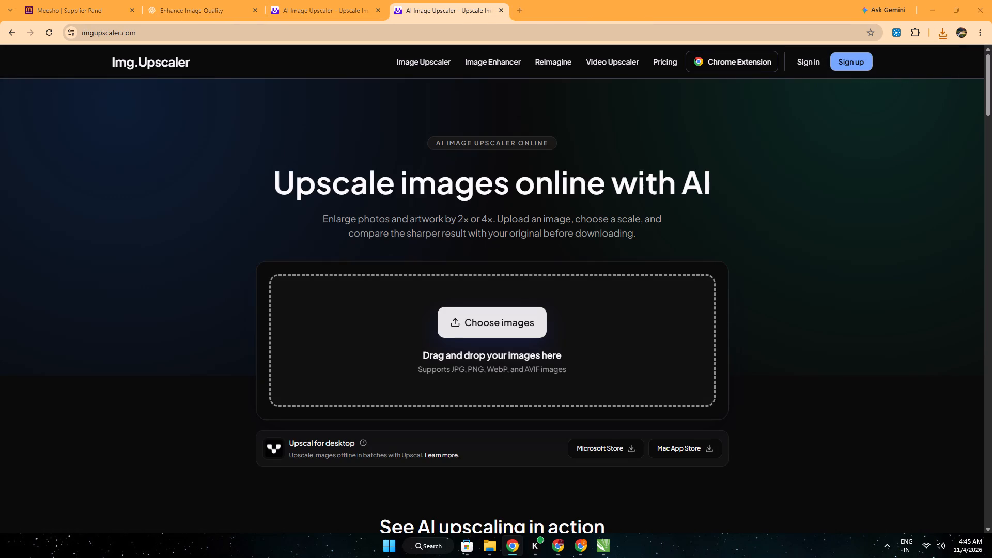
pyautogui.click(150, 116)
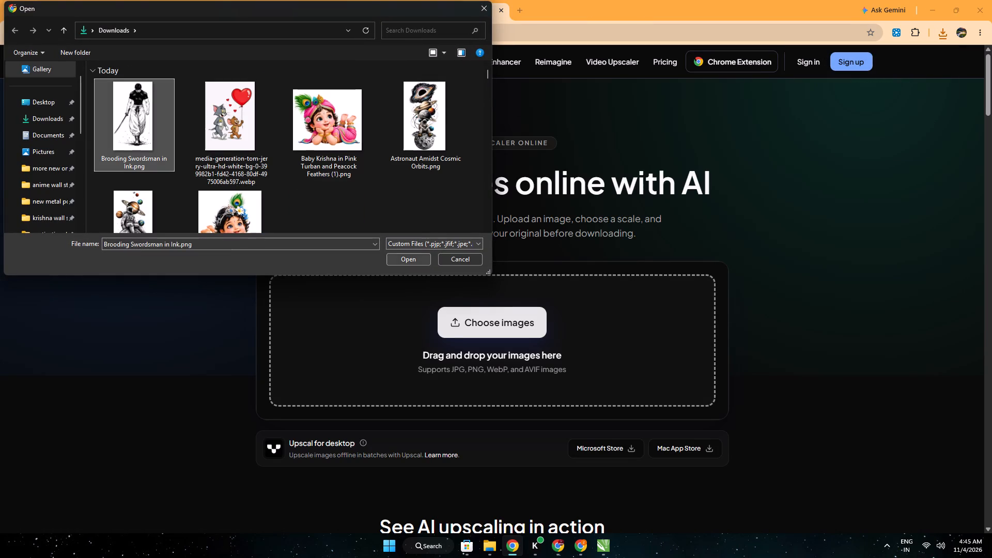
pyautogui.click(410, 257)
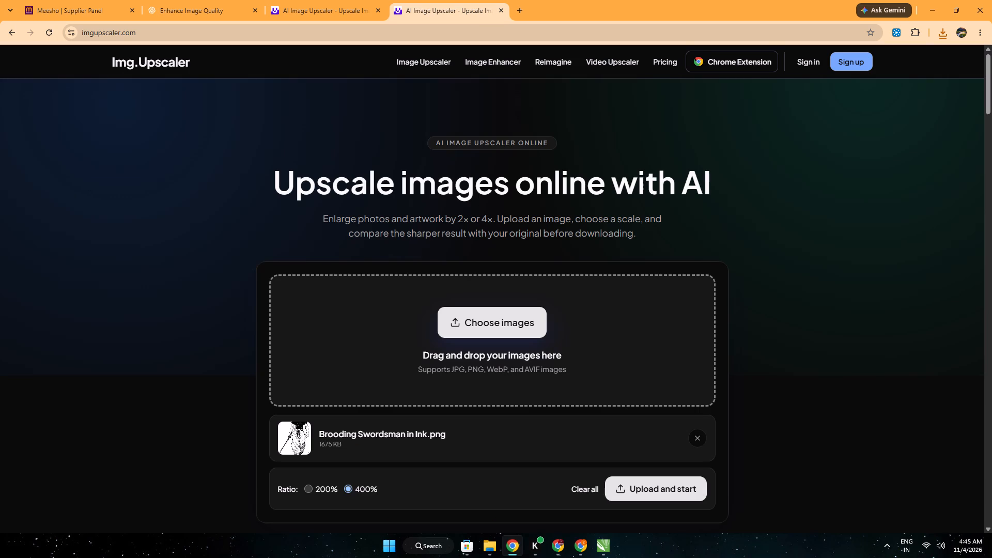
pyautogui.click(619, 495)
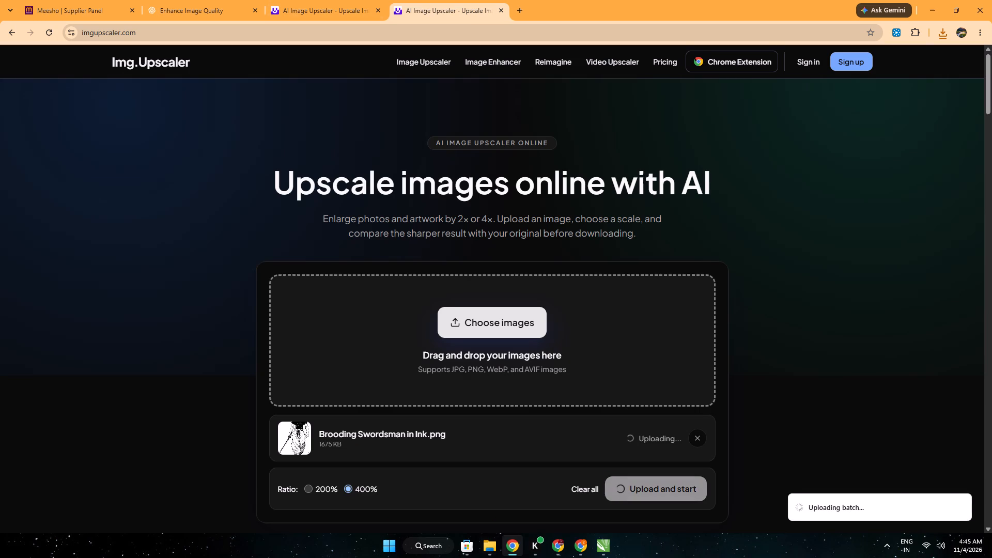
# Delete Brooding Swordsman in Ink.png from the Downloads folder in File Explorer.
pyautogui.click(490, 541)
pyautogui.click(180, 149)
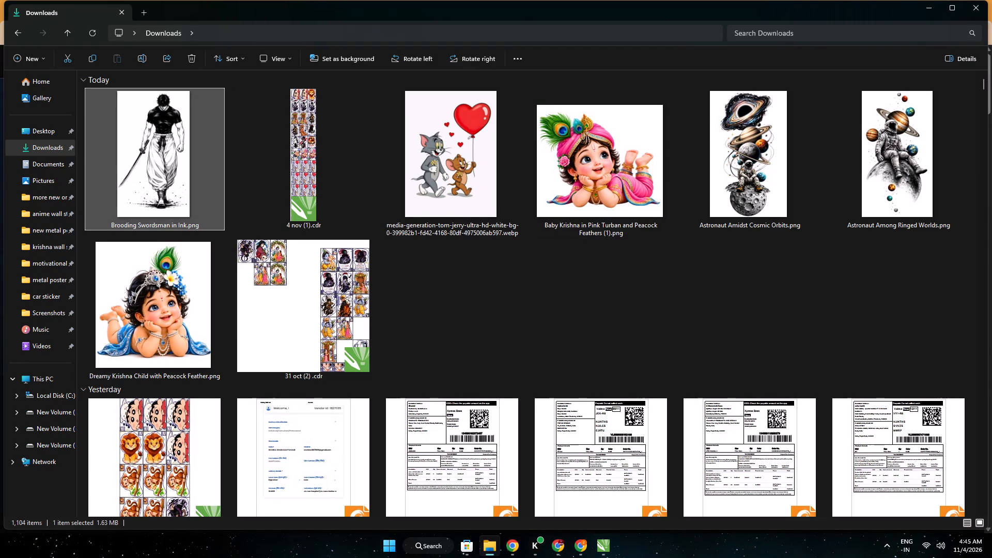
pyautogui.press('Delete')
pyautogui.click(538, 219)
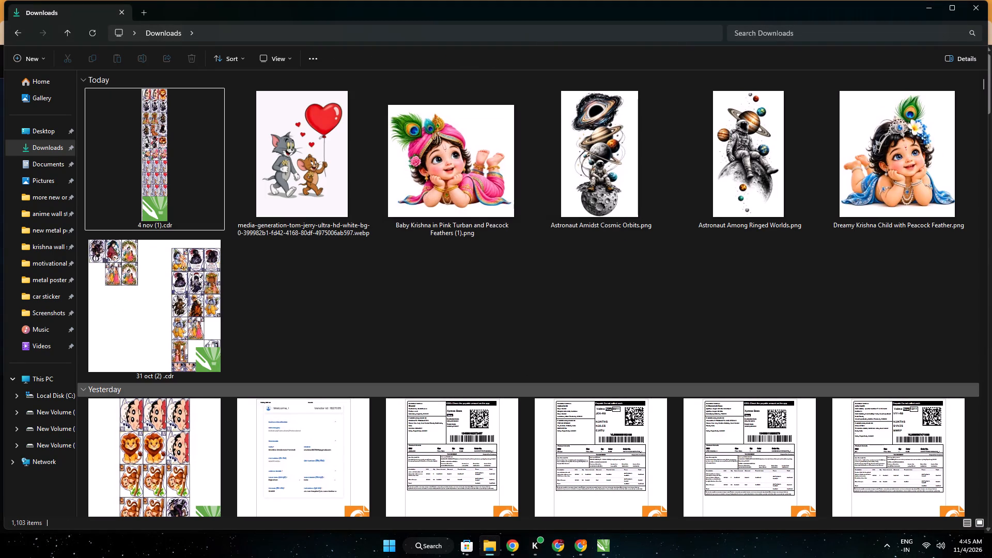
# Switch to CorelDRAW and draw a helper rectangle about 4.28 x 6.28 in beside the page, filled blue (C100 M100 Y0 K0).
pyautogui.click(600, 544)
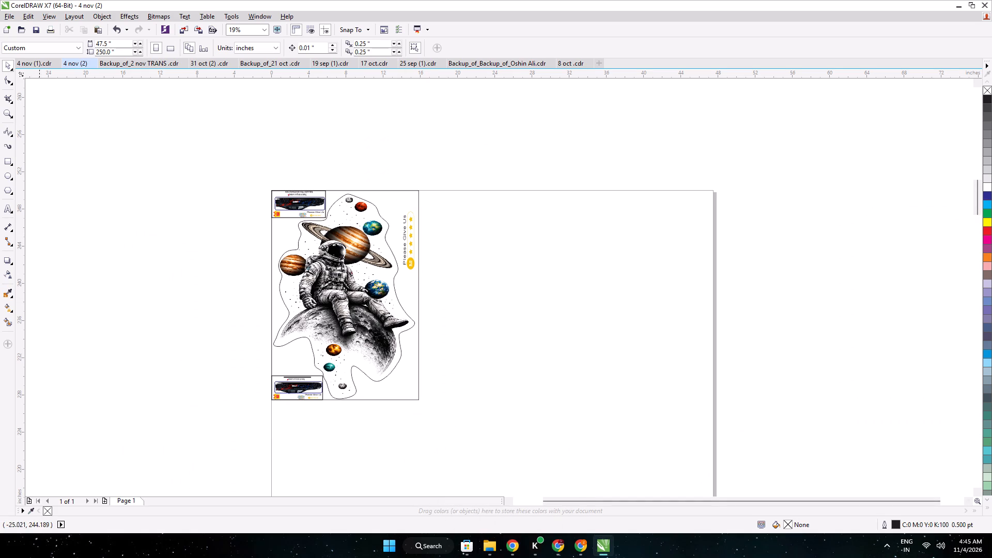
pyautogui.click(5, 261)
pyautogui.moveTo(78, 219); pyautogui.dragTo(117, 276)
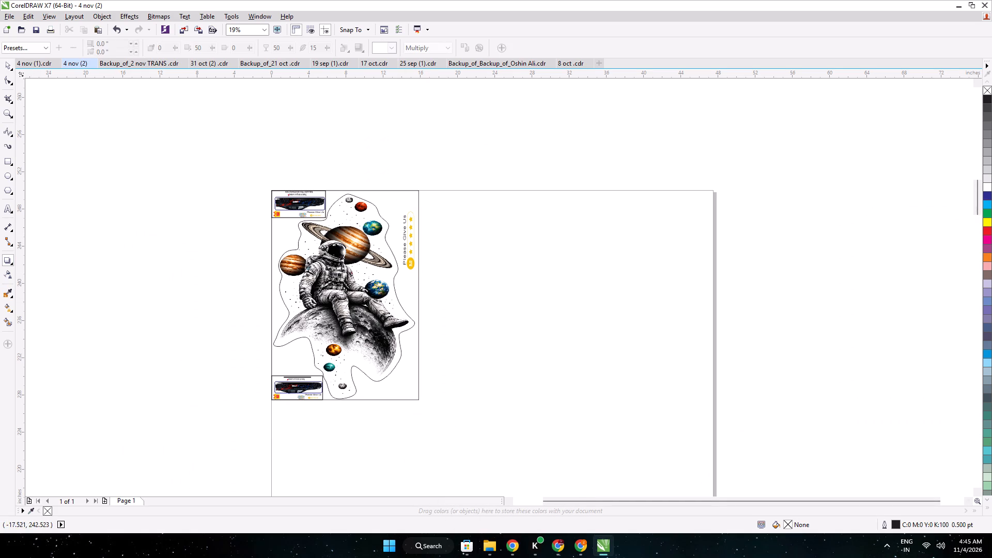
pyautogui.moveTo(92, 227); pyautogui.dragTo(166, 292)
pyautogui.click(9, 161)
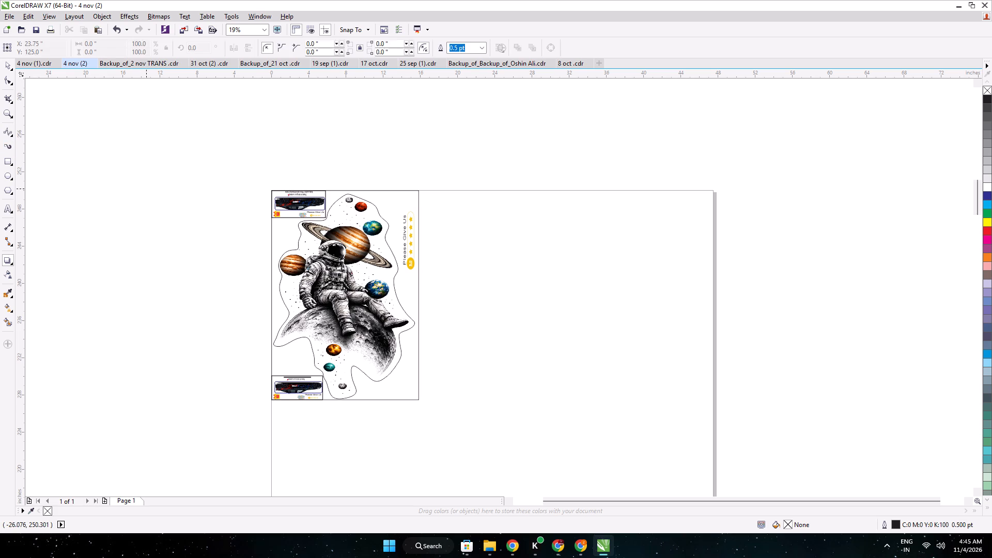
pyautogui.moveTo(147, 189); pyautogui.dragTo(187, 247)
pyautogui.click(988, 193)
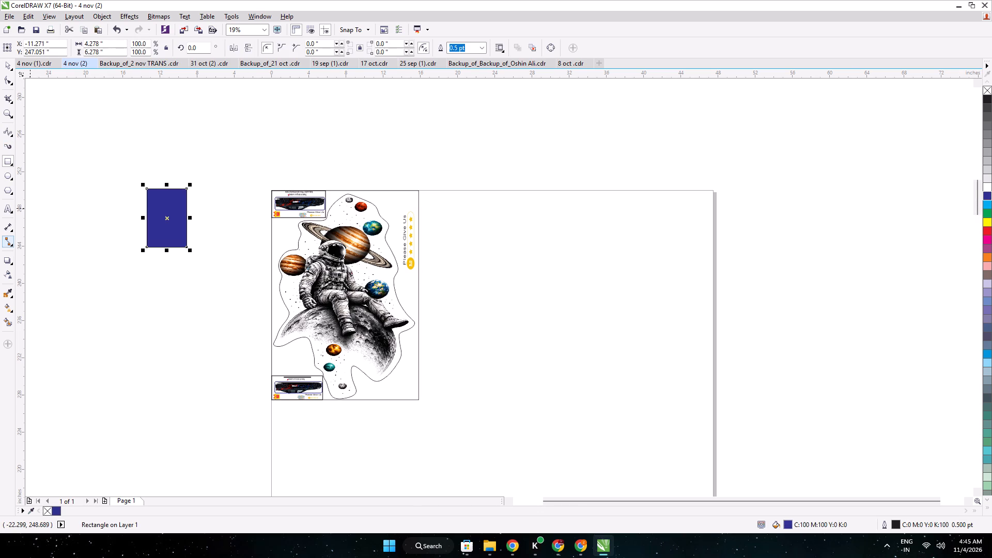
# Sample the helper rectangle's blue with the Color Eyedropper and apply it to the astronaut sticker's cut outline.
pyautogui.click(10, 286)
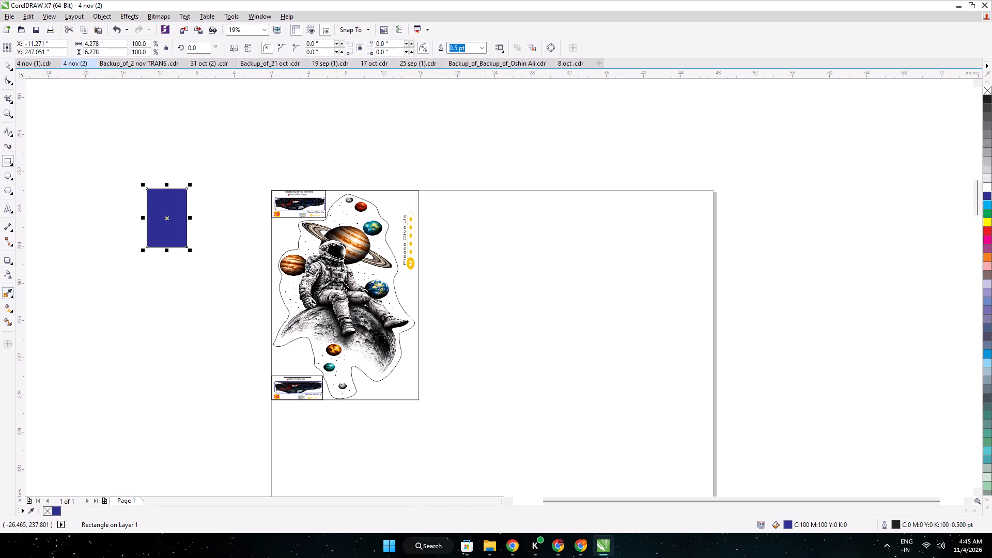
pyautogui.click(9, 291)
pyautogui.click(159, 218)
pyautogui.scroll(2, 303, 242)
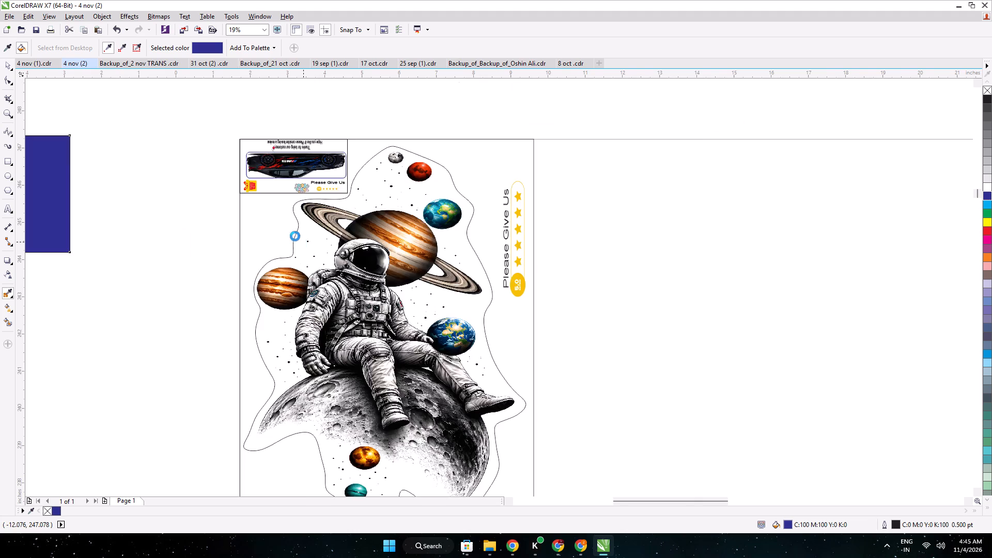
pyautogui.scroll(2, 295, 236)
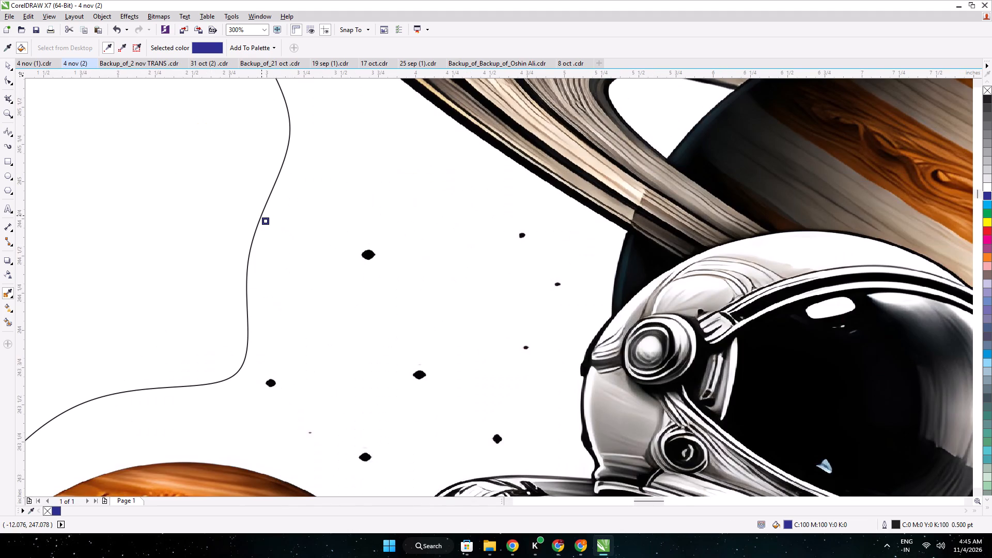
pyautogui.click(261, 215)
pyautogui.scroll(-7, 261, 215)
pyautogui.moveTo(261, 215); pyautogui.dragTo(284, 241, button='middle')
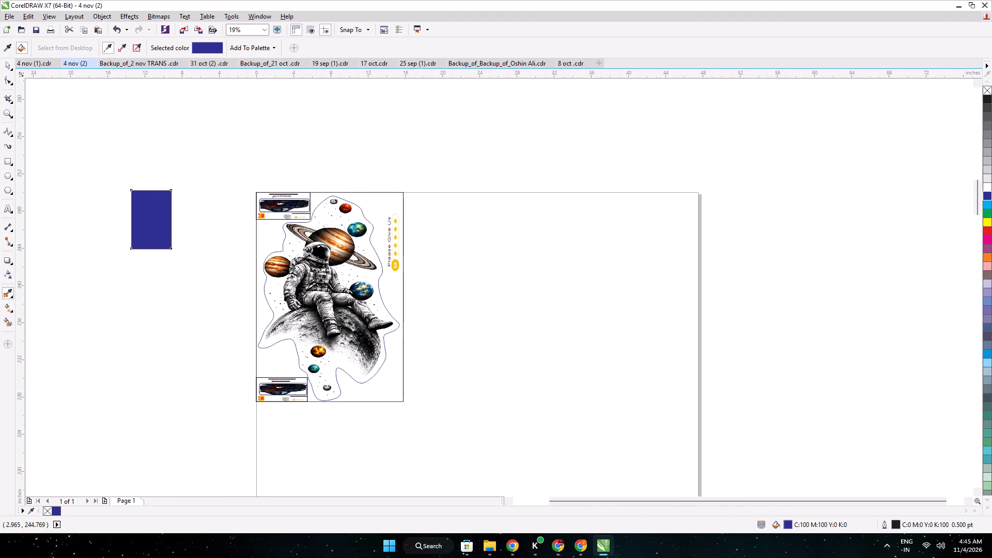
# Delete the blue helper rectangle beside the page.
pyautogui.click(2, 65)
pyautogui.press('Delete')
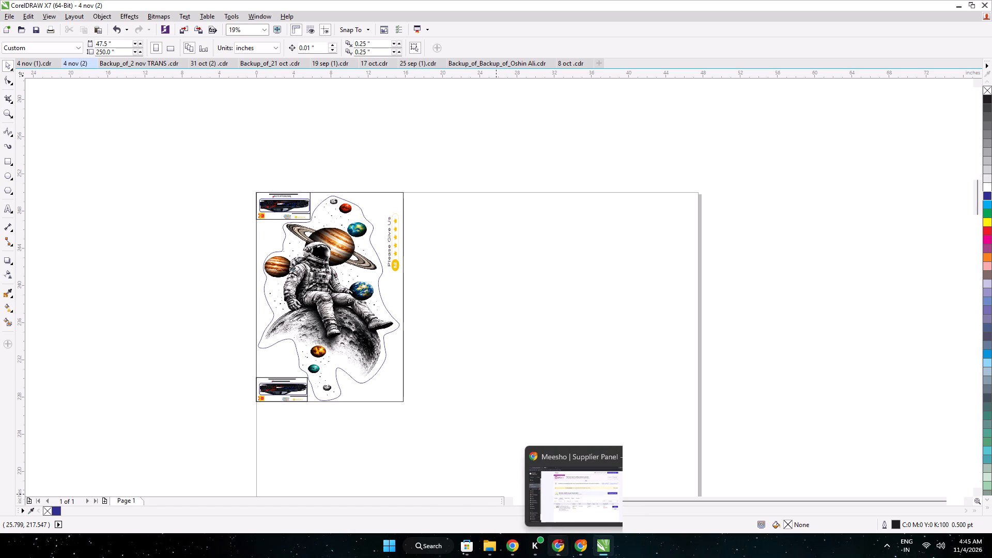
# Switch to the Meesho Supplier Panel in Chrome, accept the pending Astronaut24 order and reload the pending orders list.
pyautogui.click(577, 545)
pyautogui.click(815, 386)
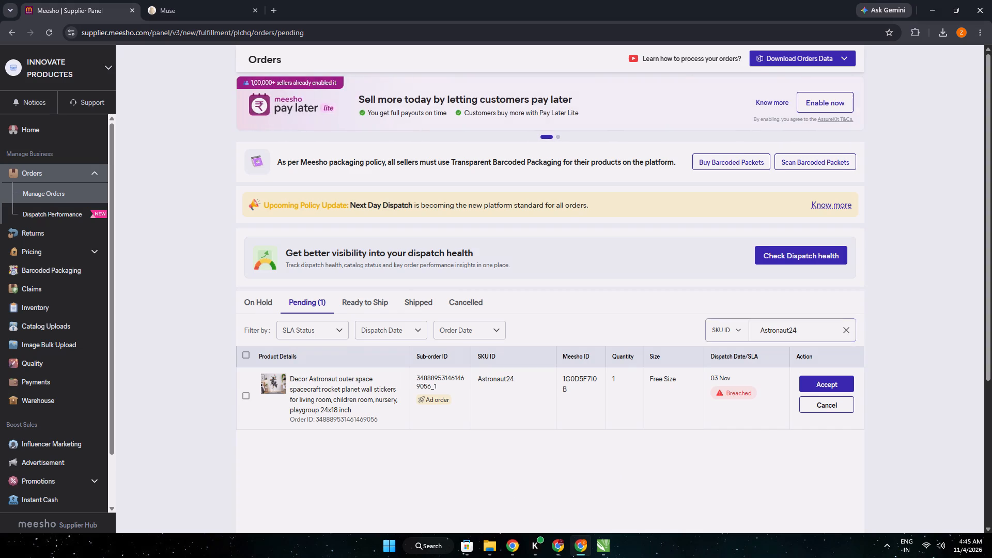
pyautogui.click(419, 314)
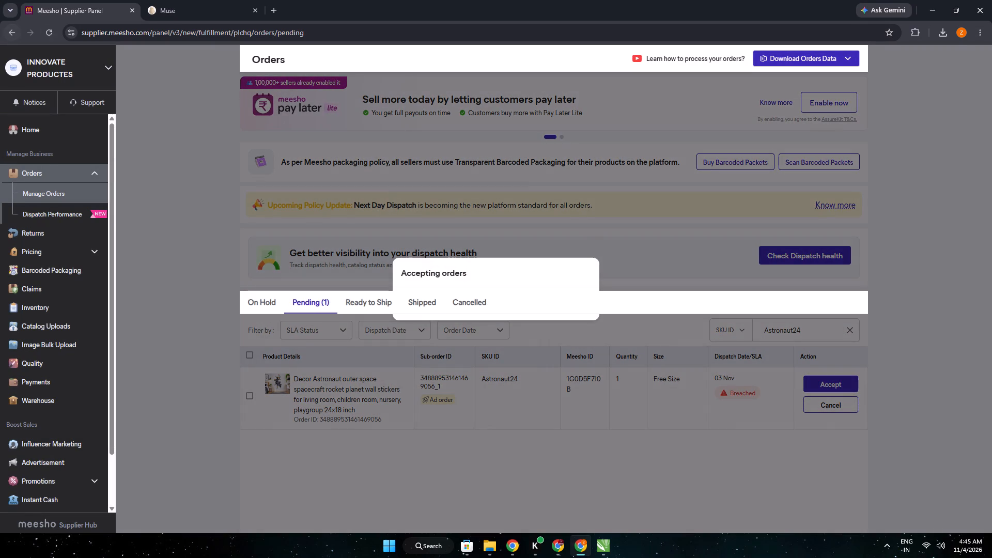
pyautogui.click(55, 29)
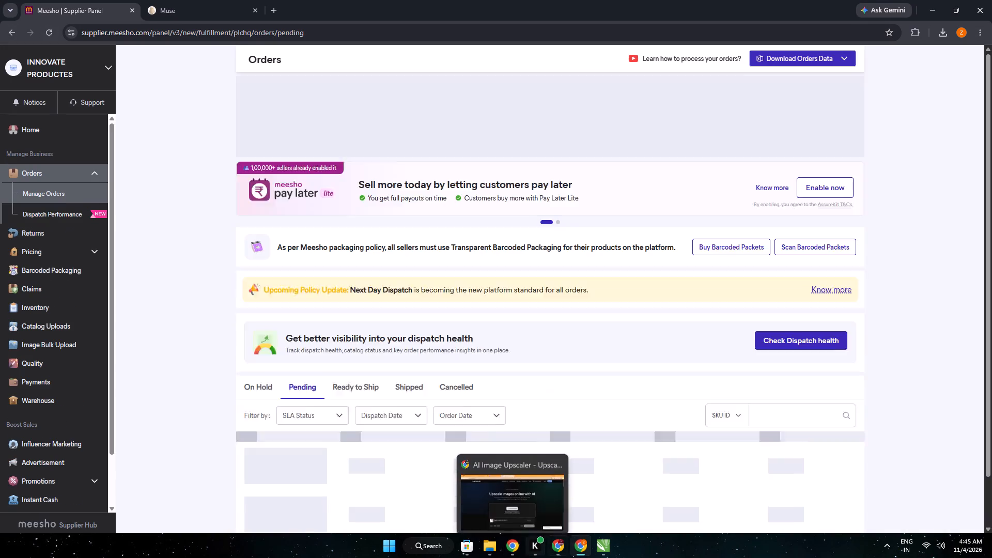
pyautogui.click(439, 339)
pyautogui.click(436, 330)
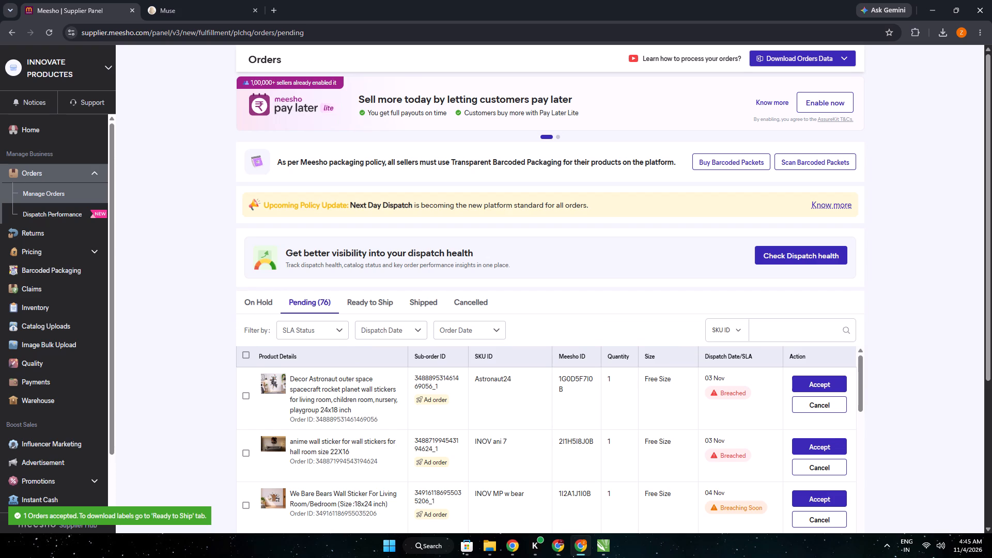
pyautogui.click(53, 32)
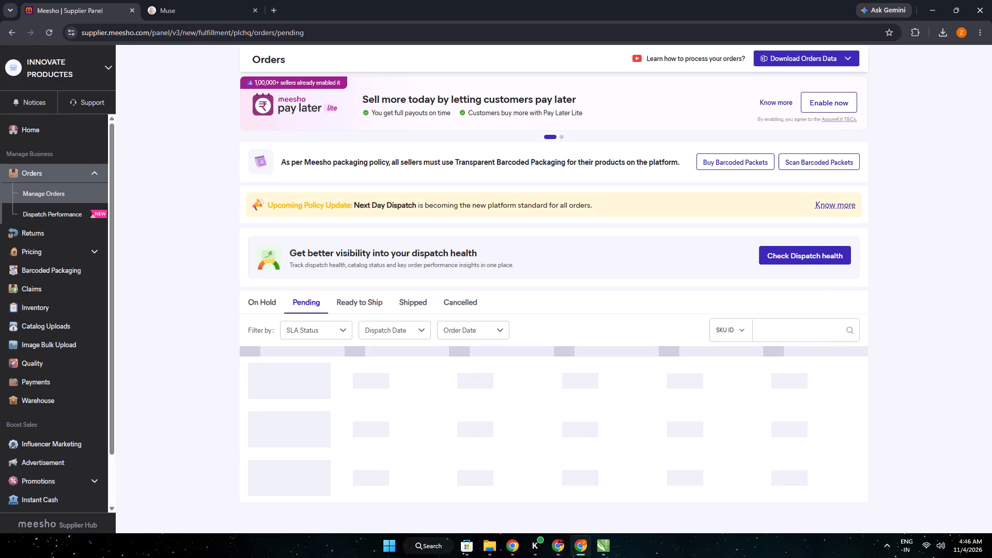
pyautogui.click(51, 30)
# Copy the SKU ID of the first pending order, INOV ani 7, and filter the pending orders by it.
pyautogui.click(584, 371)
pyautogui.tripleClick(487, 377)
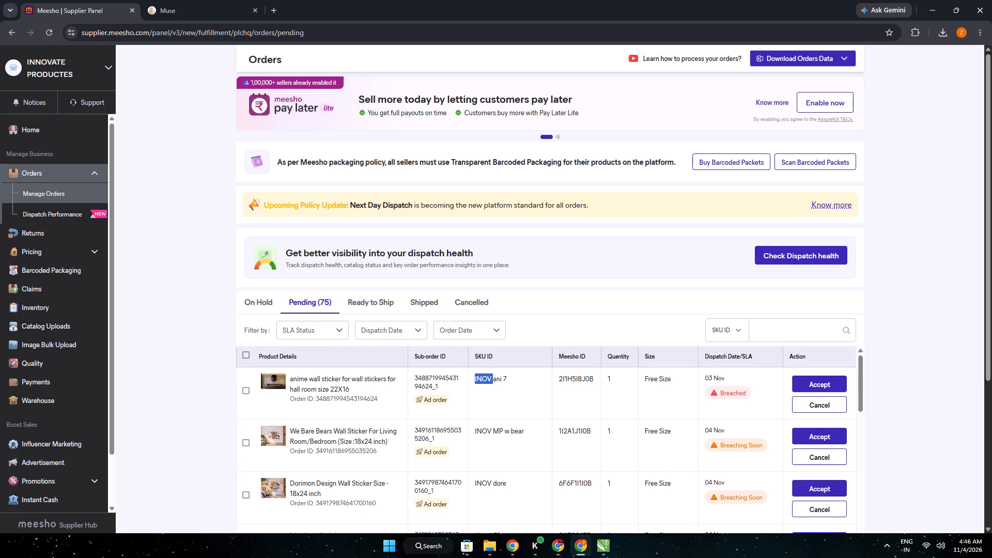
pyautogui.click(487, 377)
pyautogui.hotkey('ctrl', 'c')
pyautogui.keyDown('ctrl'); pyautogui.click(777, 328); pyautogui.keyUp('ctrl')
pyautogui.hotkey('ctrl', 'v')
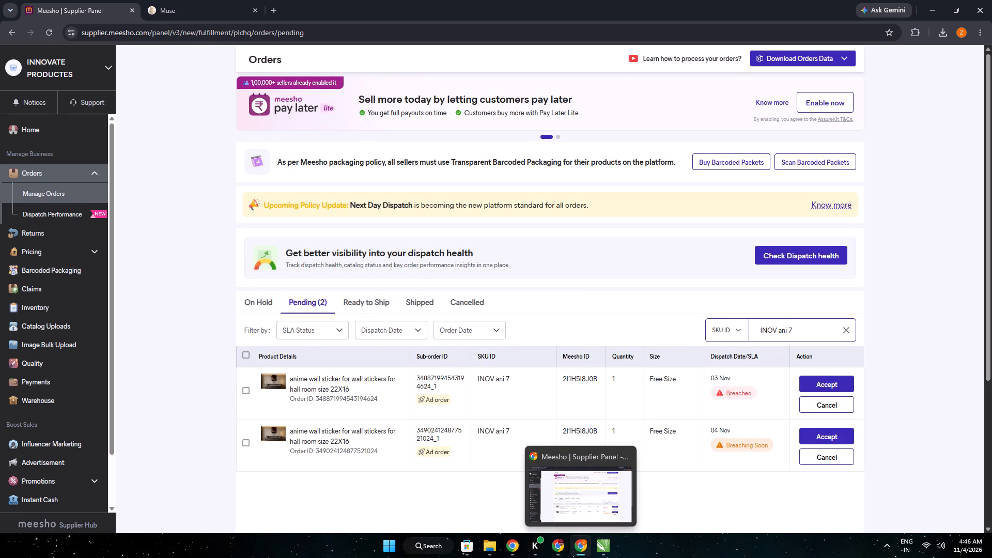
pyautogui.click(488, 553)
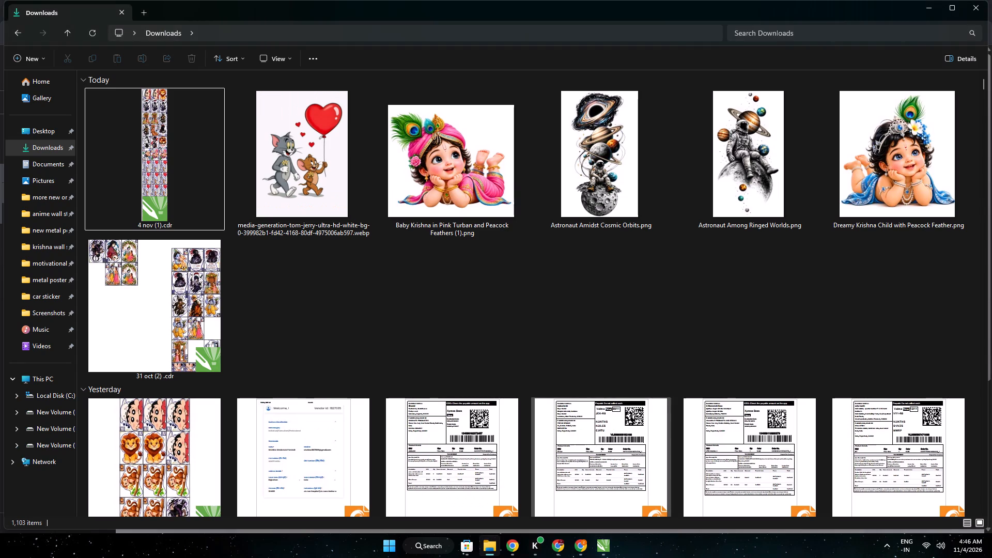
pyautogui.click(595, 549)
pyautogui.click(571, 64)
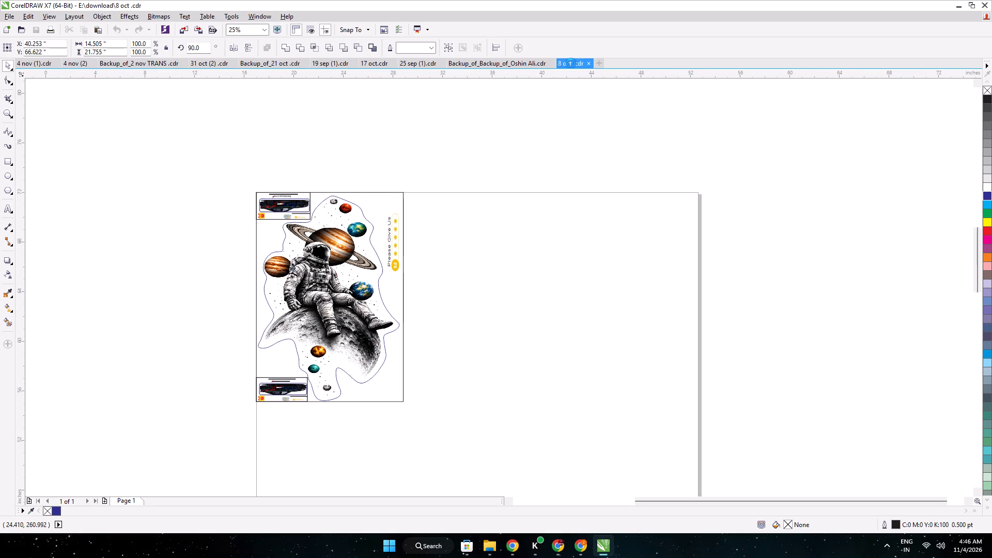
pyautogui.click(487, 66)
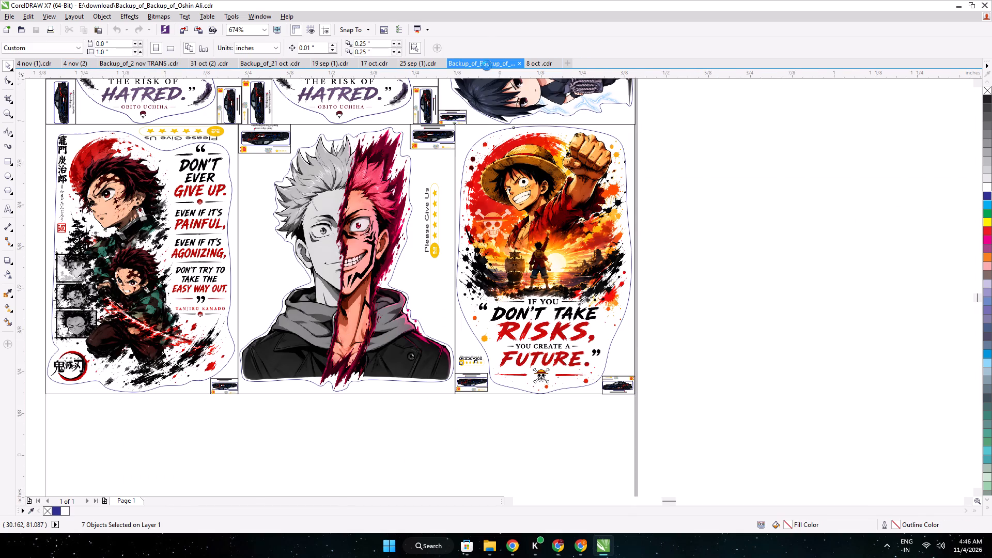
pyautogui.scroll(-20, 584, 265)
pyautogui.scroll(-3, 584, 265)
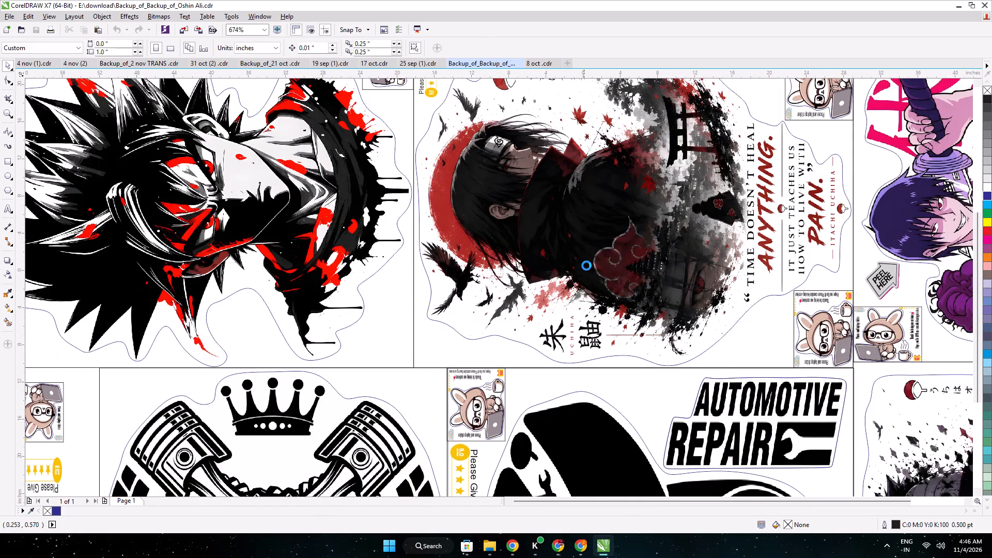
pyautogui.click(553, 461)
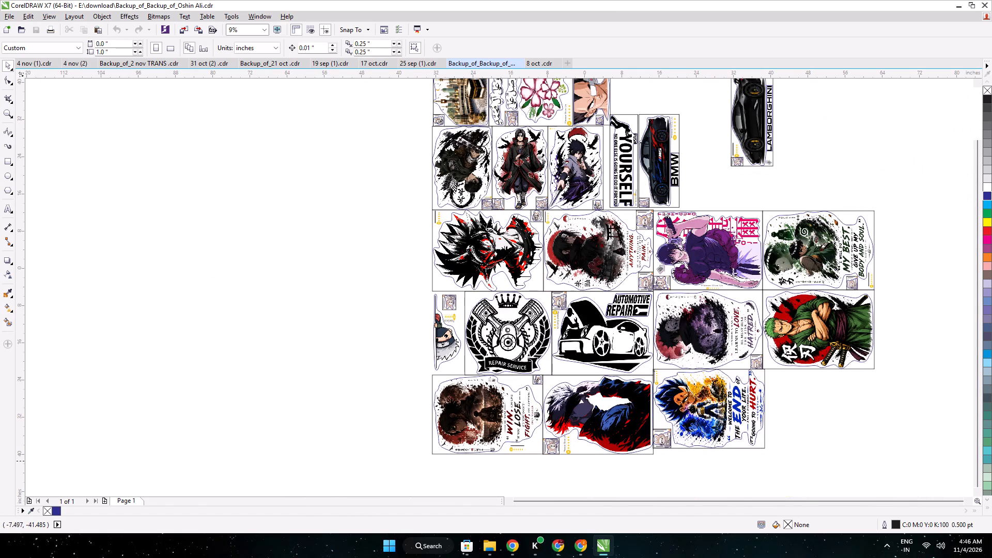
pyautogui.moveTo(426, 373); pyautogui.dragTo(545, 467)
pyautogui.hotkey('ctrl', 'c')
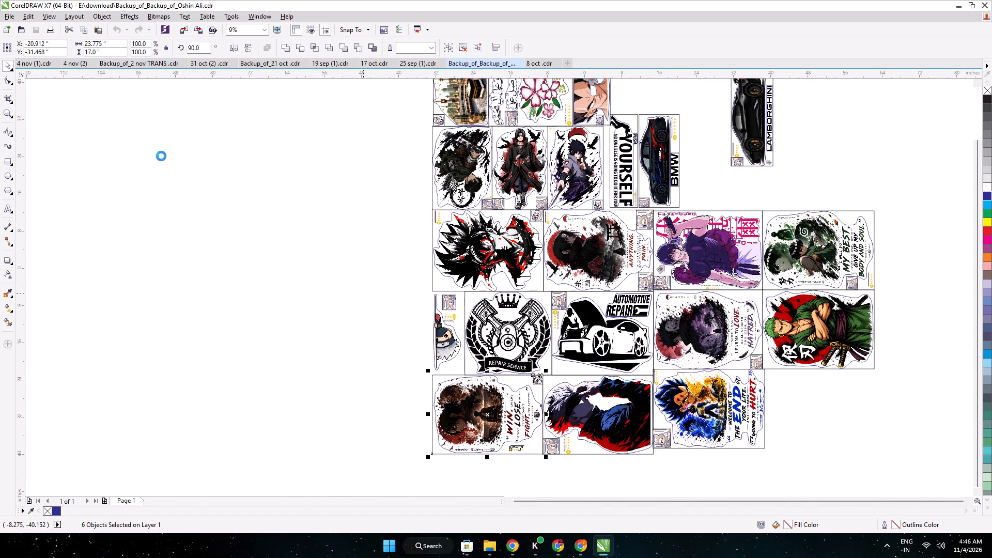
# Paste the Eren Yeager sticker into the 4 nov (2) drawing and move it up near the page's right edge, below the astronaut.
pyautogui.click(47, 65)
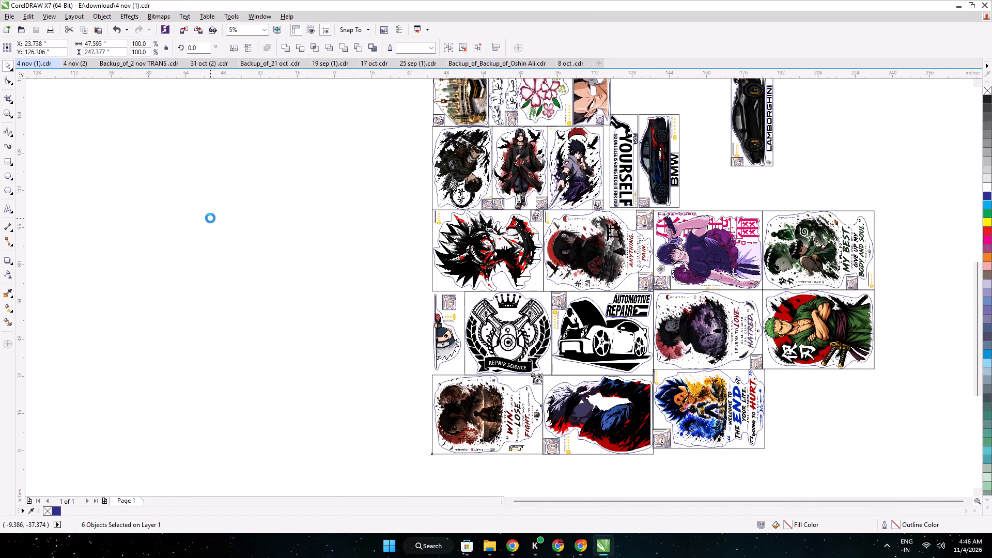
pyautogui.click(84, 63)
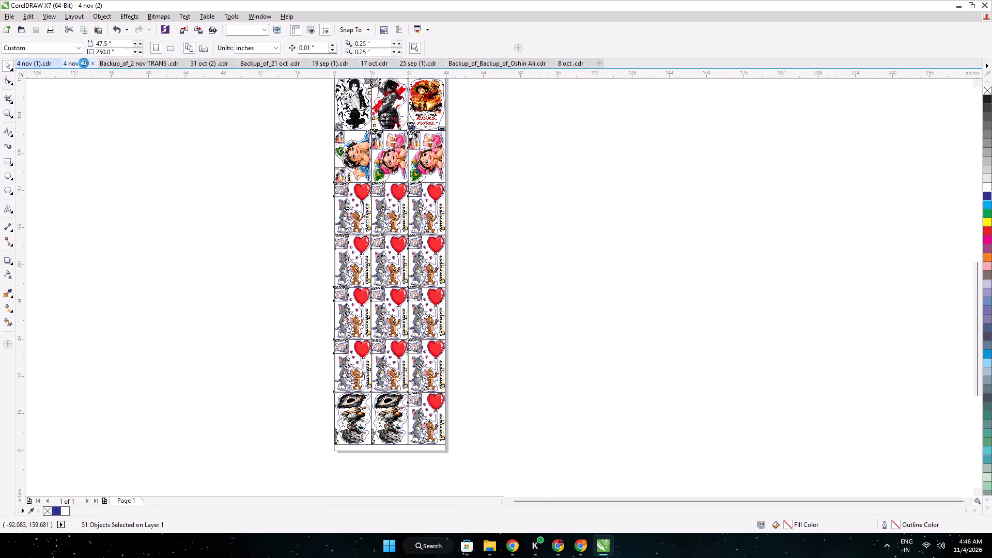
pyautogui.hotkey('ctrl', 'v')
pyautogui.scroll(-2, 182, 189)
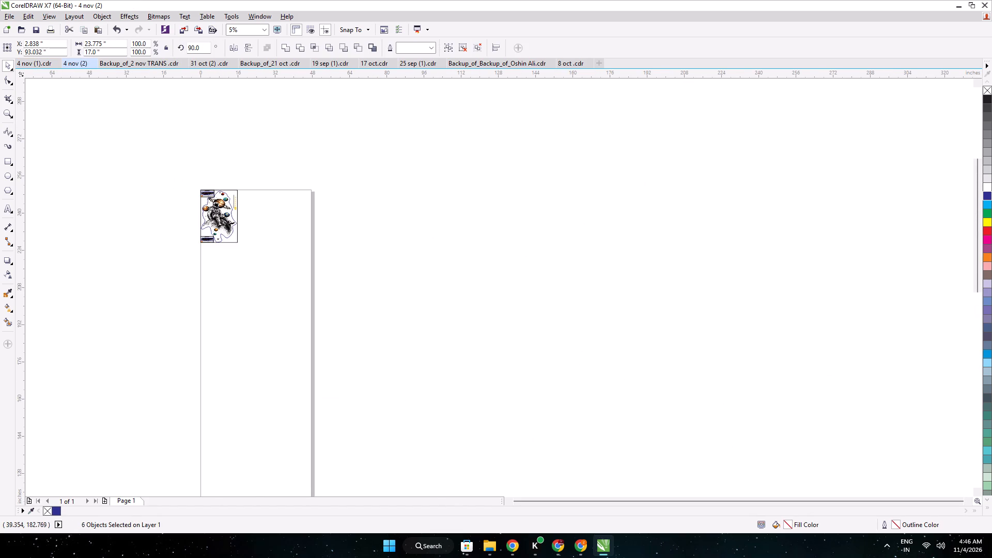
pyautogui.moveTo(283, 363); pyautogui.dragTo(506, 249, button='middle')
pyautogui.moveTo(436, 433); pyautogui.dragTo(557, 148)
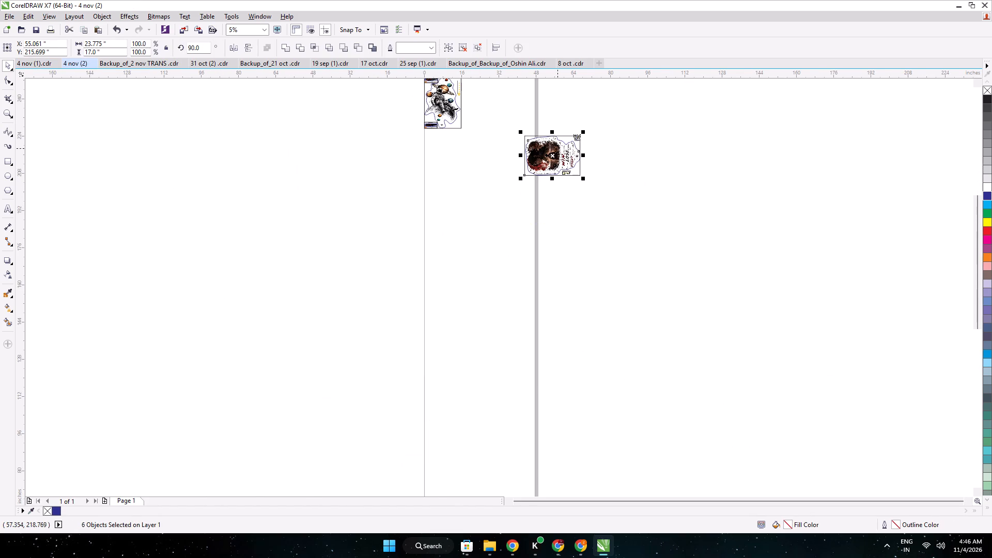
pyautogui.scroll(1, 562, 147)
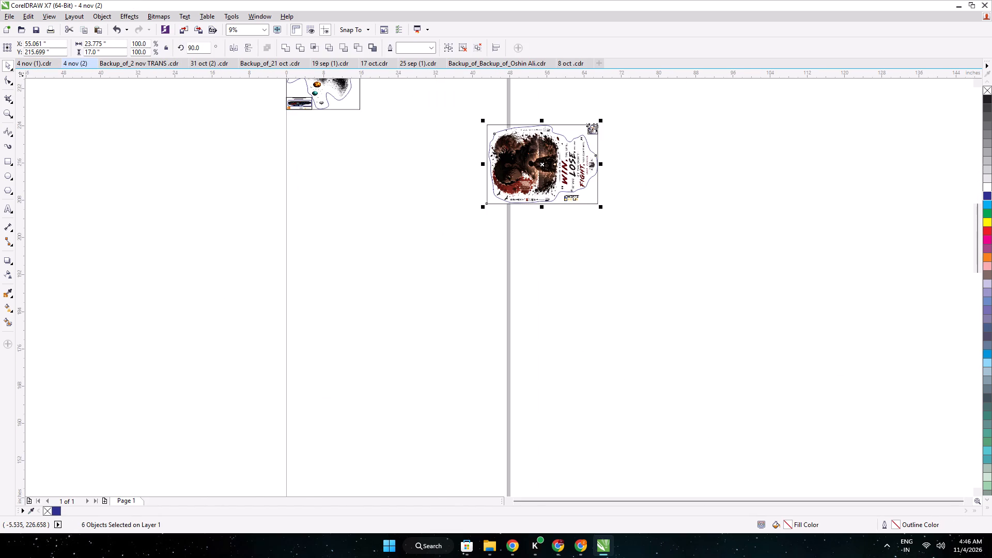
# Set the pasted Eren Yeager sticker's rotation to 0 degrees and its height to 22.5 inches.
pyautogui.doubleClick(190, 48)
pyautogui.press('0')
pyautogui.press('Return')
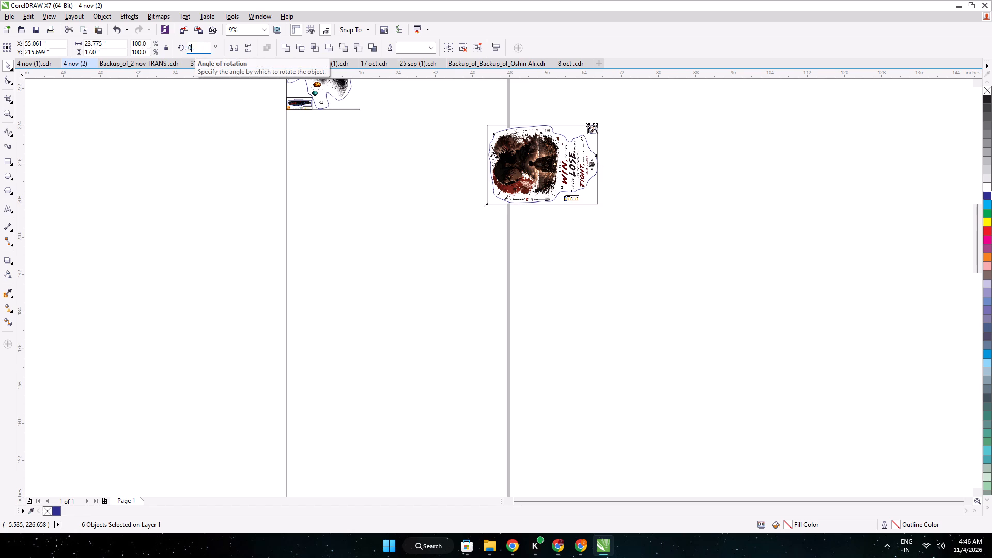
pyautogui.click(89, 48)
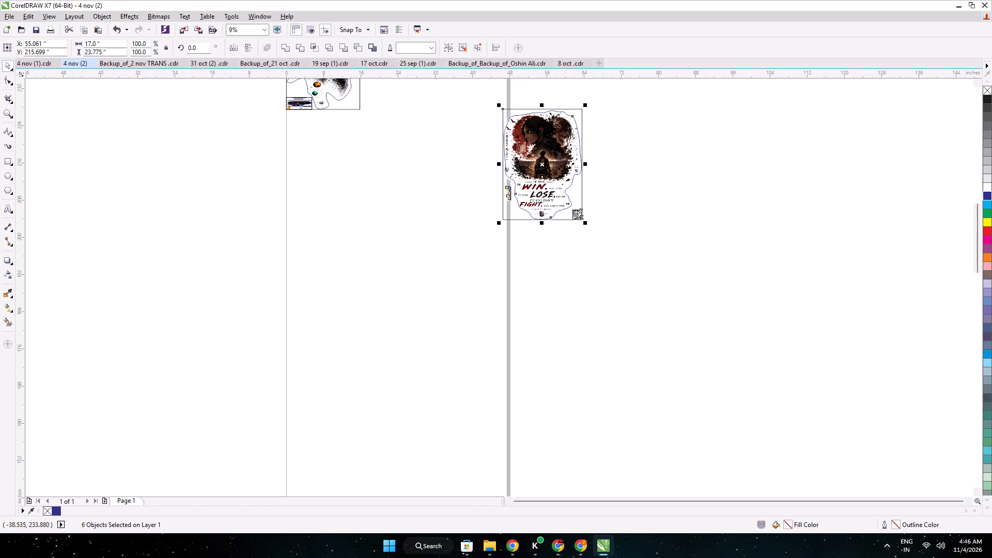
pyautogui.doubleClick(89, 54)
pyautogui.write('22.5')
pyautogui.press('Return')
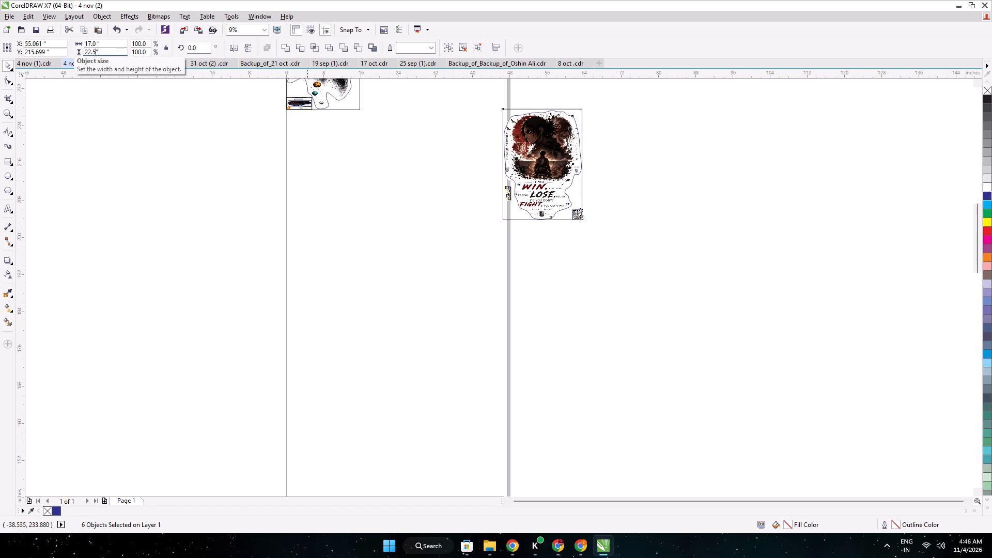
# Move the Eren Yeager sticker beside the astronaut sticker at the top of the page and group its objects.
pyautogui.moveTo(352, 157); pyautogui.dragTo(447, 287, button='middle')
pyautogui.moveTo(623, 286); pyautogui.dragTo(495, 194)
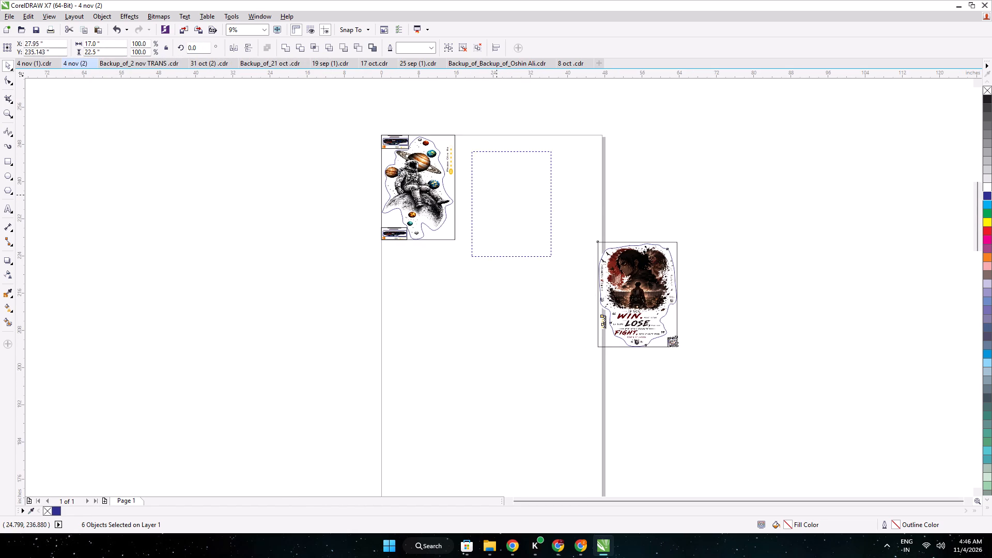
pyautogui.moveTo(495, 194); pyautogui.dragTo(486, 180)
pyautogui.hotkey('ctrl', 'g')
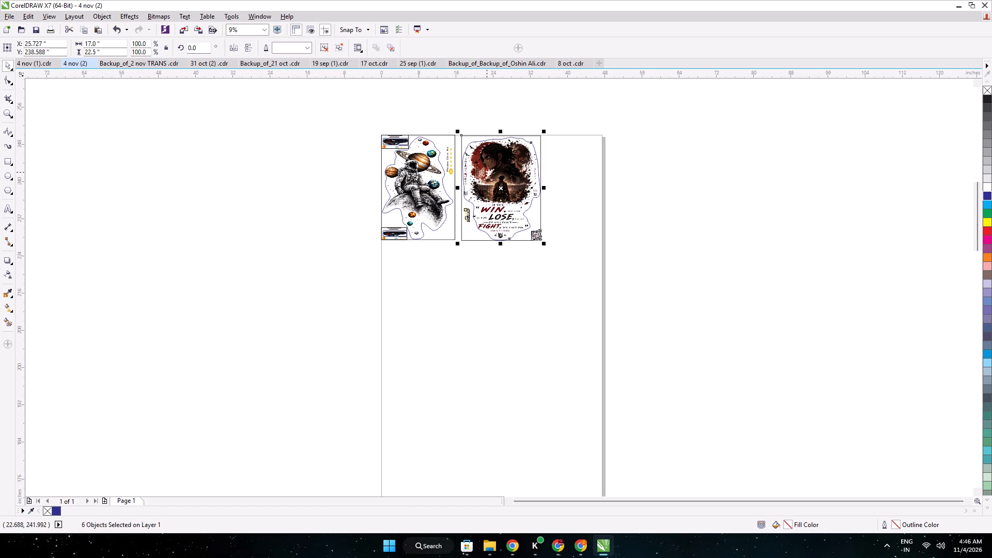
# Align the grouped Eren Yeager sticker flush against the astronaut sticker's right edge and the top edge of the page.
pyautogui.scroll(3, 476, 153)
pyautogui.moveTo(455, 118); pyautogui.dragTo(493, 297, button='middle')
pyautogui.moveTo(472, 267); pyautogui.dragTo(430, 257)
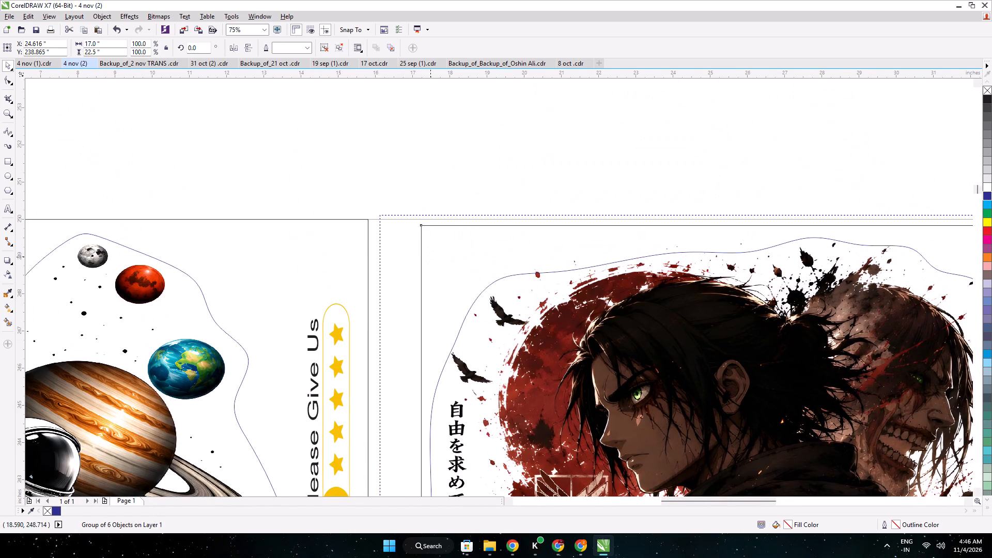
pyautogui.moveTo(430, 257); pyautogui.dragTo(417, 261)
pyautogui.press('Up')
pyautogui.press('Right')
pyautogui.press('Right')
pyautogui.press('Right')
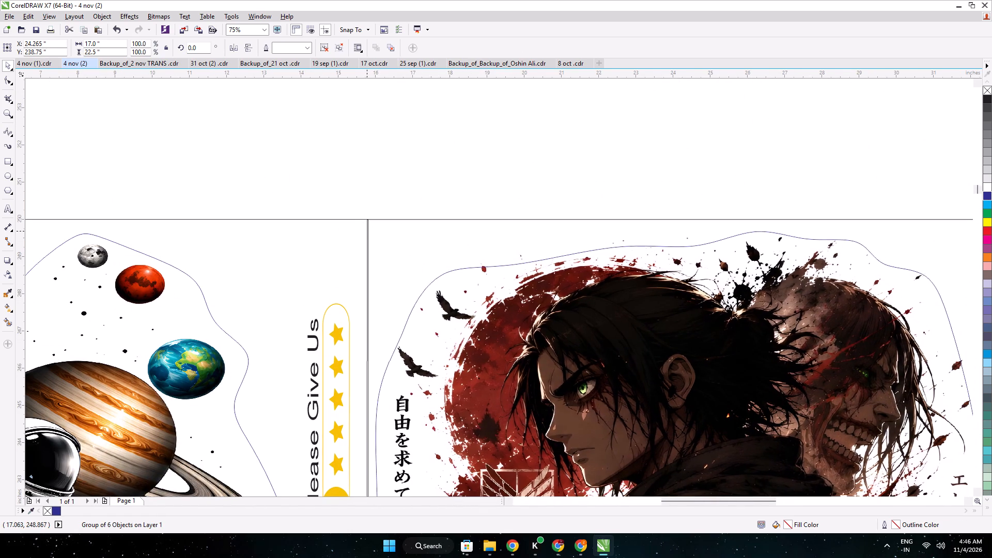
pyautogui.scroll(1, 366, 228)
pyautogui.press('Right')
pyautogui.press('Right')
pyautogui.press('Left')
pyautogui.scroll(-4, 366, 227)
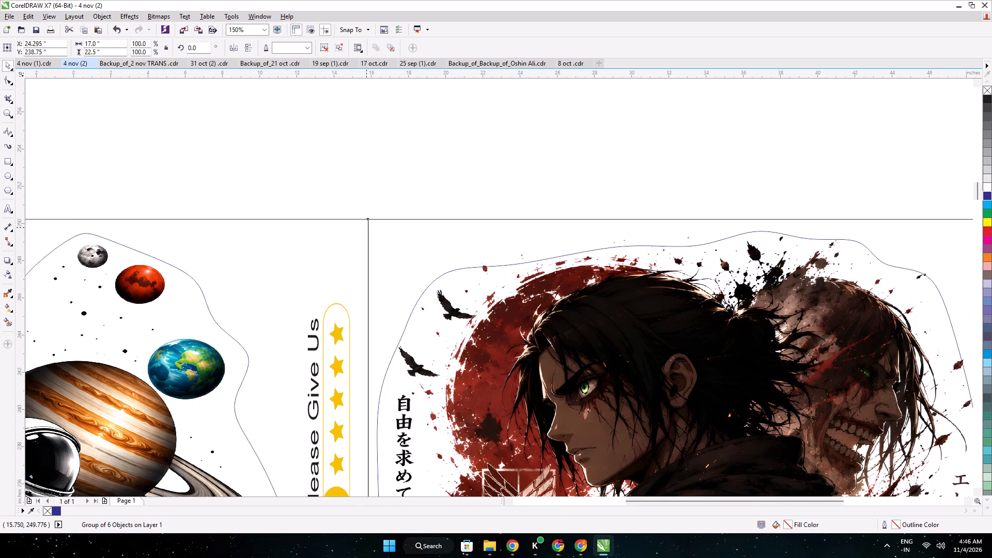
pyautogui.scroll(3, 384, 450)
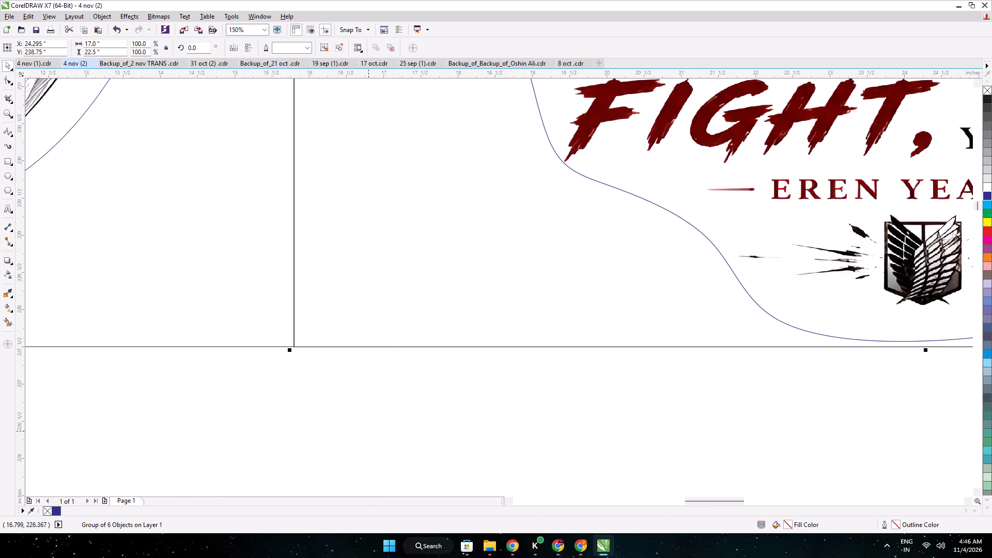
pyautogui.scroll(-6, 369, 425)
# Nudge the Eren Yeager sticker vertically in 0.01 inch increments to Y 238.76, checking the combined height with the astronaut sticker.
pyautogui.hotkey('ctrl', 'a')
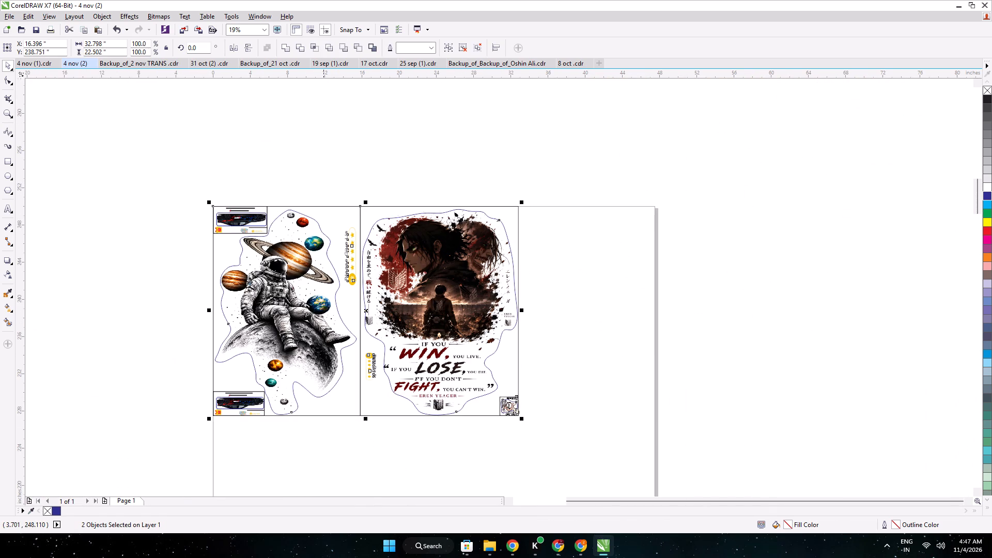
pyautogui.click(206, 301)
pyautogui.click(450, 338)
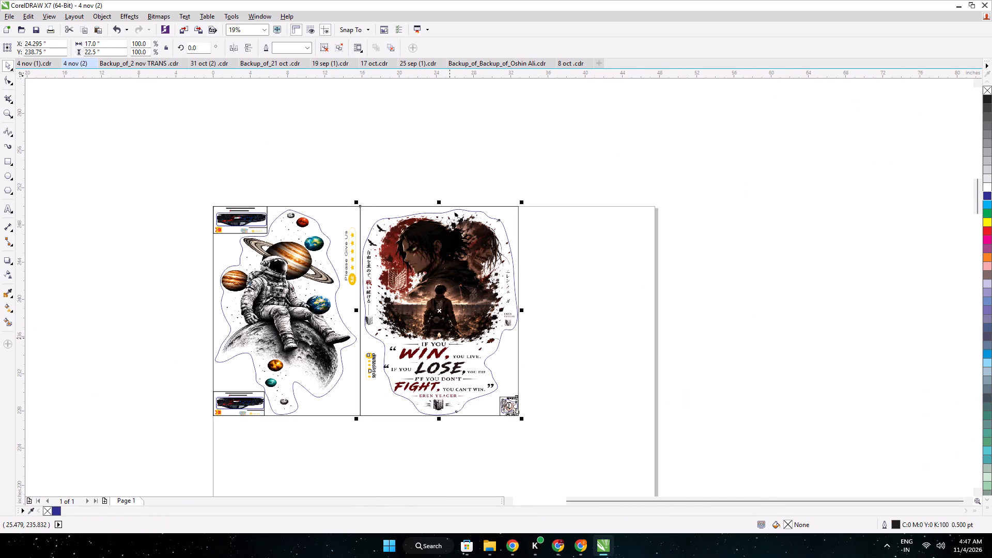
pyautogui.press('Down')
pyautogui.click(372, 462)
pyautogui.hotkey('ctrl', 'a')
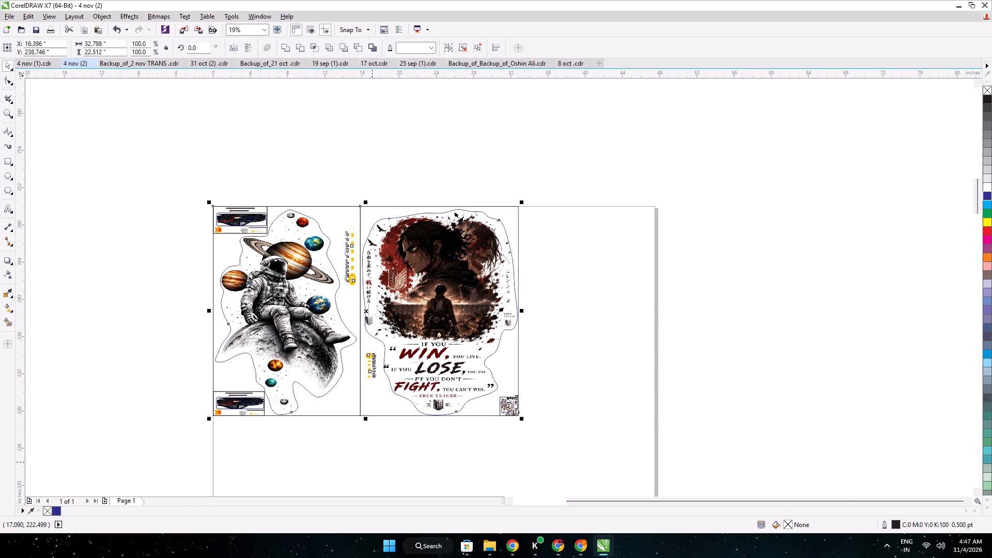
pyautogui.click(444, 431)
pyautogui.click(437, 365)
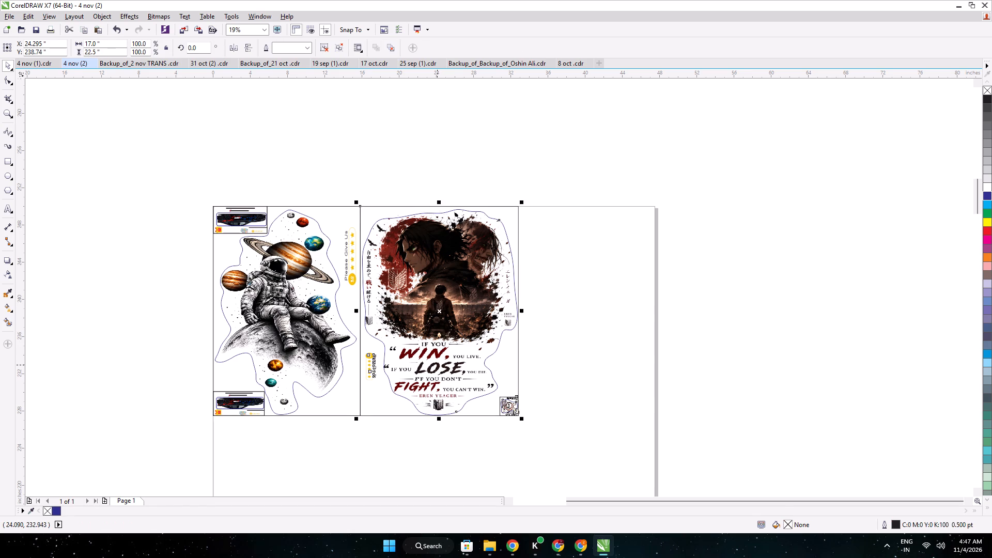
pyautogui.press('Up')
pyautogui.press('Up')
pyautogui.click(427, 442)
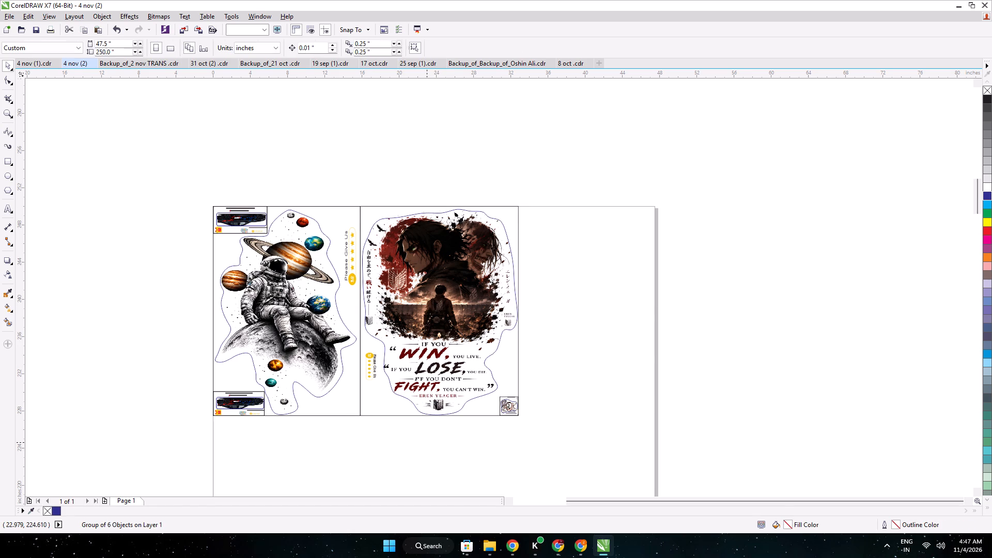
pyautogui.hotkey('ctrl', 'a')
pyautogui.click(427, 442)
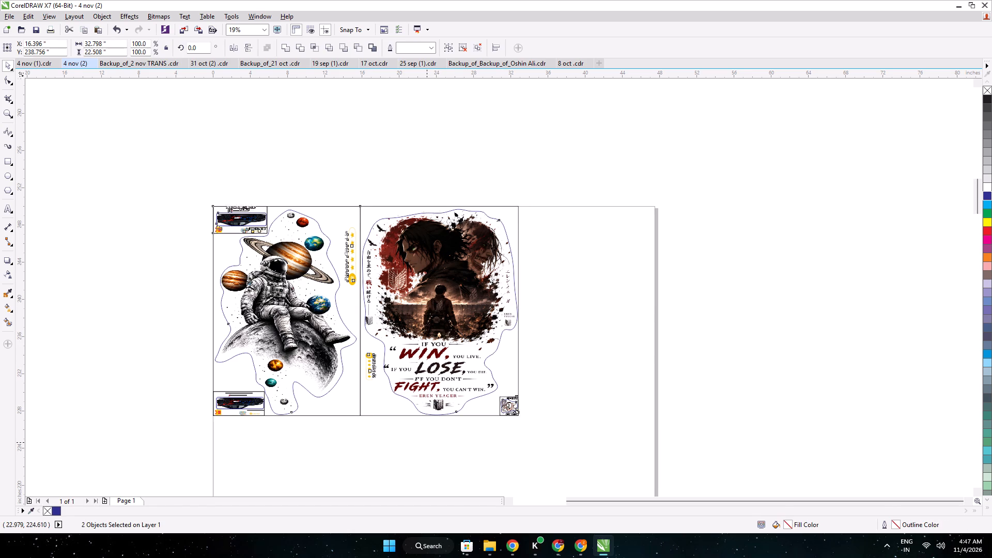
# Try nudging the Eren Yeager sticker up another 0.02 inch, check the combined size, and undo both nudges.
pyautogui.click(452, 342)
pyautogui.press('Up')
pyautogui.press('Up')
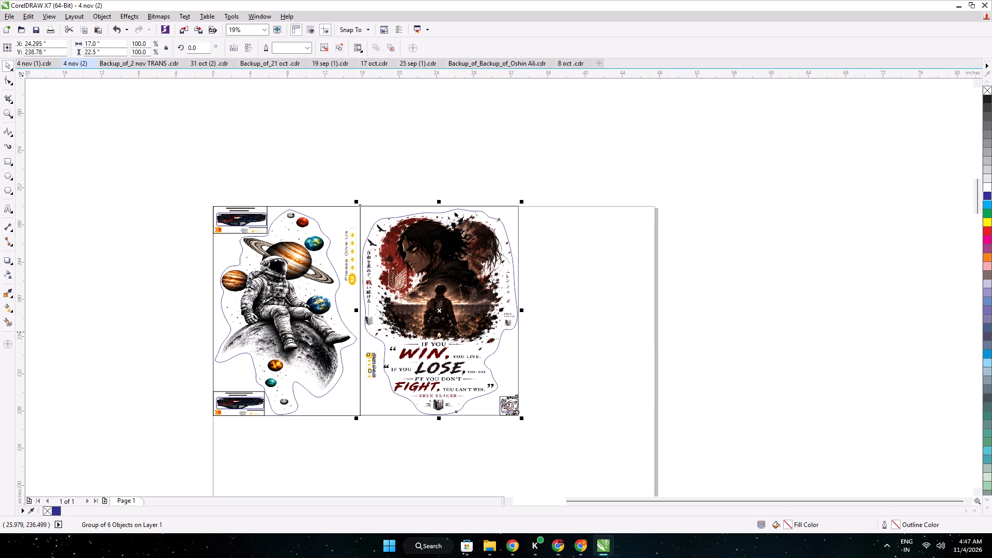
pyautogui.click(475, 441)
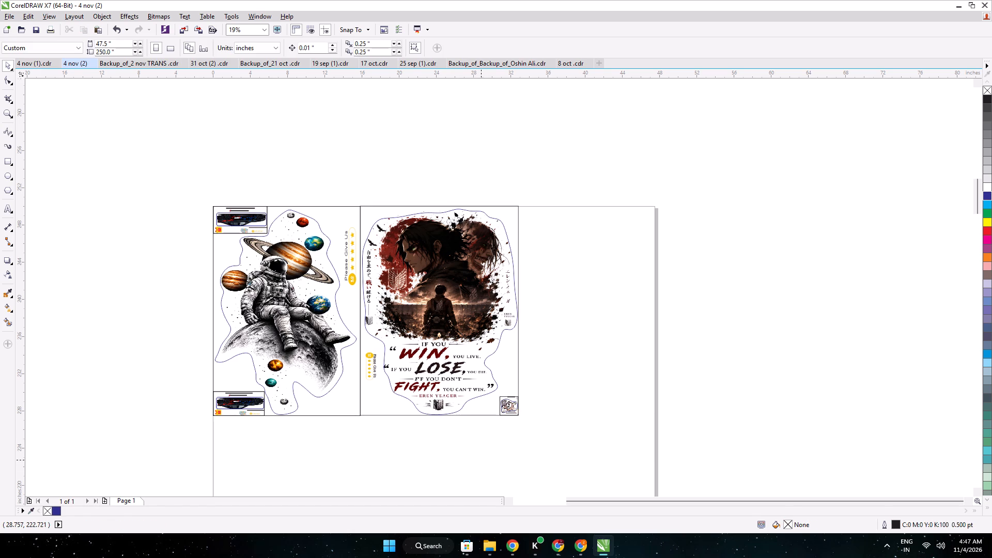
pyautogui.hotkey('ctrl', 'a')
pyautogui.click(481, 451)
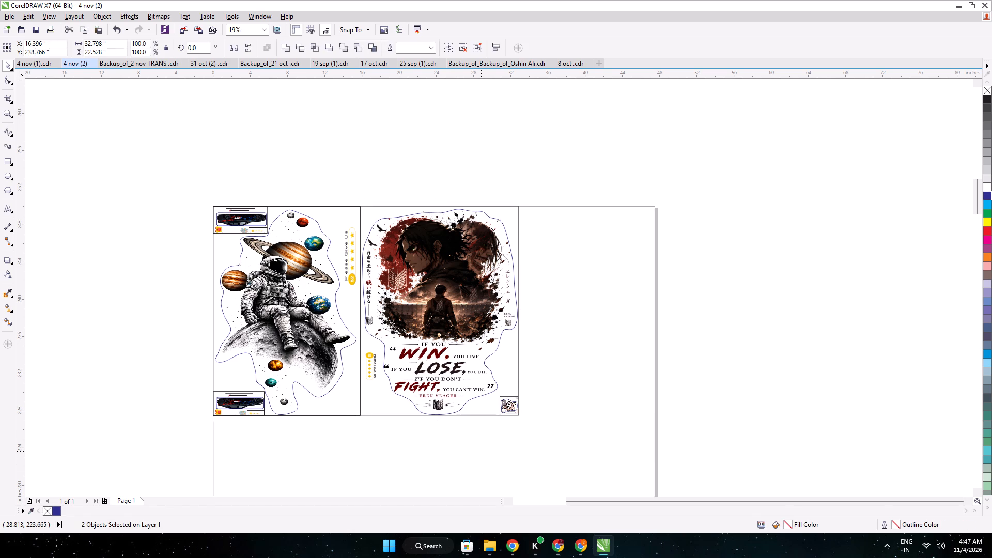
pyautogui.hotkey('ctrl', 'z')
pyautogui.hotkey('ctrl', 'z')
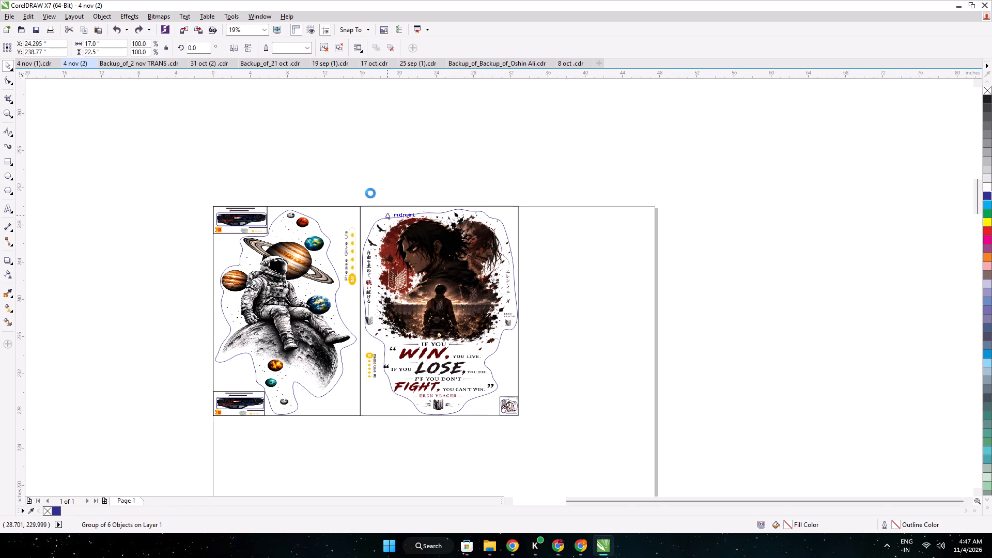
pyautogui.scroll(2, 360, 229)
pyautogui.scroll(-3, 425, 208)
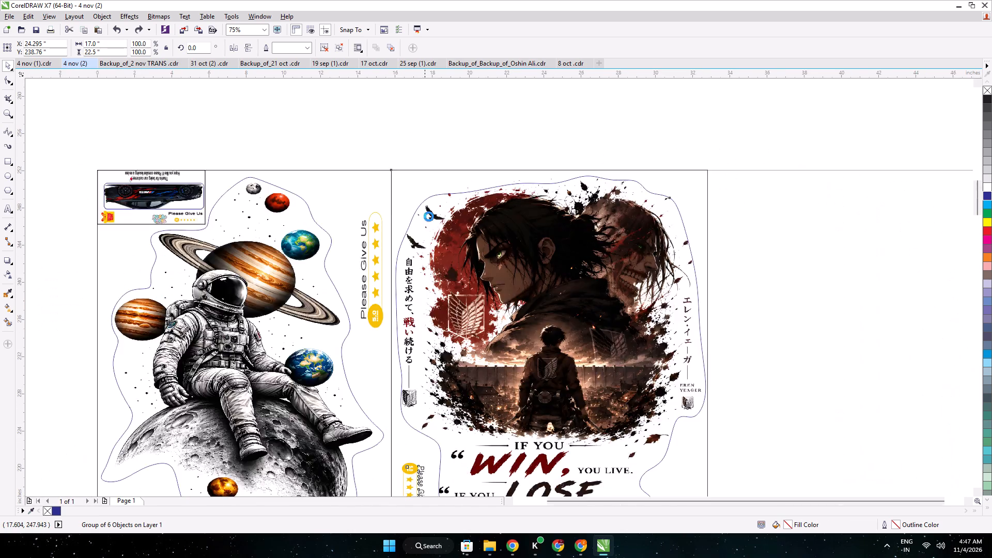
# Set the Eren Yeager sticker group's width to 15.8 inches.
pyautogui.click(617, 219)
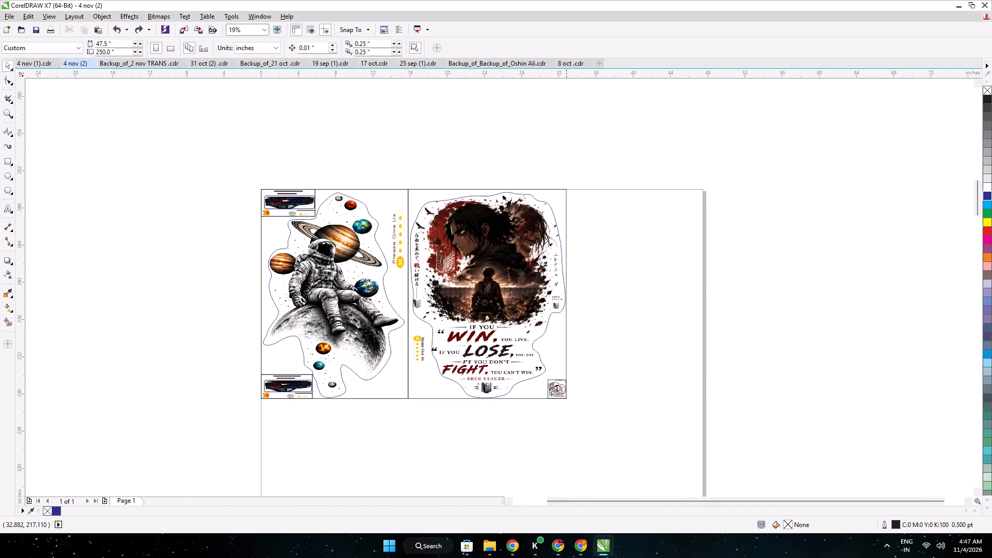
pyautogui.click(538, 301)
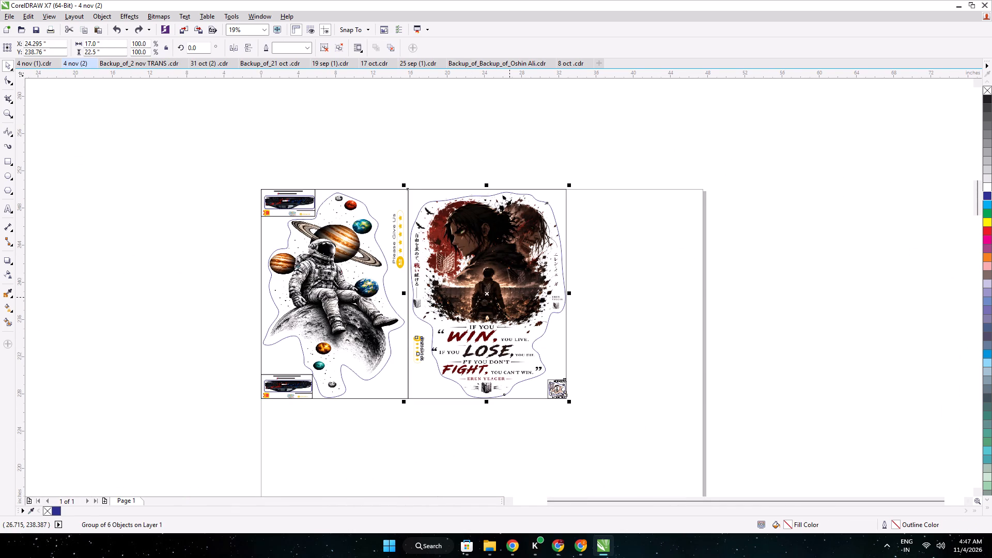
pyautogui.doubleClick(90, 45)
pyautogui.write('15.8')
pyautogui.press('Return')
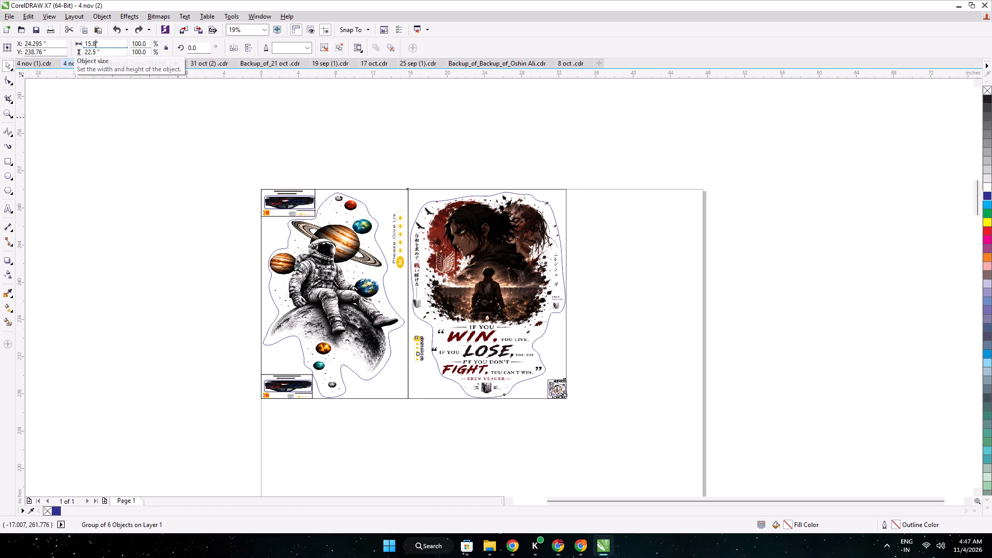
# Move the Eren Yeager sticker flush against the astronaut sticker's right edge and level with its top, at X 23.705, Y 238.746.
pyautogui.scroll(1, 431, 194)
pyautogui.press('Left')
pyautogui.press('Left')
pyautogui.press('Left')
pyautogui.press('Left')
pyautogui.press('Left')
pyautogui.press('Left')
pyautogui.press('Left')
pyautogui.press('Left')
pyautogui.press('Left')
pyautogui.press('Left')
pyautogui.press('Left')
pyautogui.press('Left')
pyautogui.press('Left')
pyautogui.press('Left')
pyautogui.press('Left')
pyautogui.press('Left')
pyautogui.press('Left')
pyautogui.press('Left')
pyautogui.press('Left')
pyautogui.press('Left')
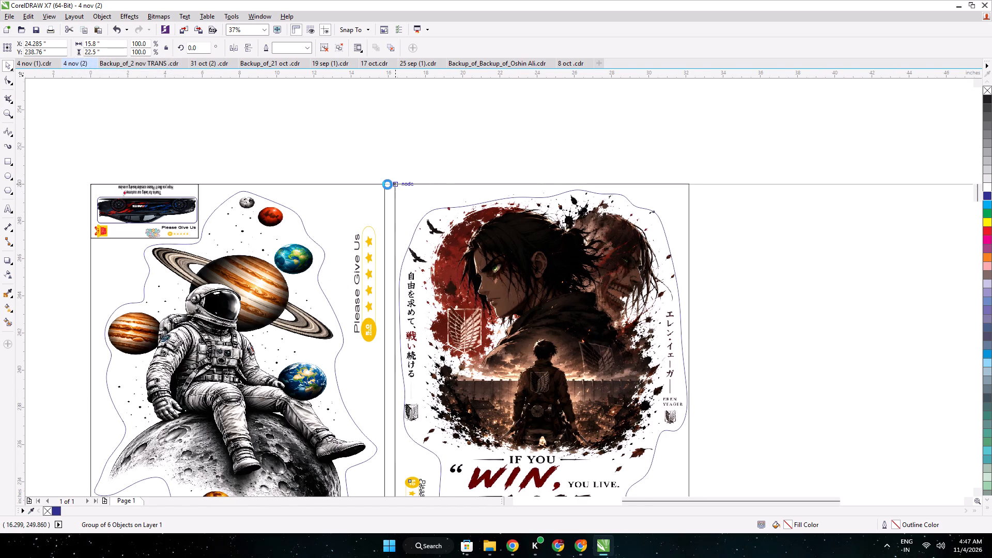
pyautogui.scroll(2, 387, 184)
pyautogui.moveTo(415, 194); pyautogui.dragTo(392, 195)
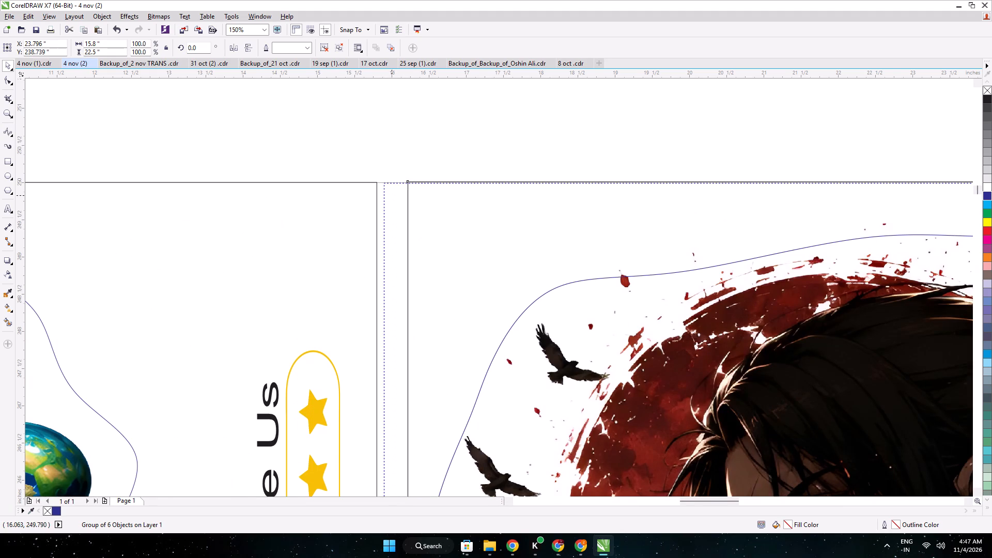
pyautogui.moveTo(392, 195); pyautogui.dragTo(383, 195)
pyautogui.press('Up')
pyautogui.press('Right')
pyautogui.press('Right')
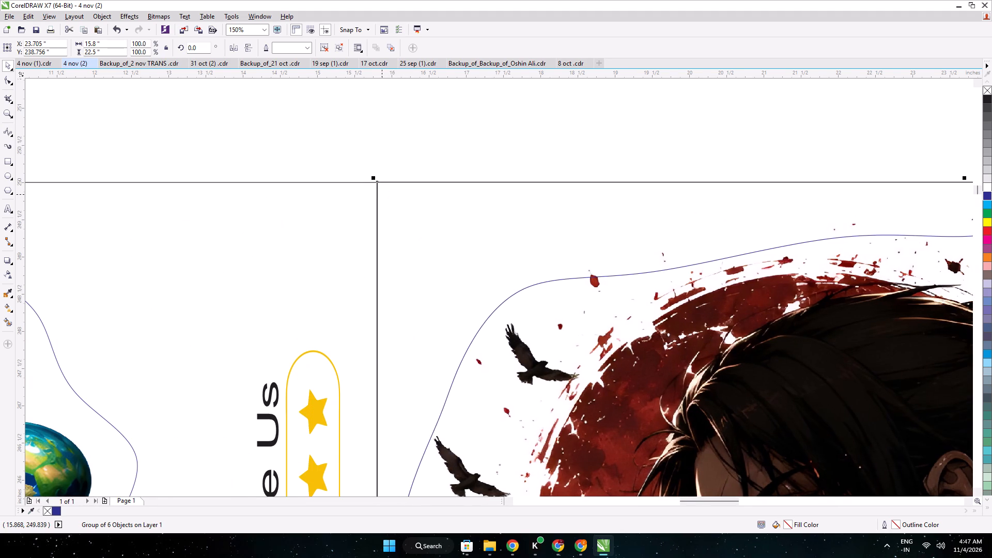
pyautogui.scroll(1, 382, 194)
pyautogui.press('Down')
pyautogui.press('Up')
pyautogui.press('Down')
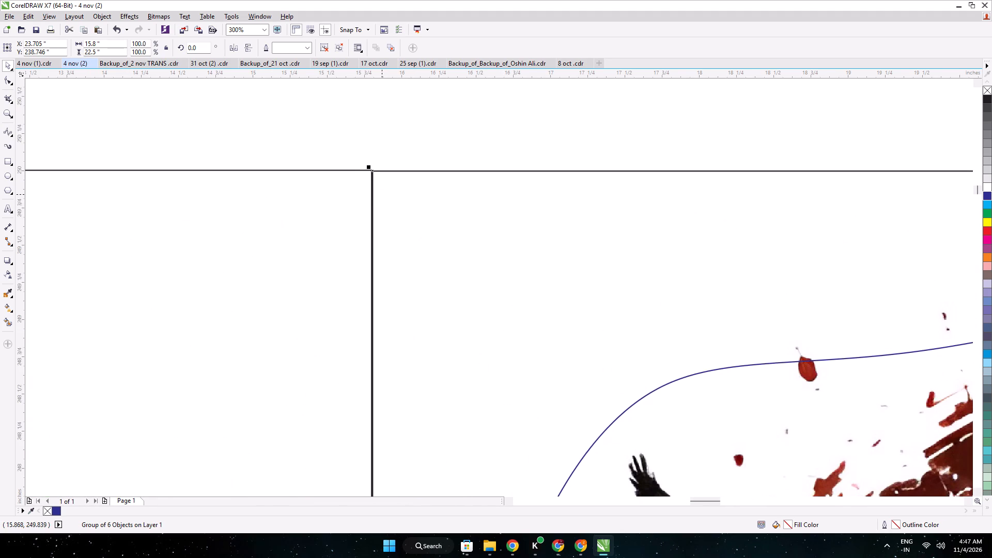
# Duplicate the Eren Yeager sticker and move the copy into the empty space between the original and the page's right edge.
pyautogui.scroll(-4, 382, 194)
pyautogui.moveTo(530, 237); pyautogui.dragTo(299, 252, button='middle')
pyautogui.hotkey('ctrl', 'd')
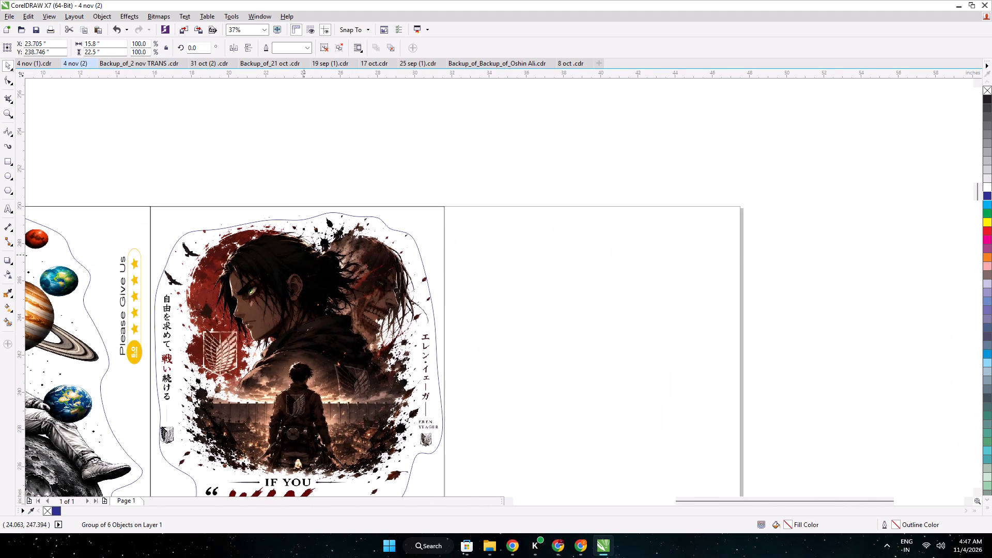
pyautogui.moveTo(293, 299); pyautogui.dragTo(581, 308)
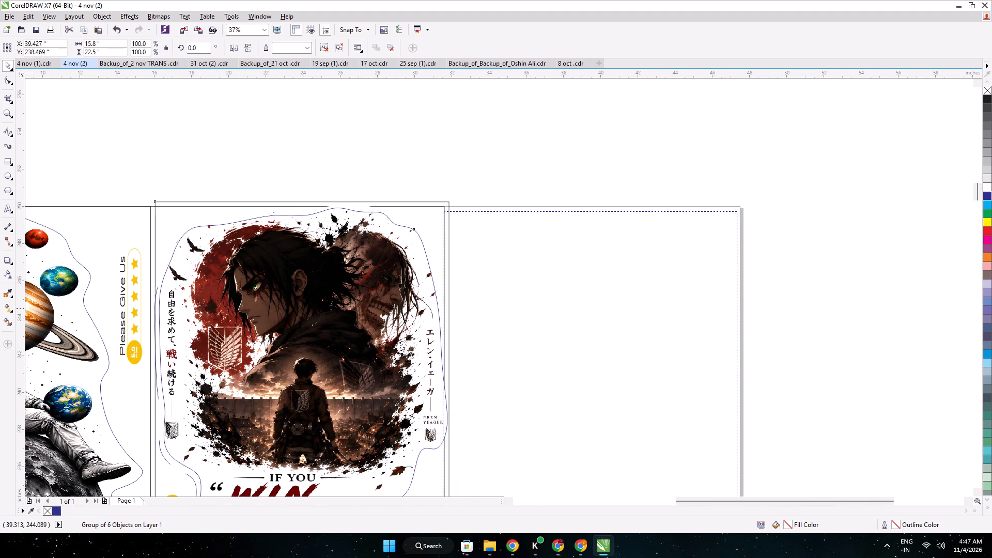
pyautogui.moveTo(581, 308); pyautogui.dragTo(581, 304)
# Nudge the copied Eren Yeager sticker flush with the original's right edge and the page top, at X 39.507, Y 238.741.
pyautogui.scroll(1, 487, 210)
pyautogui.press('Up')
pyautogui.press('Up')
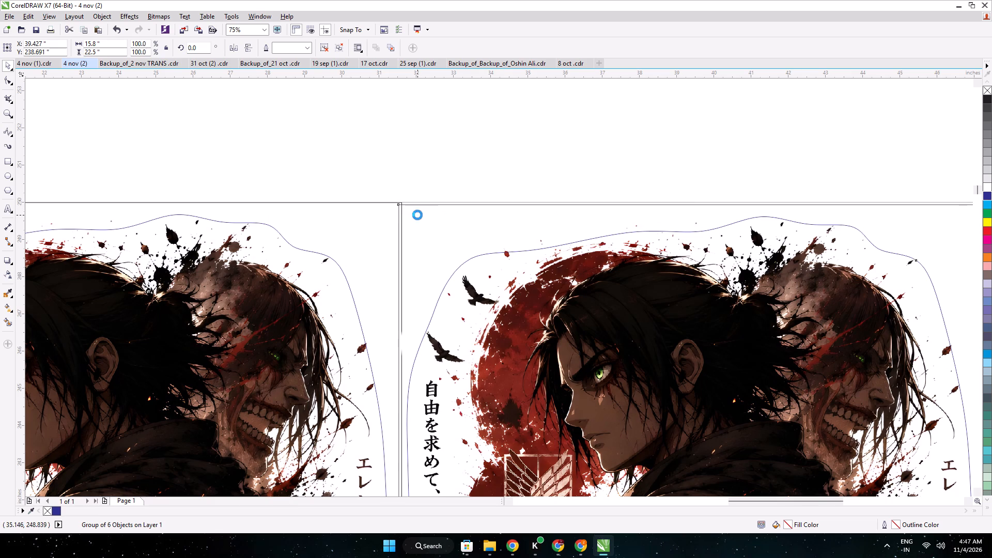
pyautogui.press('Up')
pyautogui.press('Up')
pyautogui.press('Up')
pyautogui.press('Right')
pyautogui.press('Right')
pyautogui.press('Right')
pyautogui.press('Right')
pyautogui.press('Right')
pyautogui.press('Right')
pyautogui.press('Right')
pyautogui.press('Right')
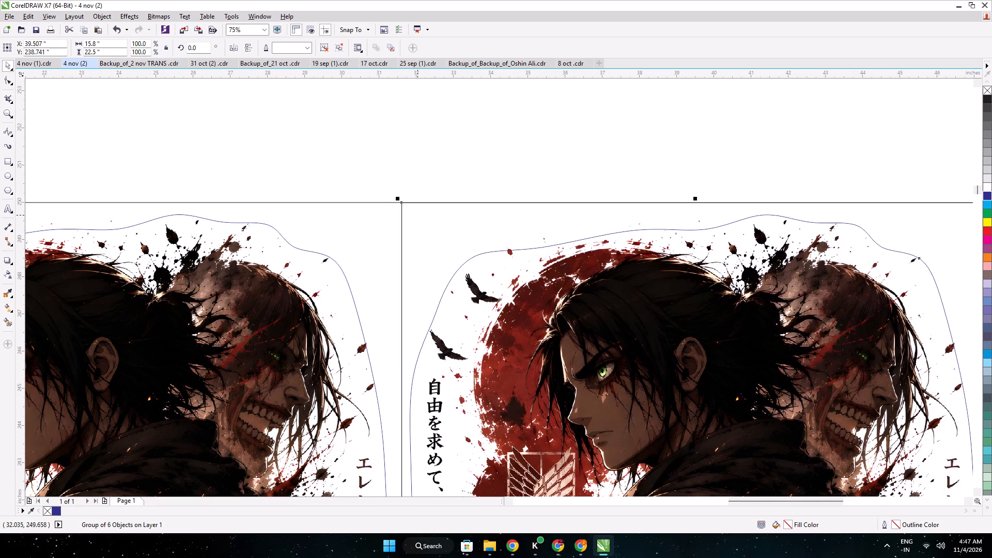
pyautogui.press('Right')
pyautogui.press('Left')
# Stretch the copied sticker's right side out to the page's right edge, making it about 15.89 inches wide.
pyautogui.scroll(-2, 462, 215)
pyautogui.moveTo(720, 284); pyautogui.dragTo(426, 135, button='middle')
pyautogui.scroll(-1, 350, 171)
pyautogui.scroll(1, 294, 181)
pyautogui.scroll(2, 369, 154)
pyautogui.scroll(3, 334, 180)
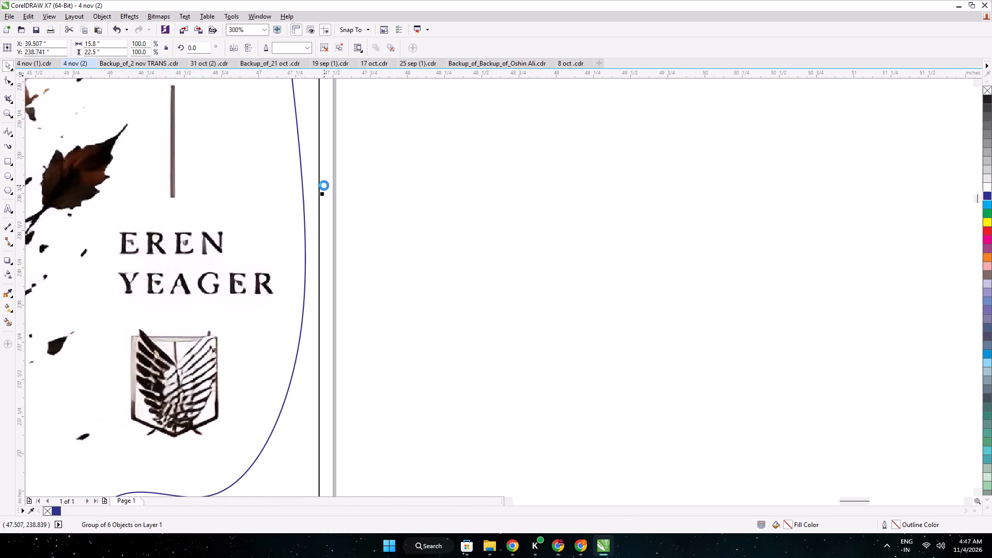
pyautogui.scroll(1, 324, 185)
pyautogui.moveTo(316, 216); pyautogui.dragTo(368, 225)
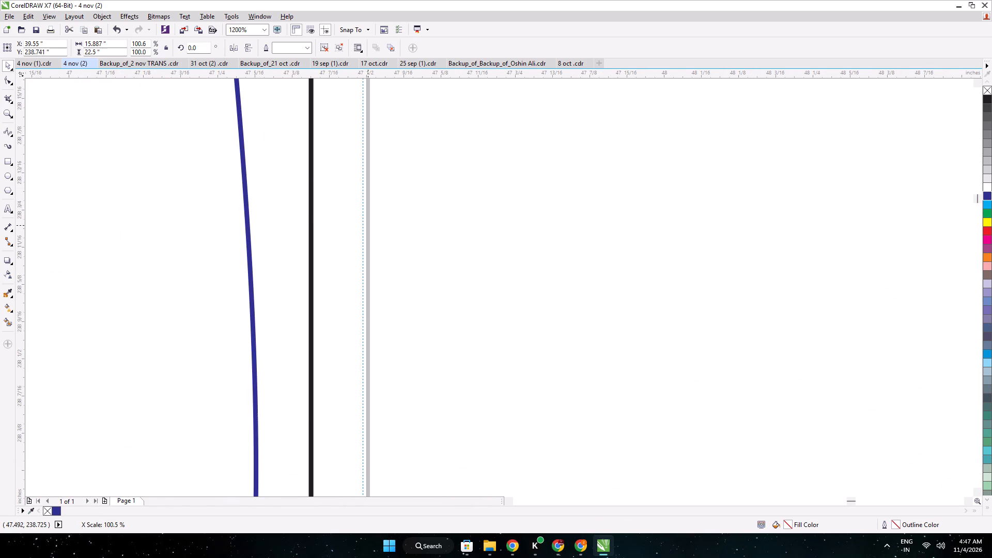
pyautogui.moveTo(368, 225); pyautogui.dragTo(370, 226)
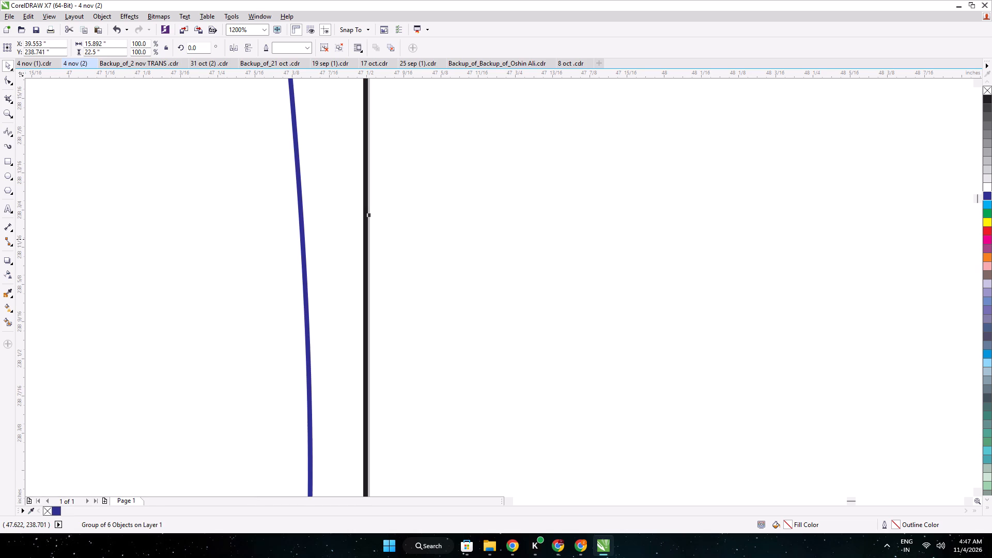
pyautogui.click(440, 238)
pyautogui.scroll(-11, 440, 238)
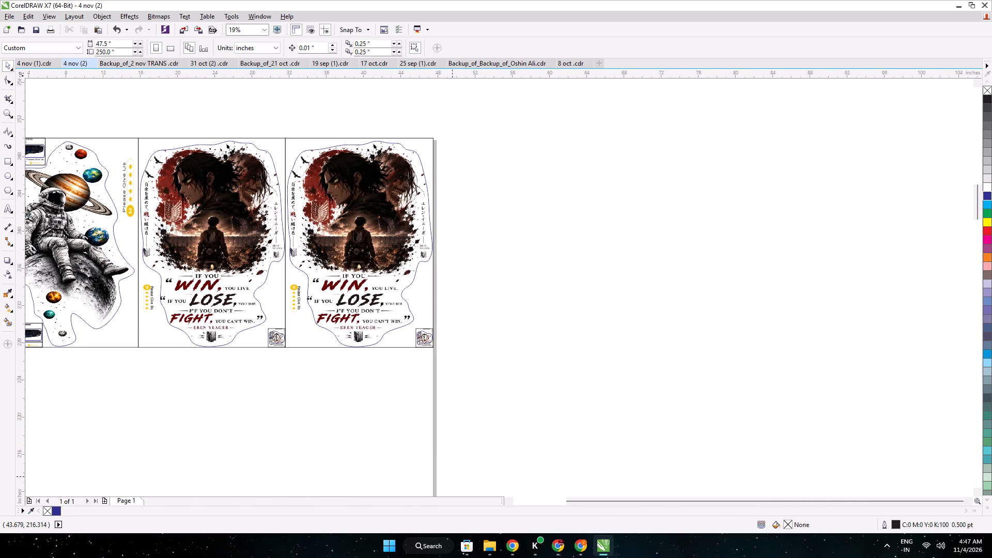
# Switch to the Meesho supplier panel and accept both pending INOV ani 7 orders.
pyautogui.click(578, 545)
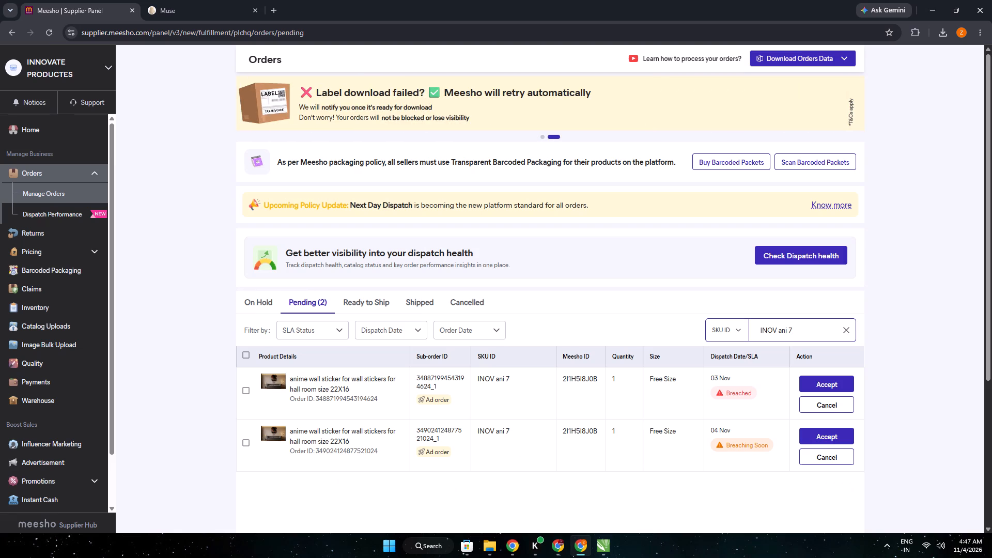
pyautogui.click(246, 357)
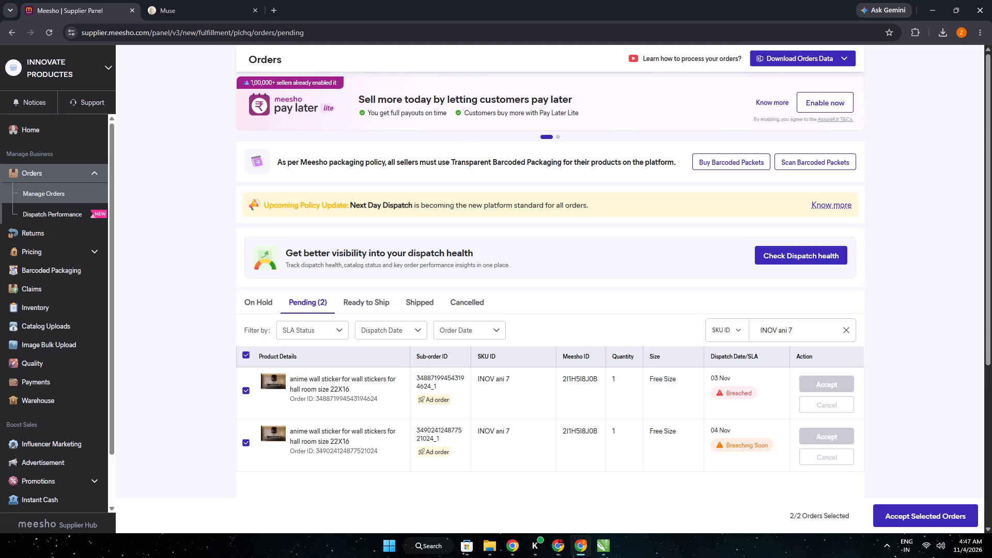
pyautogui.click(923, 517)
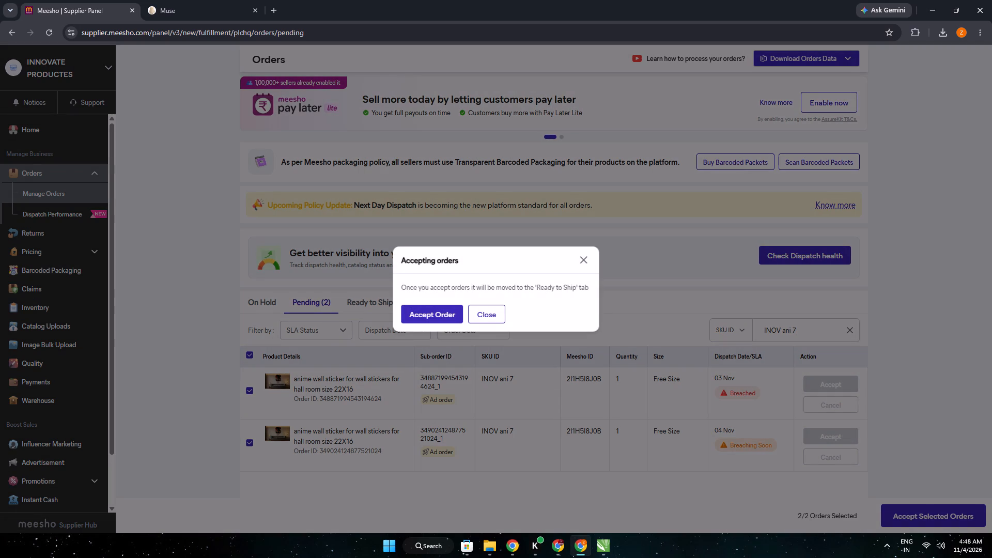
pyautogui.click(444, 315)
# Switch to Img.Upscaler and download the 400% upscaled Brooding Swordsman in Ink.png.
pyautogui.click(506, 549)
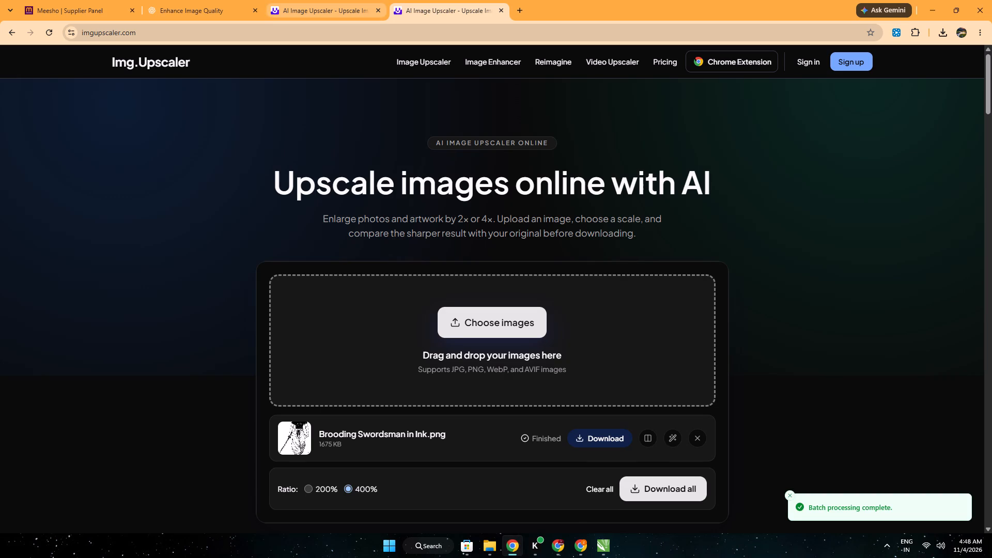
pyautogui.click(583, 437)
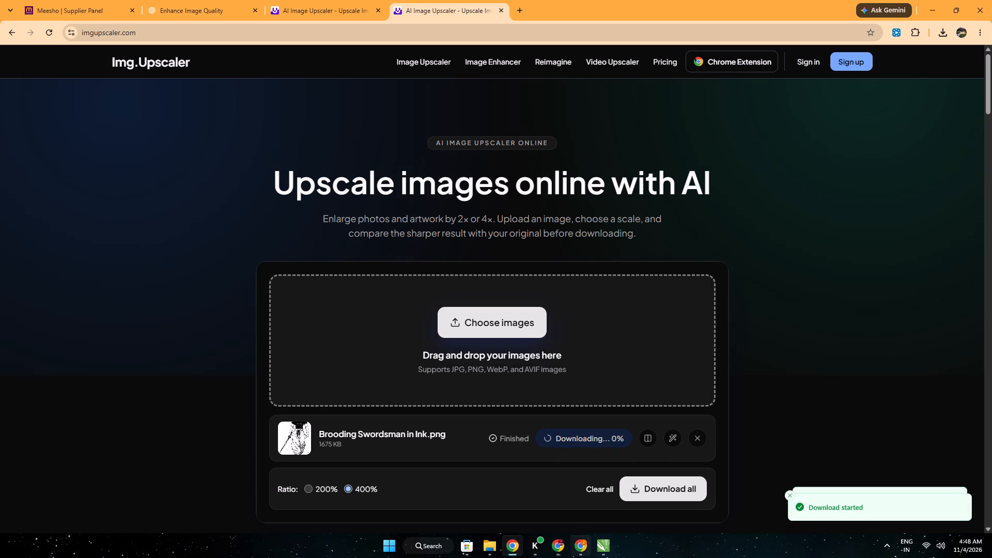
pyautogui.click(606, 539)
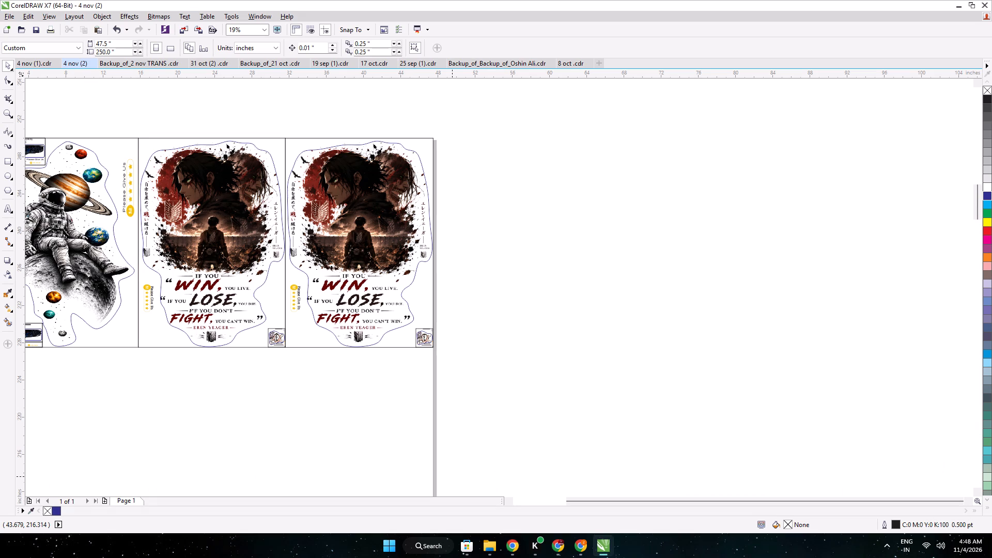
# Reload the Meesho pending orders and filter them by SKU ID INOV MP w bear.
pyautogui.click(586, 541)
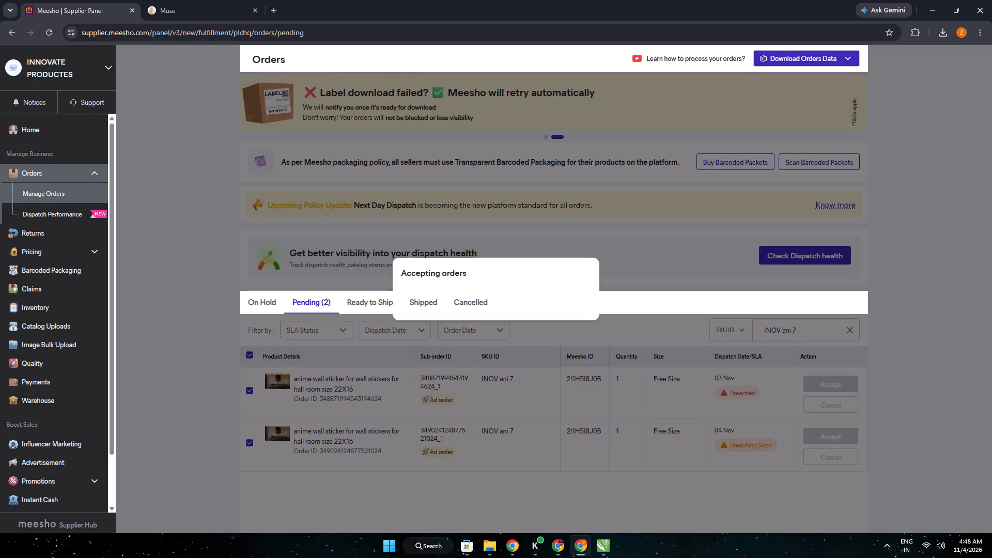
pyautogui.click(48, 34)
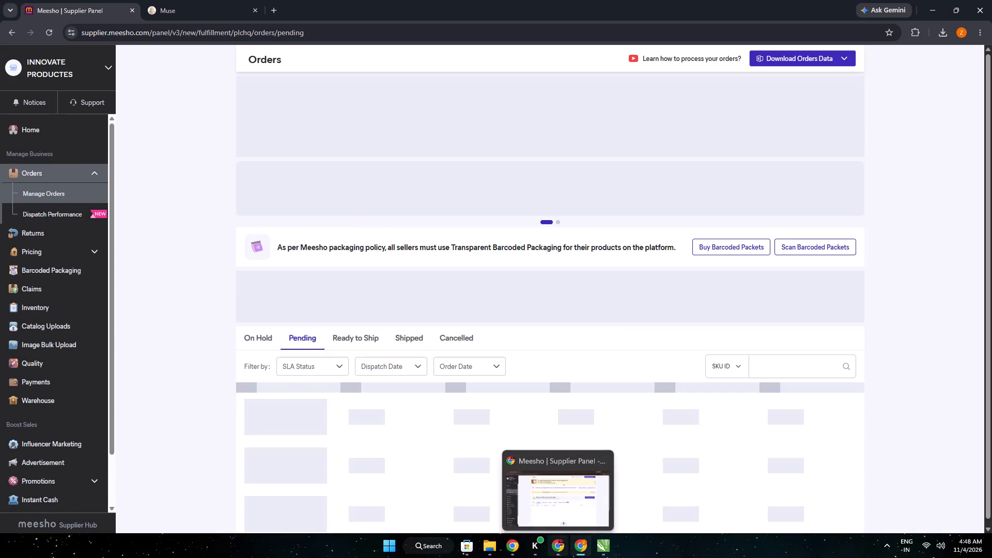
pyautogui.click(425, 333)
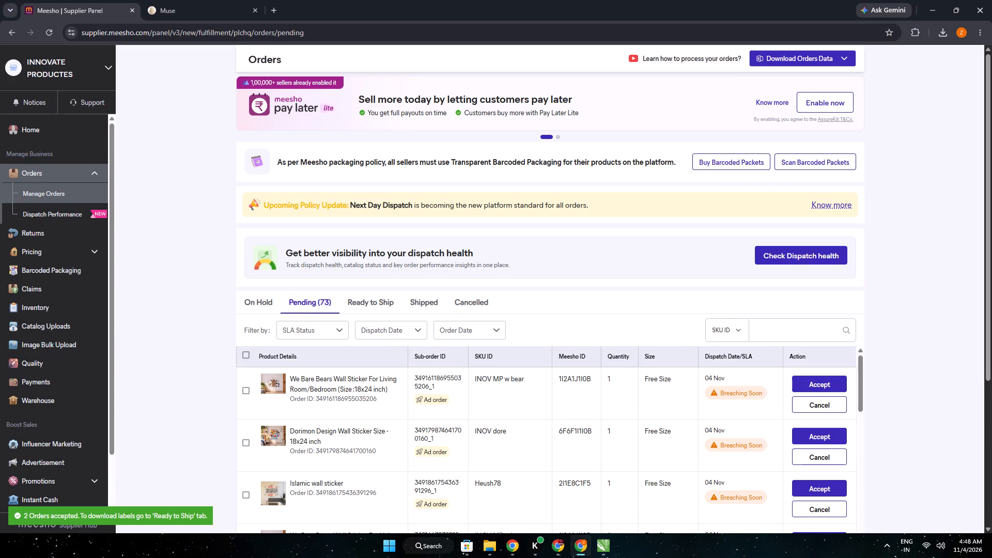
pyautogui.tripleClick(492, 382)
pyautogui.hotkey('ctrl', 'c')
pyautogui.click(778, 340)
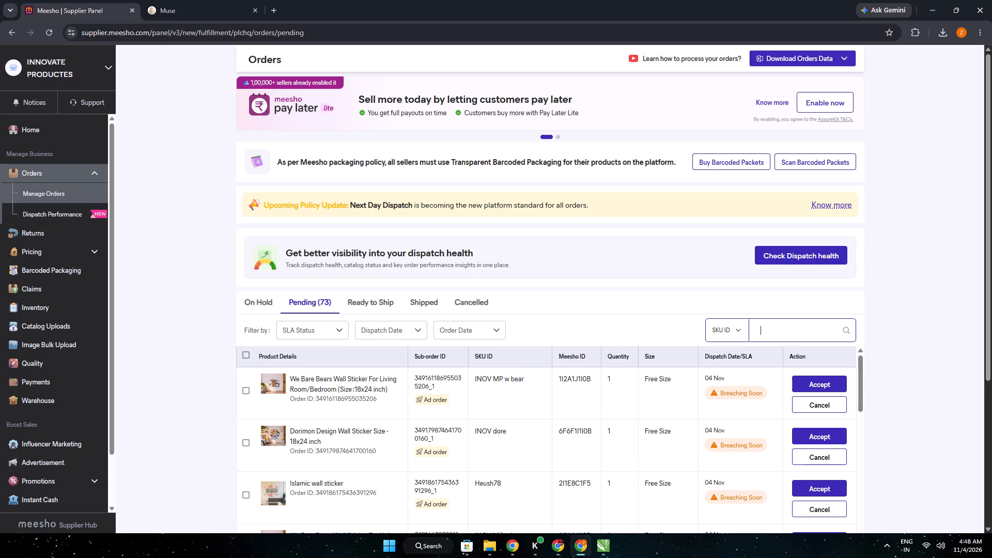
pyautogui.hotkey('ctrl', 'v')
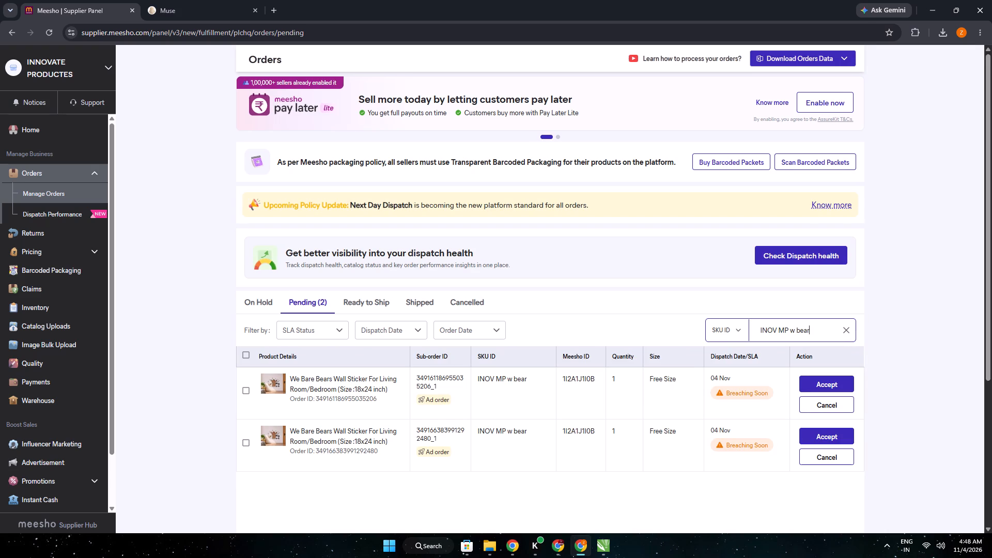
# Open the We Bare Bears product photo and copy just the three-bears artwork as an image with Google Lens.
pyautogui.click(275, 387)
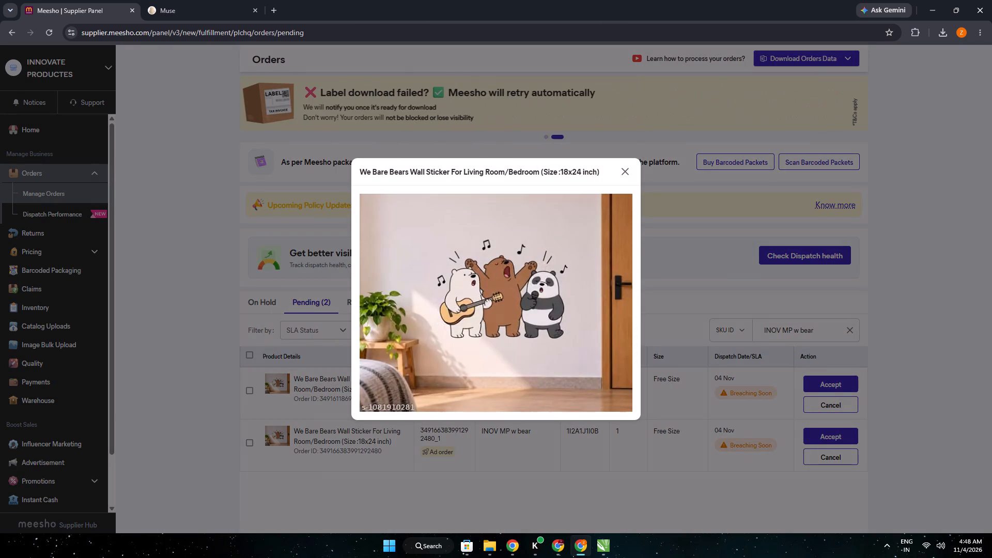
pyautogui.rightClick(507, 307)
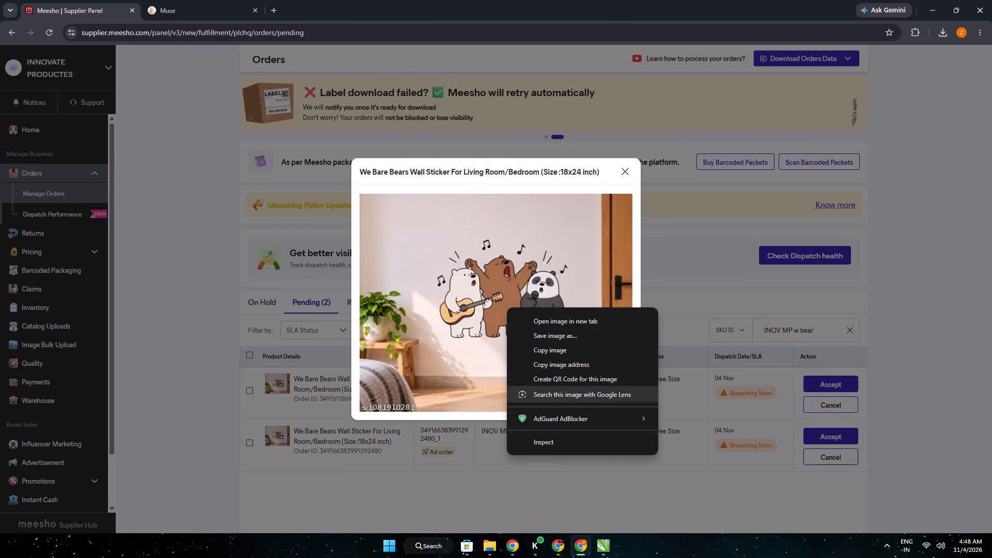
pyautogui.click(526, 399)
pyautogui.moveTo(552, 243); pyautogui.dragTo(641, 311)
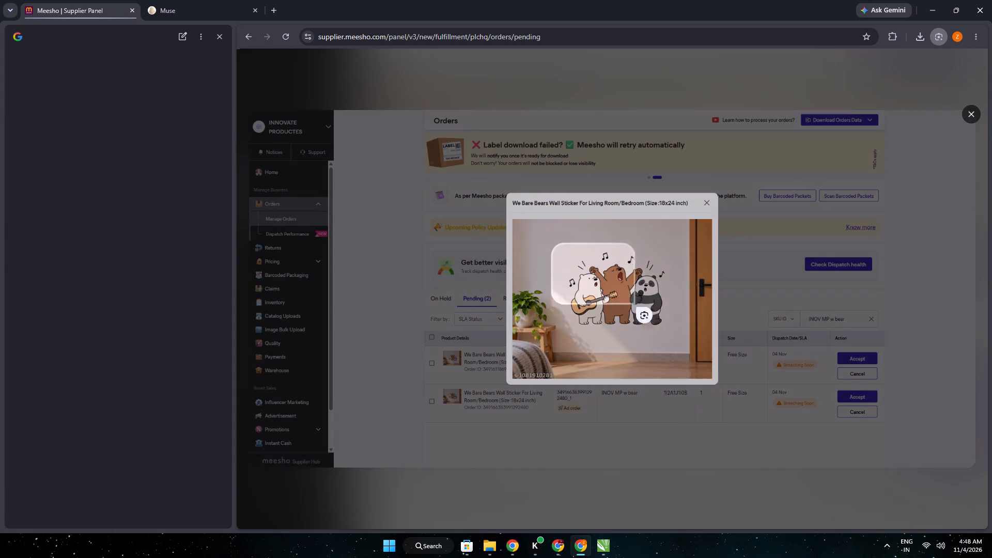
pyautogui.moveTo(641, 311); pyautogui.dragTo(675, 346)
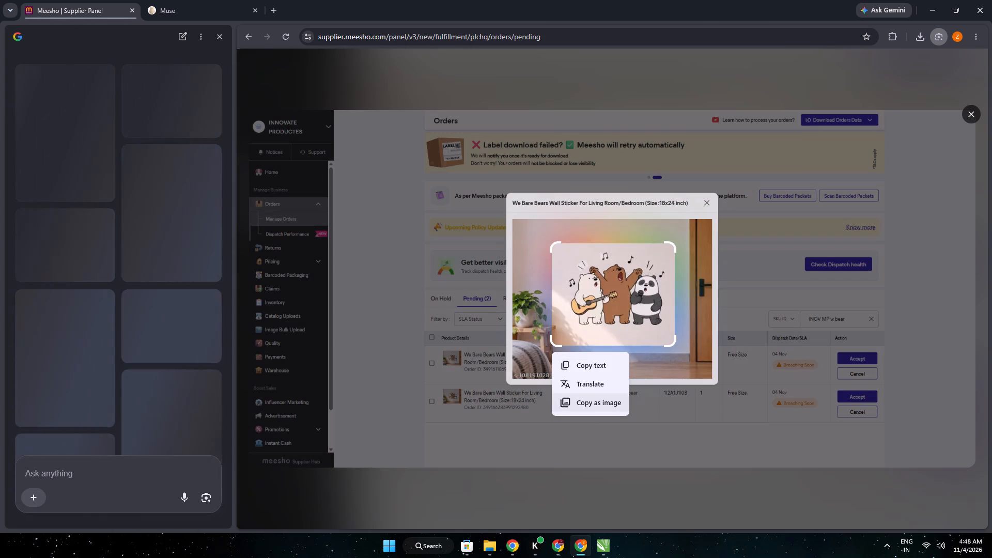
pyautogui.click(592, 398)
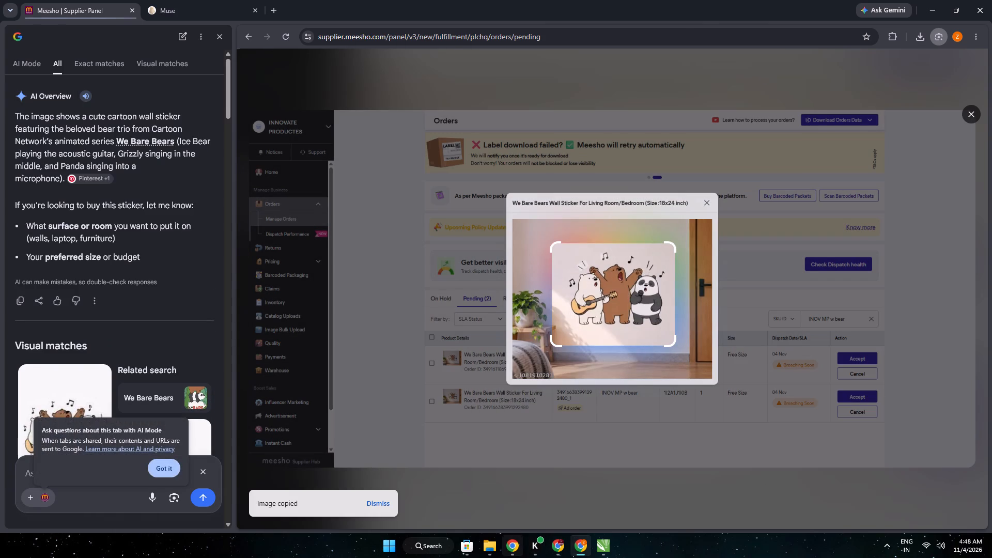
# Paste the copied bears image into the Enhance Image Quality chat in ChatGPT and send it.
pyautogui.click(516, 549)
pyautogui.click(193, 0)
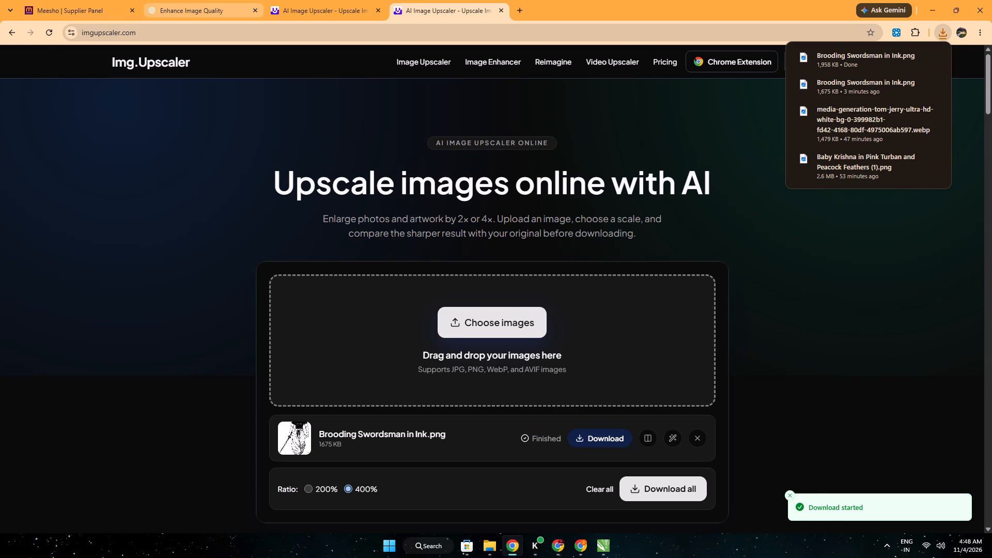
pyautogui.click(362, 508)
pyautogui.hotkey('ctrl', 'v')
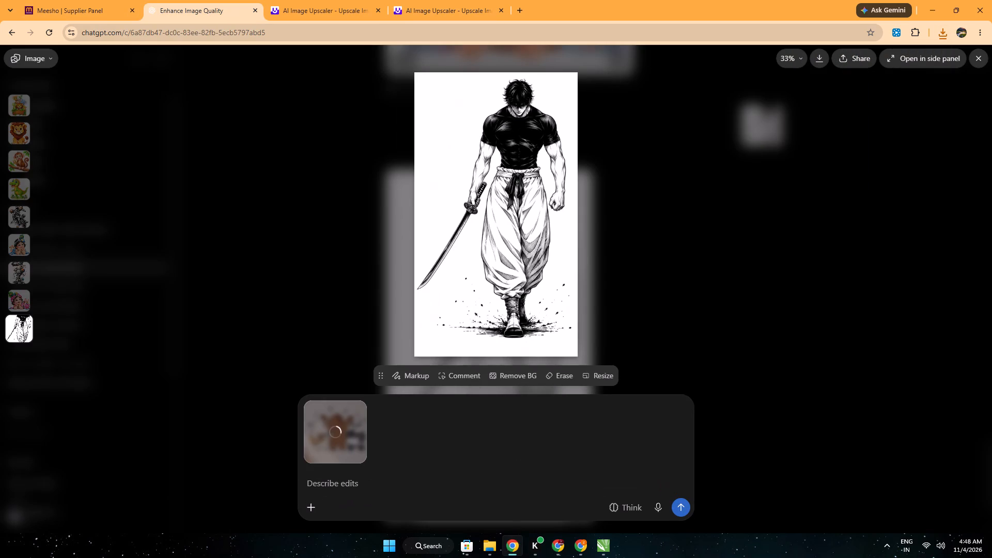
pyautogui.click(680, 507)
# Return to the 4 nov (2) sheet in CorelDRAW and import the downloaded swordsman image, placing it beyond the page's right edge.
pyautogui.click(588, 542)
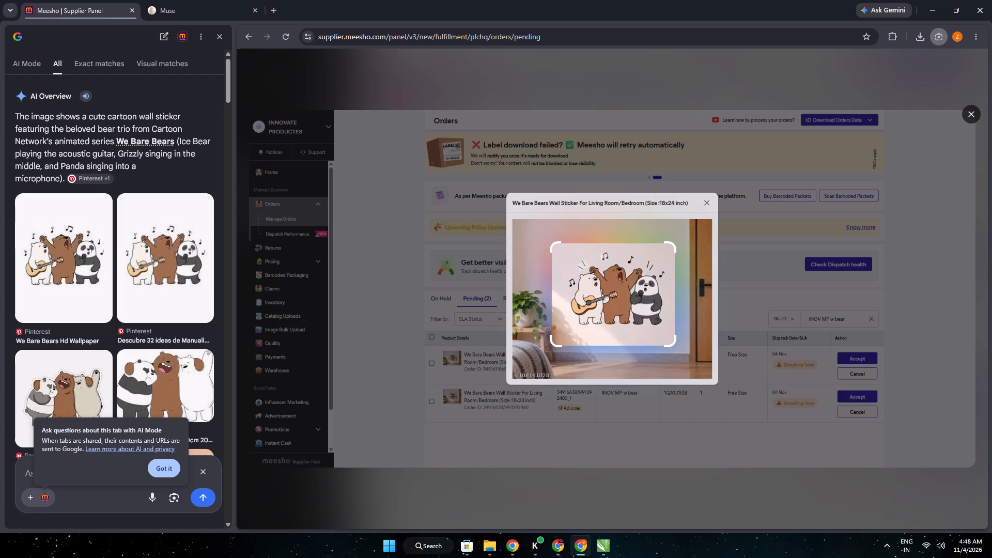
pyautogui.click(603, 548)
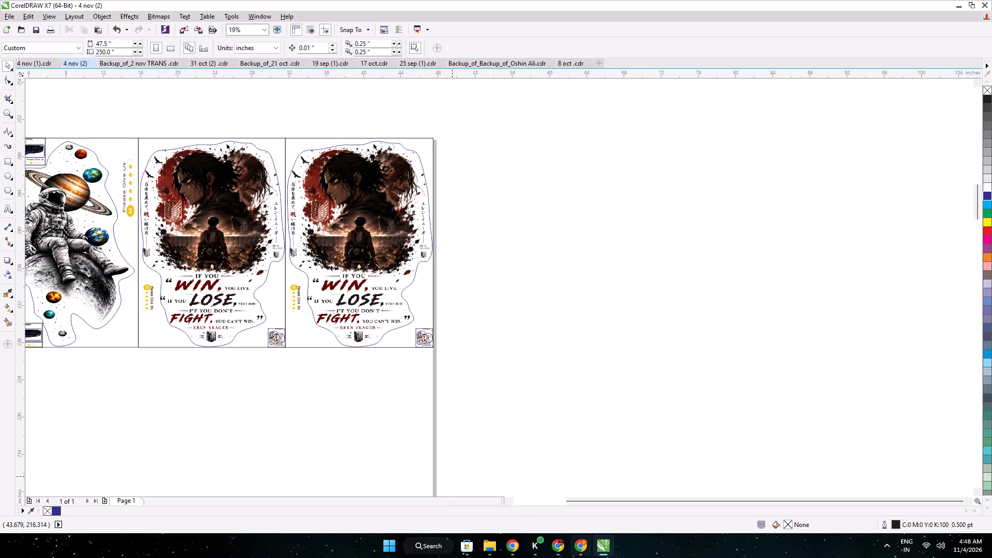
pyautogui.hotkey('ctrl', 'i')
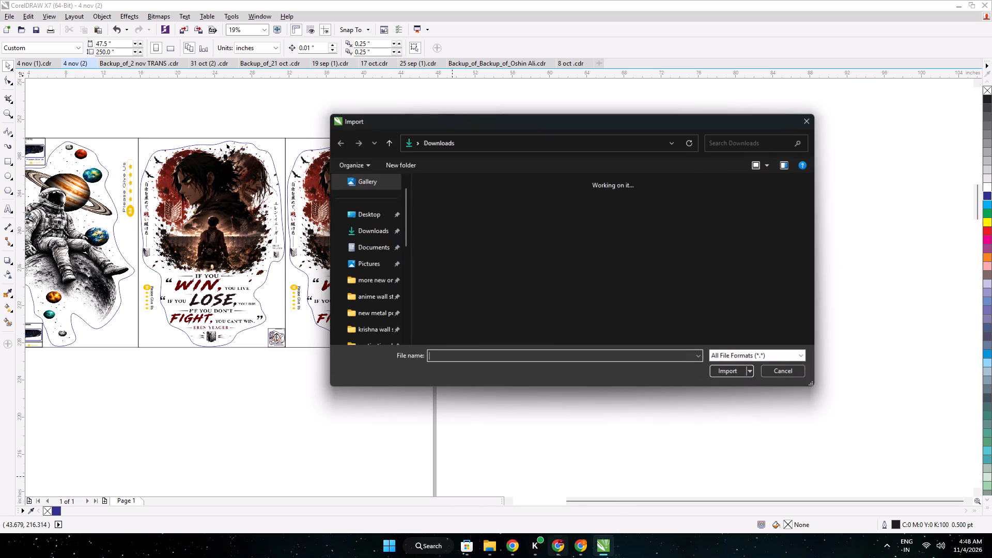
pyautogui.click(464, 251)
pyautogui.press('Return')
pyautogui.click(568, 210)
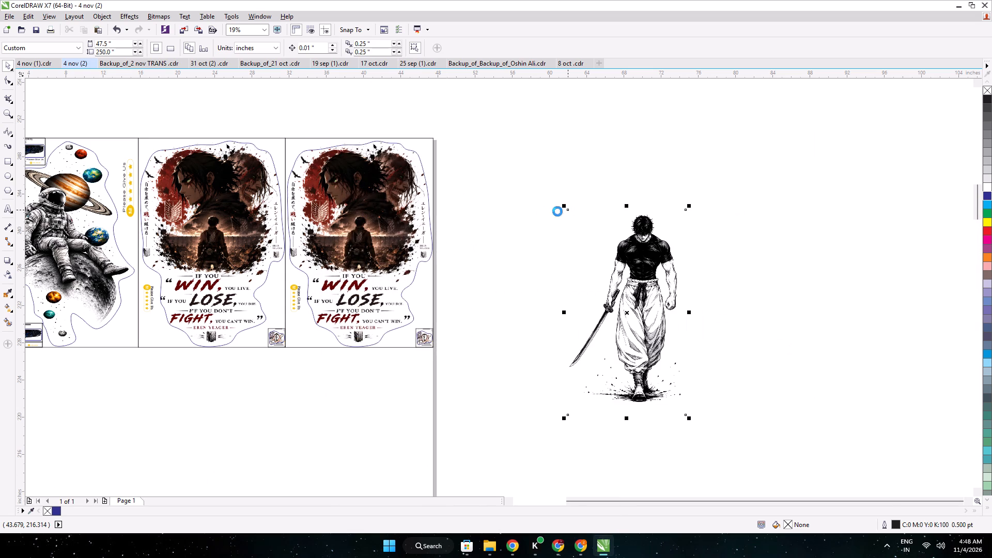
# Start a B-spline cut outline at the swordsman's empty fist and trace it up along that arm to the shoulder.
pyautogui.click(4, 132)
pyautogui.scroll(1, 686, 283)
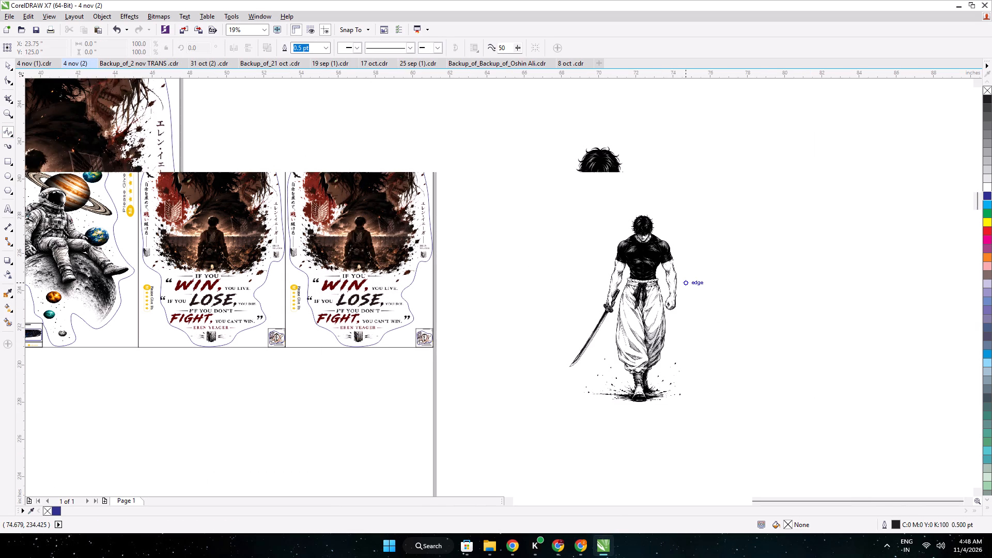
pyautogui.scroll(1, 683, 283)
pyautogui.click(663, 369)
pyautogui.click(669, 324)
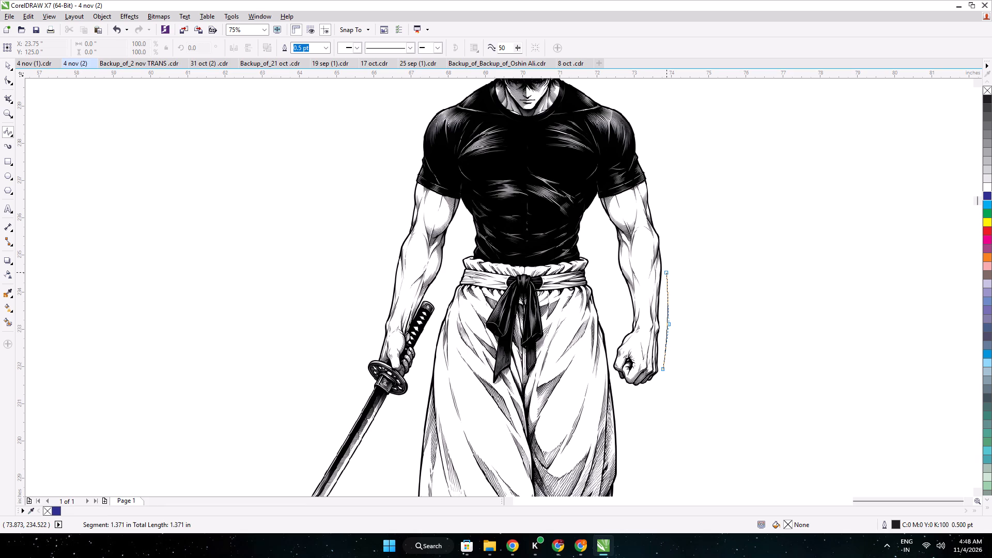
pyautogui.click(667, 272)
pyautogui.click(665, 249)
pyautogui.click(661, 218)
pyautogui.click(654, 210)
pyautogui.click(654, 179)
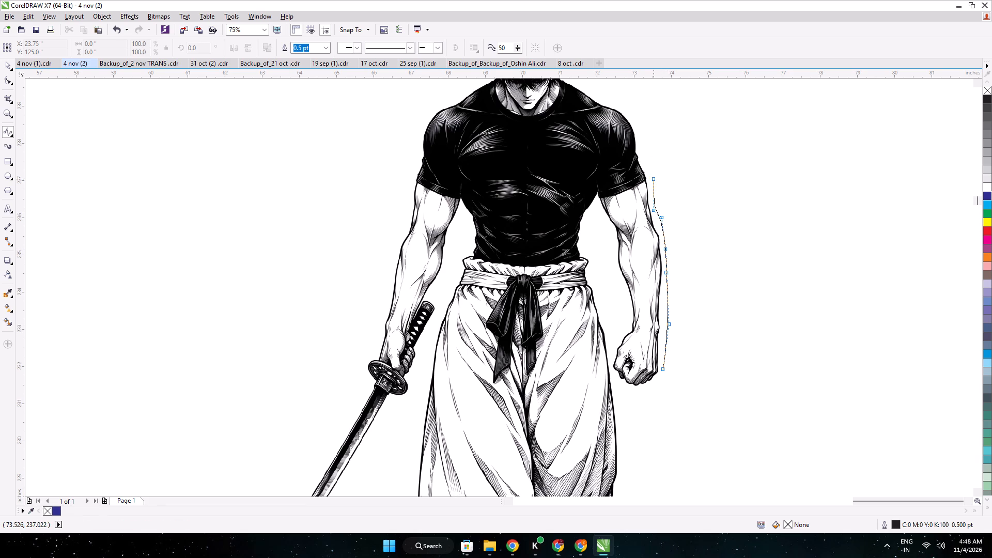
pyautogui.click(645, 159)
pyautogui.moveTo(645, 159); pyautogui.dragTo(664, 250, button='middle')
pyautogui.click(664, 243)
pyautogui.click(652, 194)
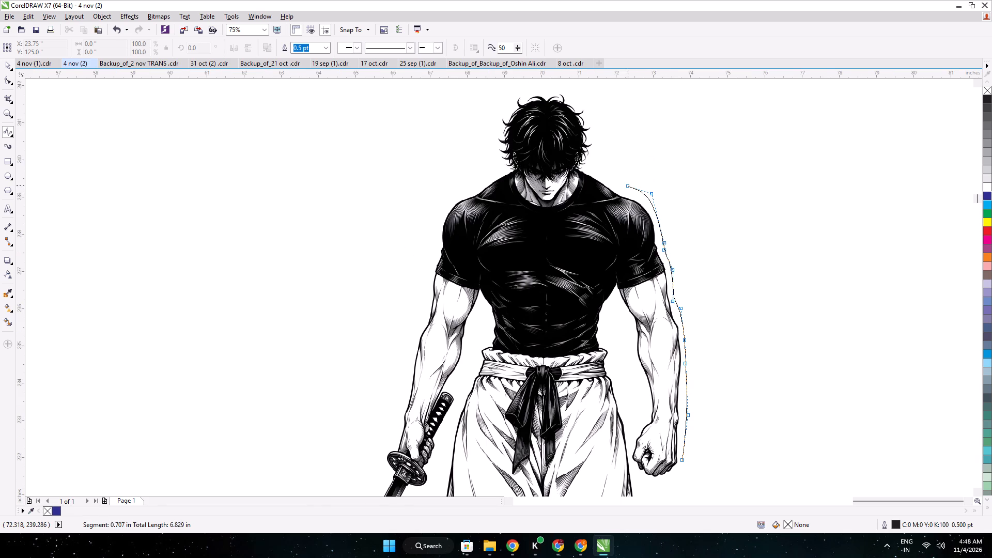
pyautogui.click(628, 185)
# Continue the B-spline outline from the shoulder past the neck and around the hair to the sword-arm shoulder.
pyautogui.click(594, 170)
pyautogui.click(590, 163)
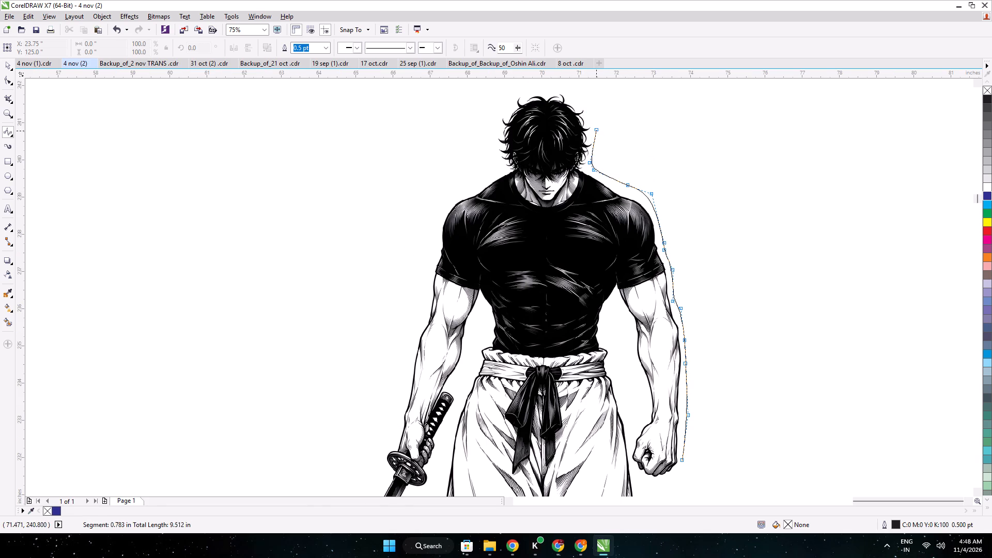
pyautogui.click(599, 135)
pyautogui.click(592, 113)
pyautogui.click(578, 94)
pyautogui.click(560, 88)
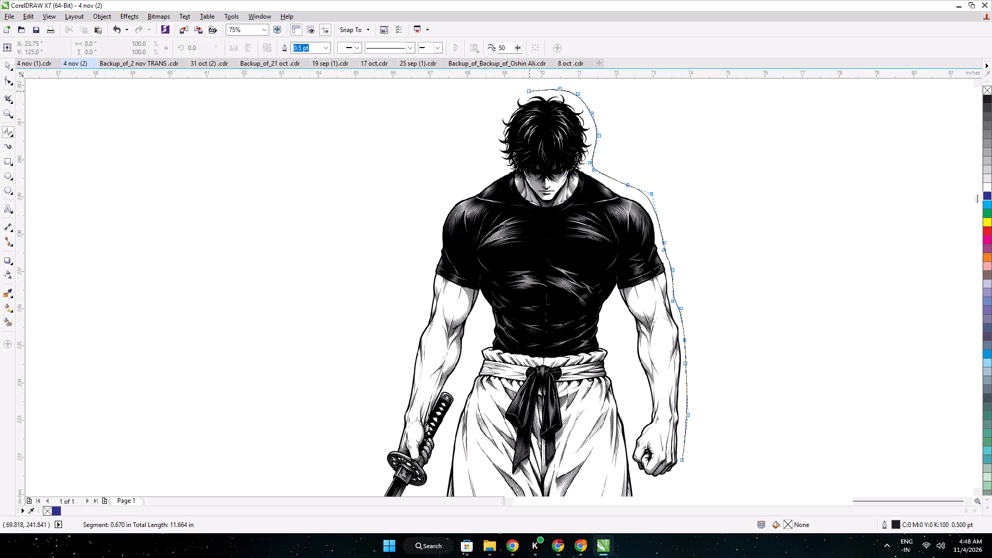
pyautogui.click(520, 88)
pyautogui.click(507, 100)
pyautogui.click(497, 123)
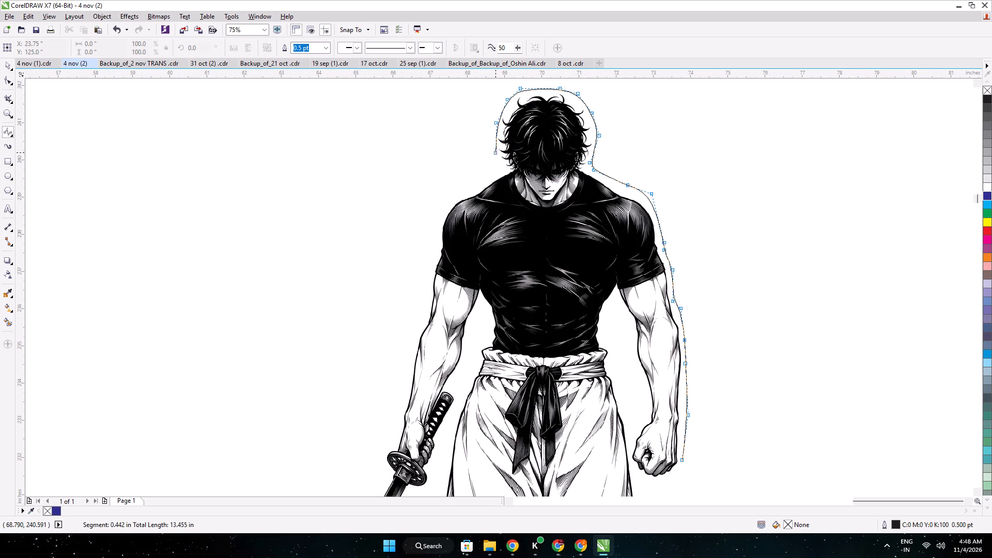
pyautogui.click(495, 156)
pyautogui.click(495, 173)
pyautogui.click(475, 189)
pyautogui.click(449, 201)
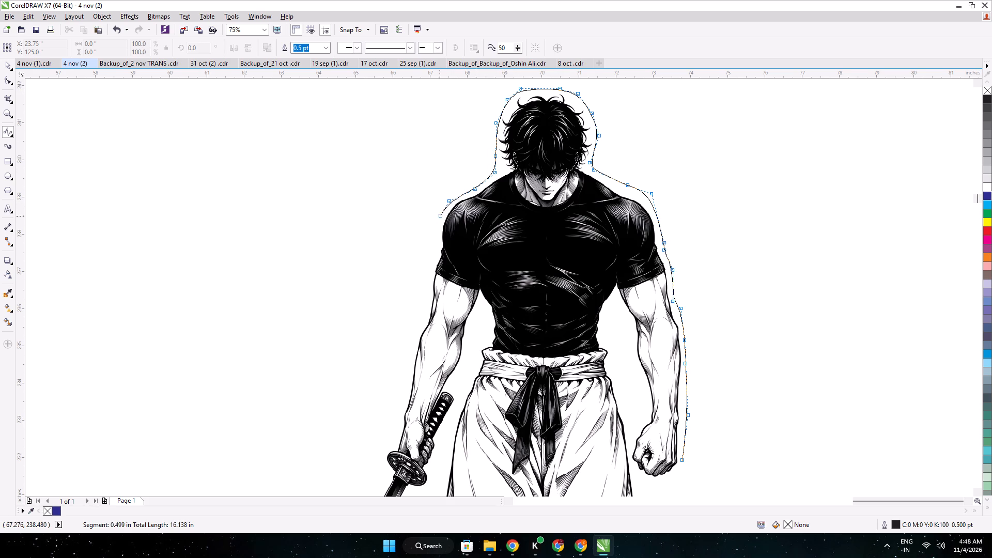
# Trace the outline down the outside of the sword arm and past the katana's guard.
pyautogui.click(437, 218)
pyautogui.click(432, 252)
pyautogui.click(421, 298)
pyautogui.click(416, 337)
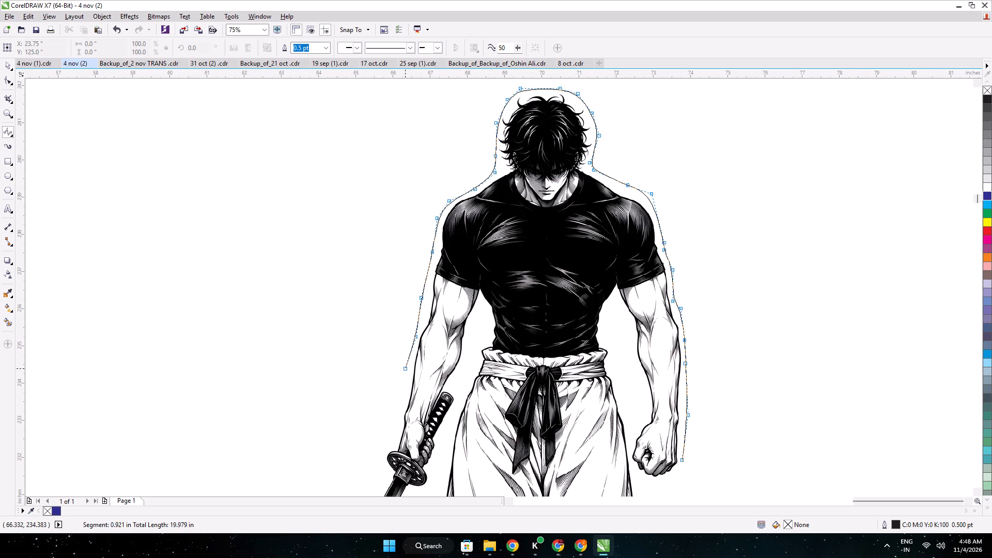
pyautogui.click(405, 373)
pyautogui.click(396, 420)
pyautogui.click(385, 454)
pyautogui.moveTo(388, 452); pyautogui.dragTo(414, 346, button='middle')
pyautogui.click(406, 359)
pyautogui.click(405, 383)
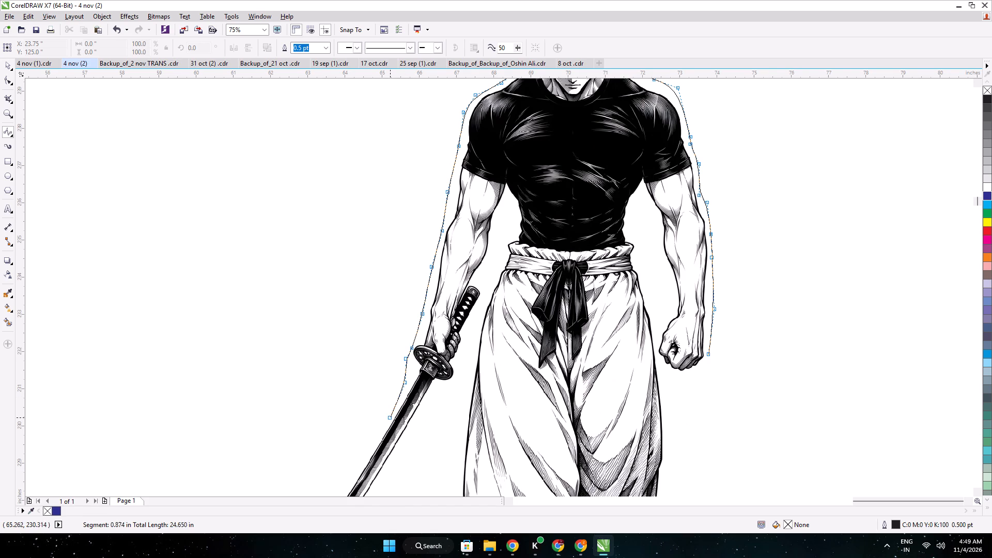
# Trace the outline along the outer side of the katana blade and around its tip.
pyautogui.click(390, 417)
pyautogui.moveTo(390, 417); pyautogui.dragTo(494, 249, button='middle')
pyautogui.click(465, 285)
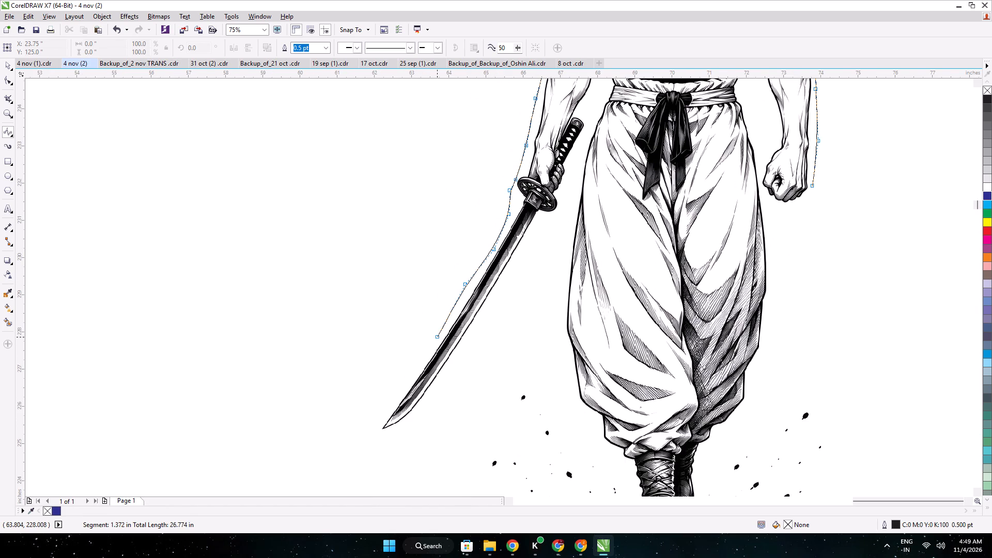
pyautogui.click(437, 337)
pyautogui.click(420, 363)
pyautogui.click(405, 387)
pyautogui.click(389, 407)
pyautogui.click(377, 421)
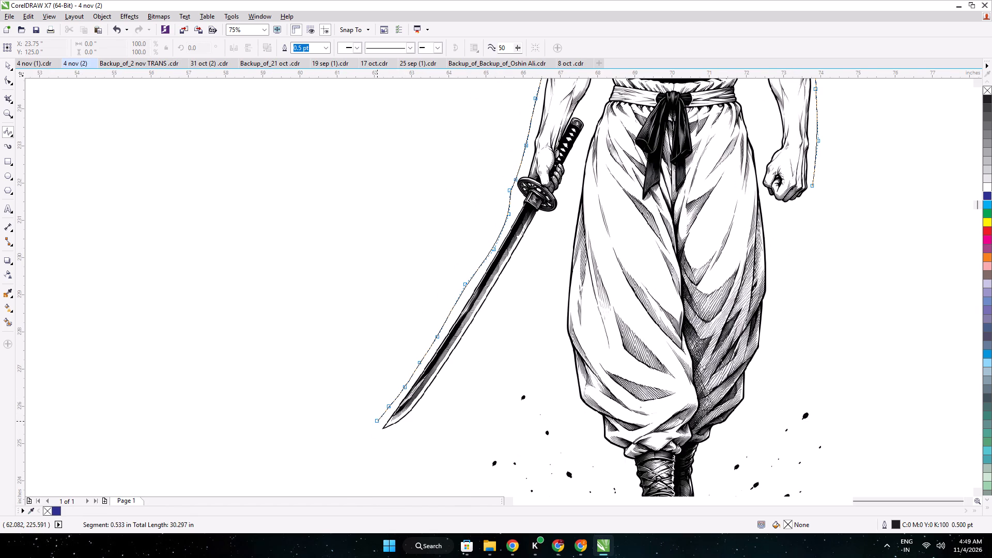
pyautogui.click(374, 436)
pyautogui.click(390, 439)
pyautogui.click(410, 423)
pyautogui.click(433, 399)
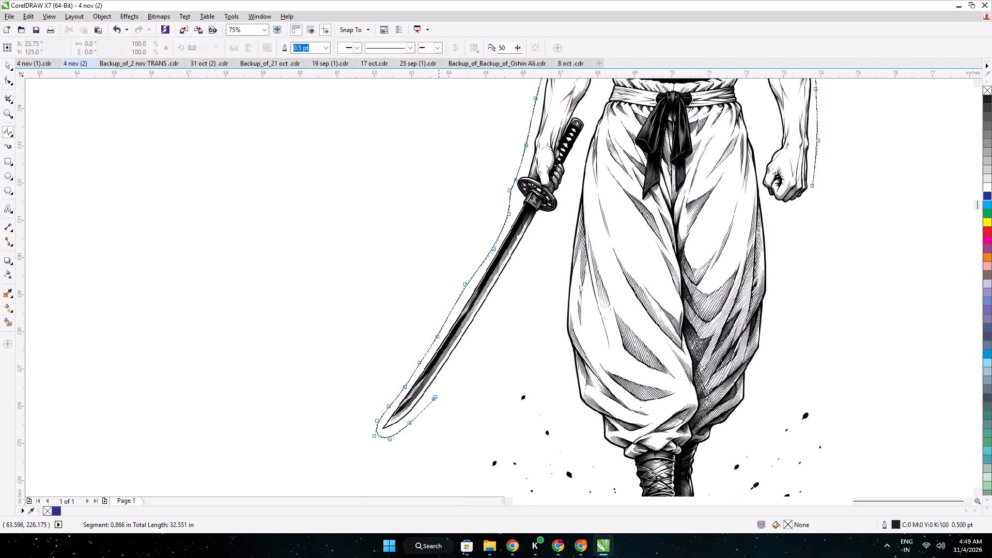
# Bring the outline back along the blade's inner side and curve it through the gap beside the trousers toward the ink splatter.
pyautogui.click(462, 353)
pyautogui.click(501, 308)
pyautogui.click(538, 307)
pyautogui.click(559, 336)
pyautogui.click(551, 379)
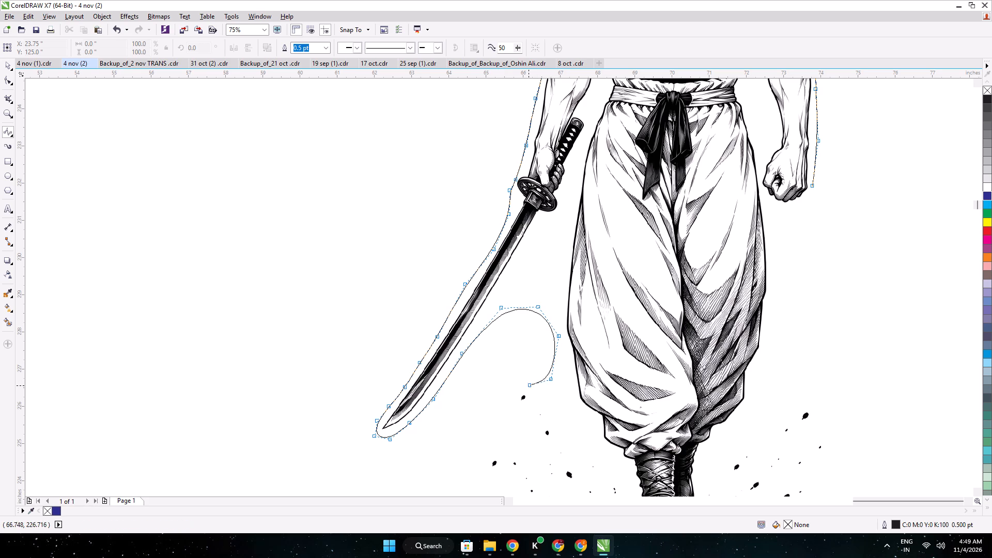
pyautogui.click(515, 388)
pyautogui.click(489, 441)
# Trace the outline around the ink splatter beneath the swordsman's feet to its opposite side.
pyautogui.moveTo(500, 444); pyautogui.dragTo(522, 228, button='middle')
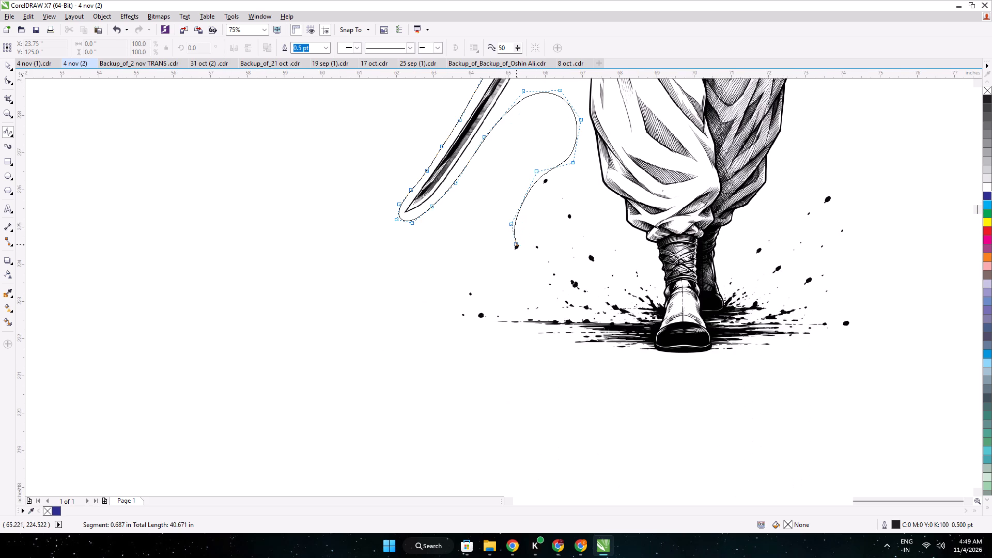
pyautogui.click(503, 257)
pyautogui.click(537, 293)
pyautogui.click(541, 333)
pyautogui.click(590, 362)
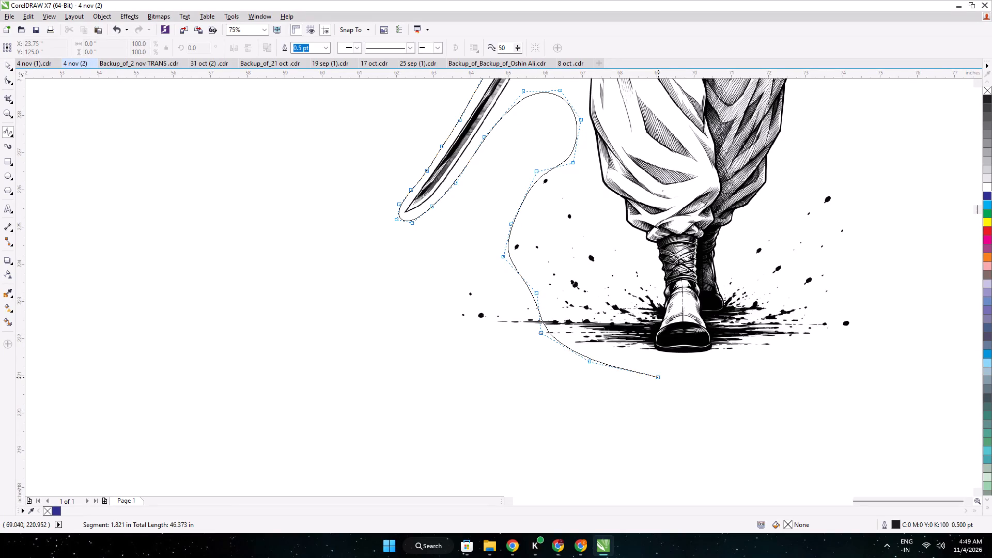
pyautogui.click(665, 371)
pyautogui.click(699, 364)
pyautogui.click(739, 355)
pyautogui.click(783, 351)
pyautogui.click(819, 334)
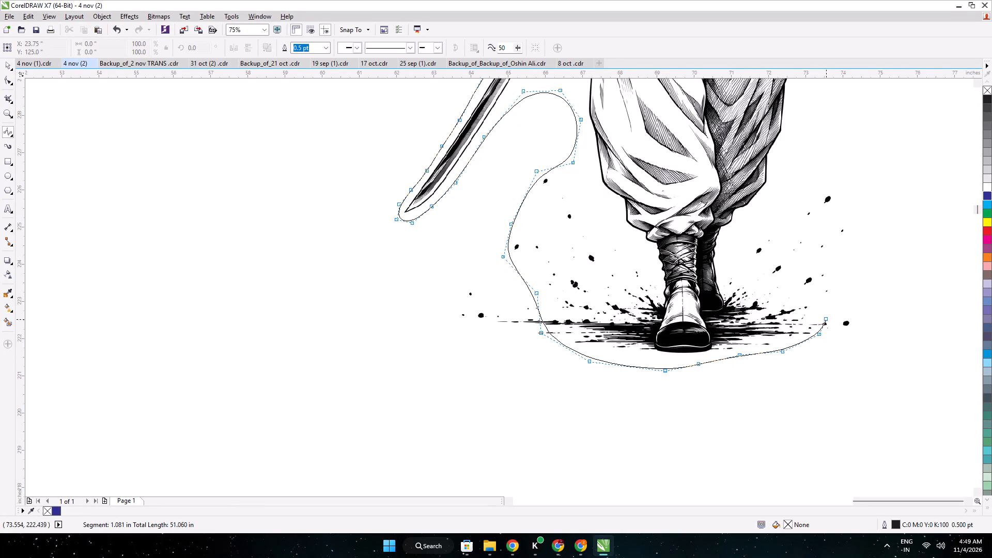
pyautogui.click(825, 317)
pyautogui.click(814, 277)
# Trace the outline up beside the trousers and around the empty fist, closing the B-spline curve at its start point.
pyautogui.click(823, 236)
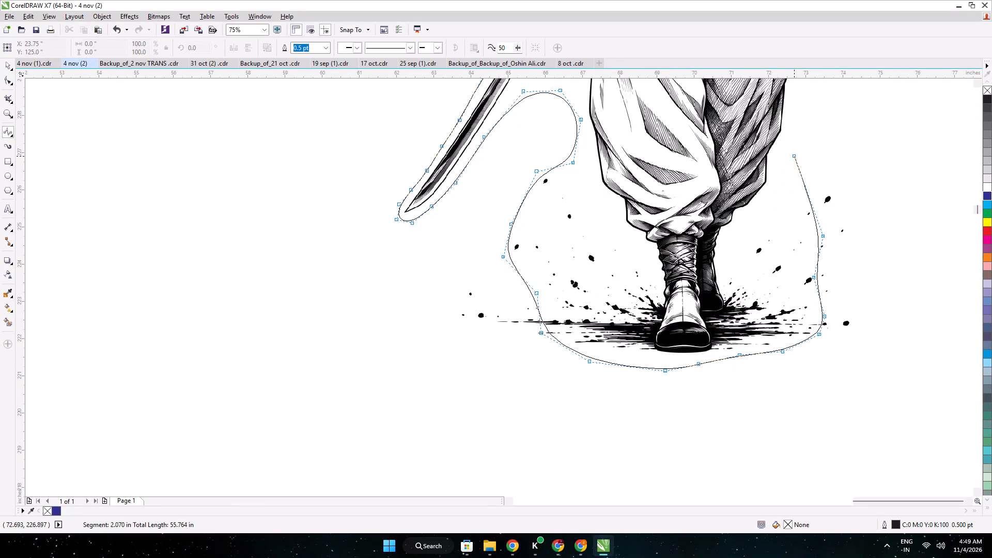
pyautogui.click(781, 154)
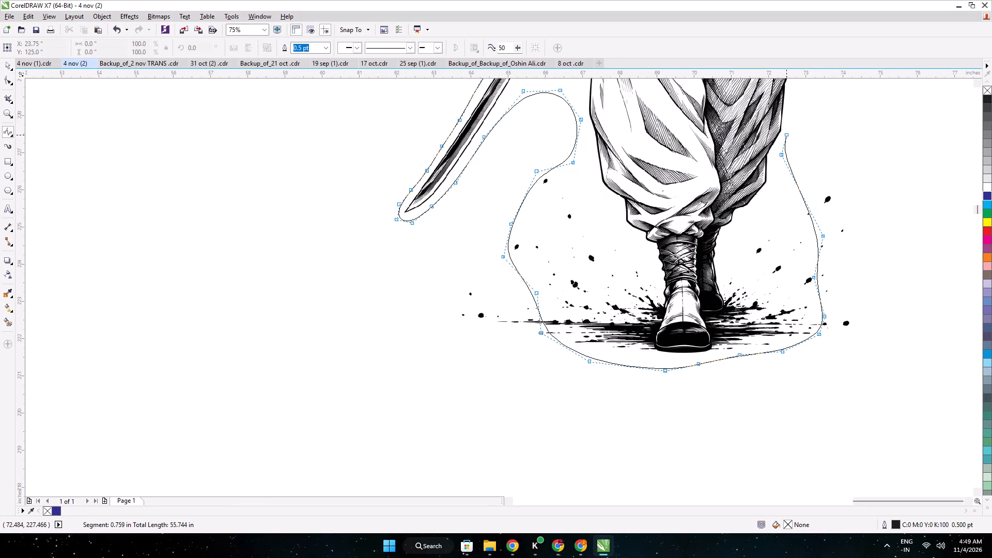
pyautogui.click(786, 135)
pyautogui.click(792, 107)
pyautogui.moveTo(792, 107); pyautogui.dragTo(735, 390, button='middle')
pyautogui.click(737, 377)
pyautogui.click(742, 354)
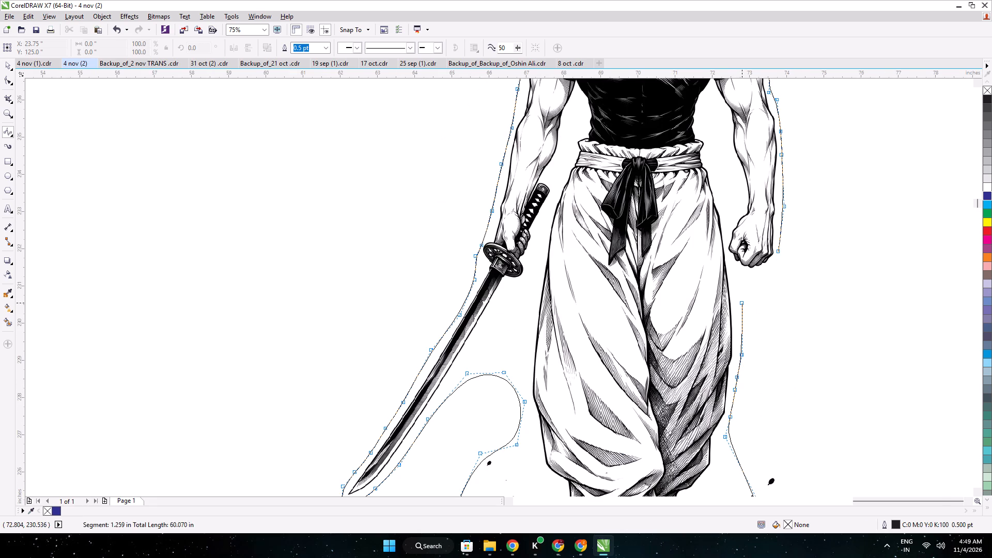
pyautogui.click(742, 303)
pyautogui.click(740, 274)
pyautogui.click(761, 275)
pyautogui.click(769, 270)
pyautogui.click(778, 256)
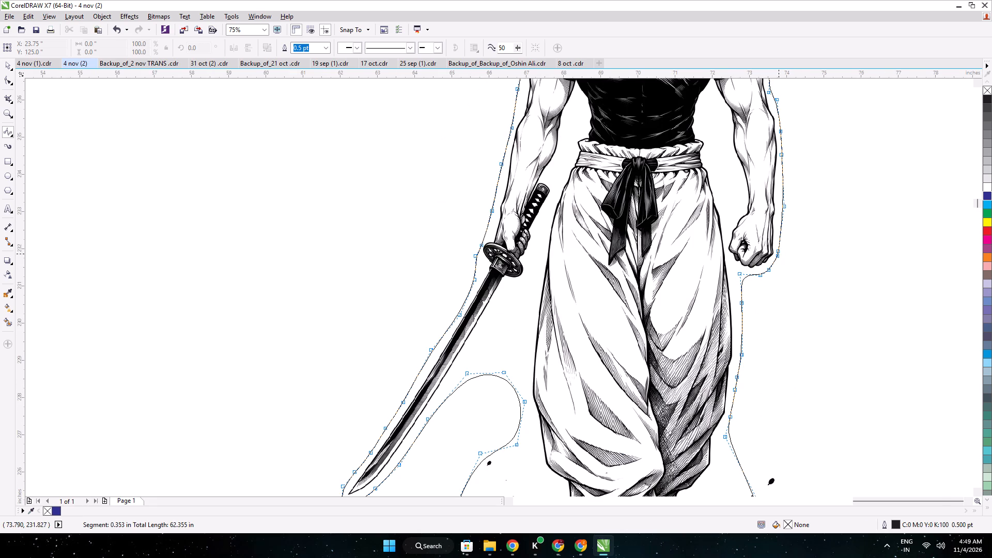
pyautogui.click(780, 249)
pyautogui.scroll(-3, 780, 249)
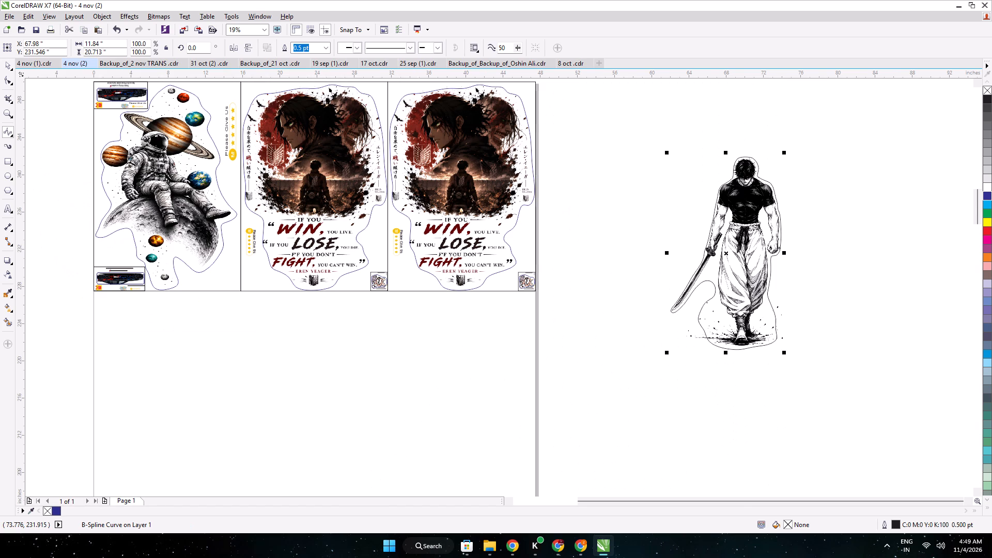
# Intersect the swordsman image with the closed B-spline outline and delete the original uncropped image.
pyautogui.click(8, 69)
pyautogui.keyDown('shift'); pyautogui.click(700, 198); pyautogui.keyUp('shift')
pyautogui.click(315, 50)
pyautogui.click(658, 135)
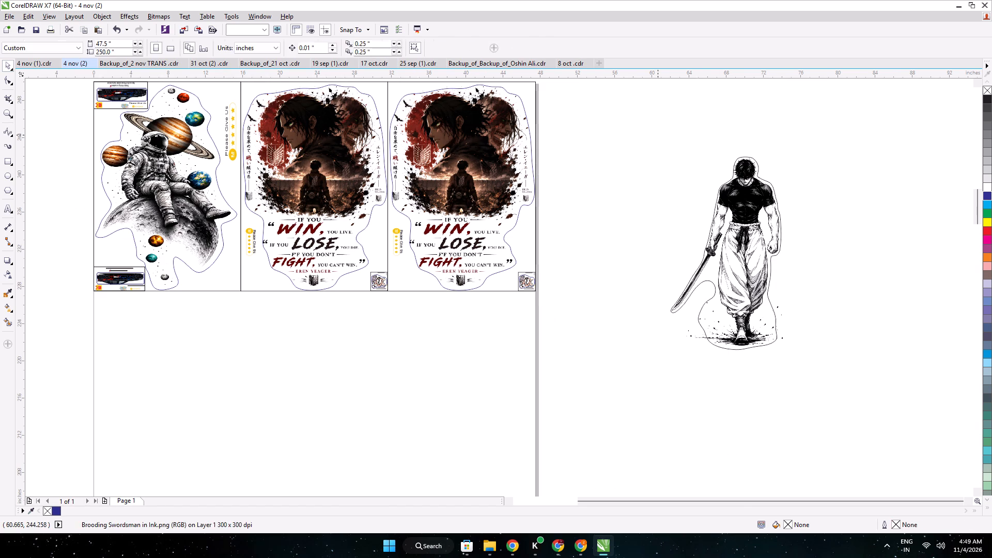
pyautogui.click(684, 175)
pyautogui.press('Delete')
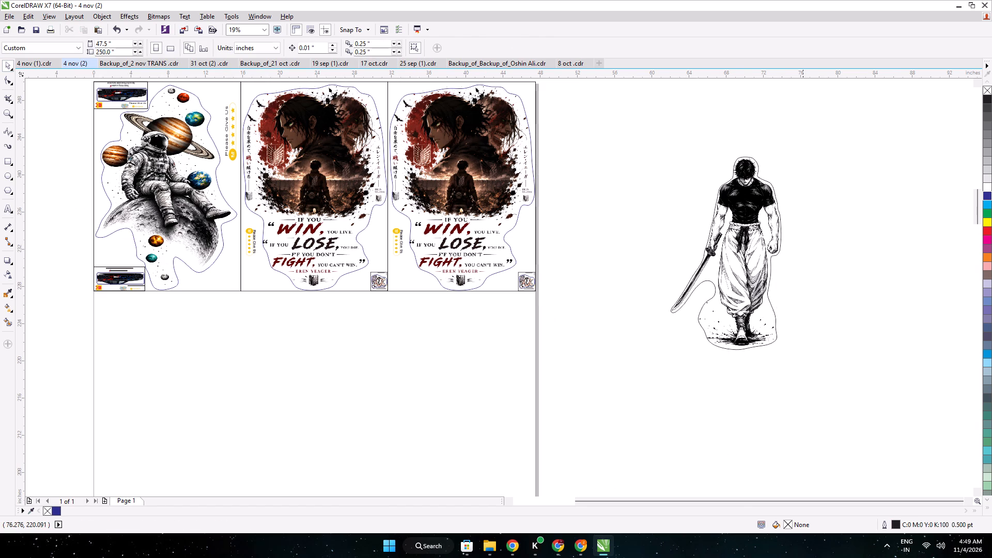
pyautogui.moveTo(814, 385); pyautogui.dragTo(799, 369)
# Draw a rectangular frame around the swordsman cut-out, about 12.5 in wide and 20.9 in high.
pyautogui.click(8, 158)
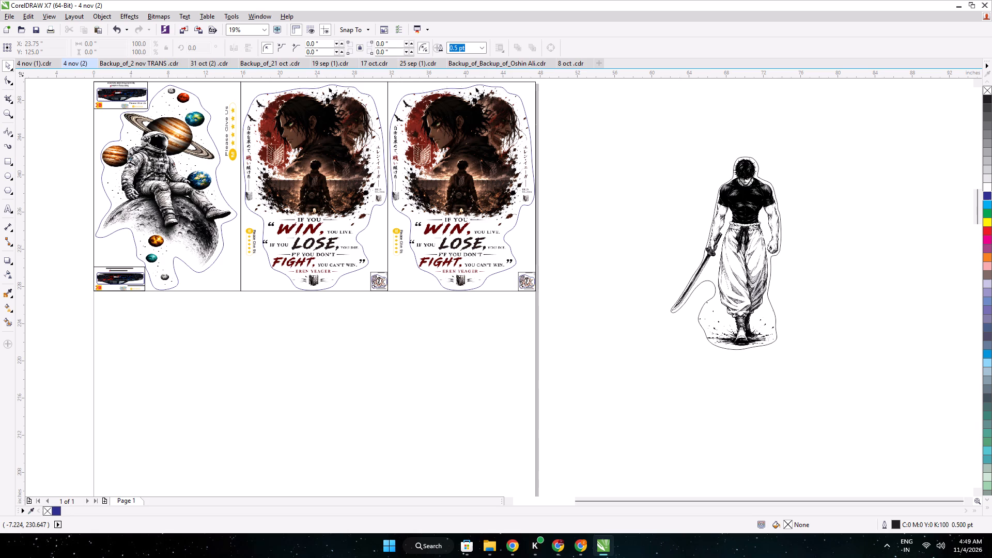
pyautogui.moveTo(688, 142); pyautogui.dragTo(785, 378)
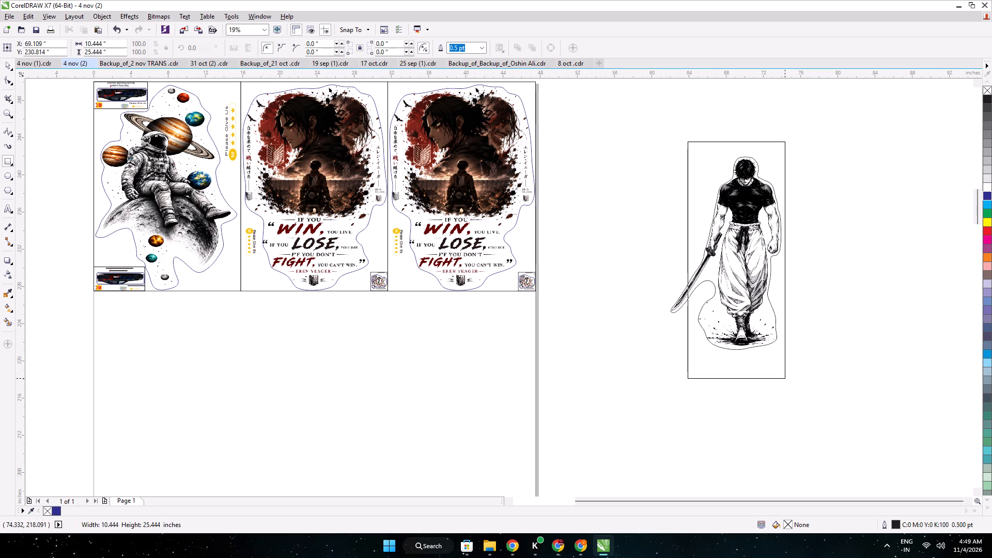
pyautogui.moveTo(785, 378); pyautogui.dragTo(785, 351)
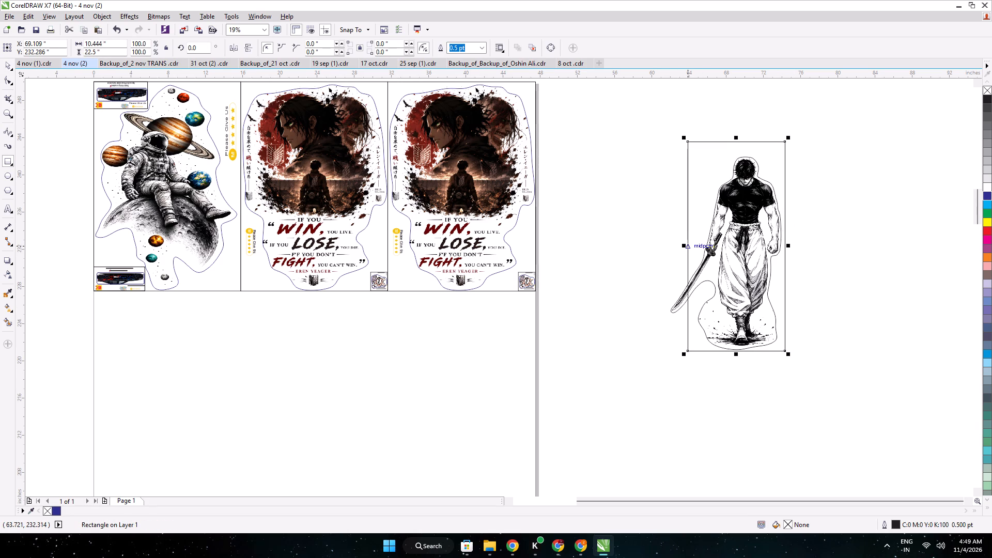
pyautogui.moveTo(686, 246); pyautogui.dragTo(667, 255)
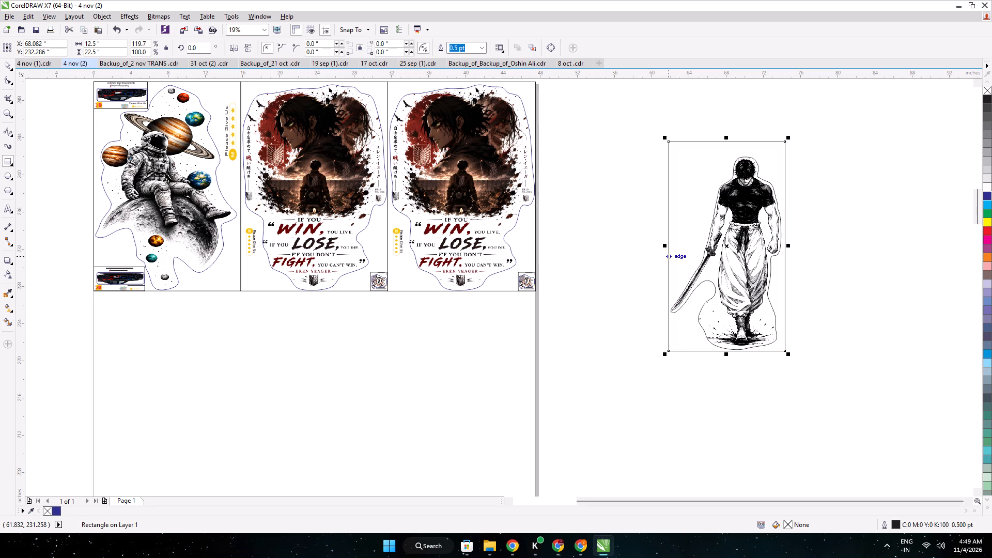
pyautogui.scroll(4, 731, 135)
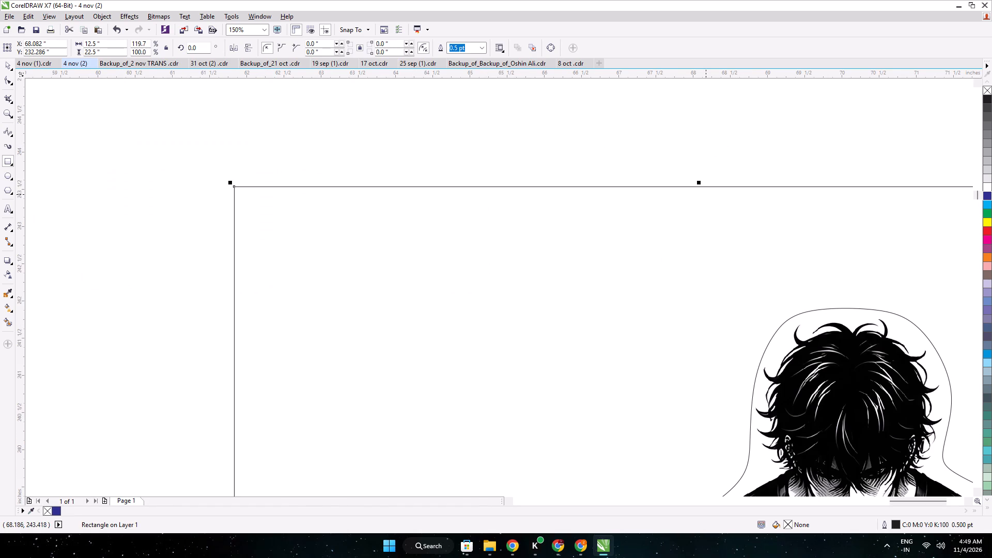
pyautogui.moveTo(699, 184); pyautogui.dragTo(706, 301)
pyautogui.scroll(-3, 712, 300)
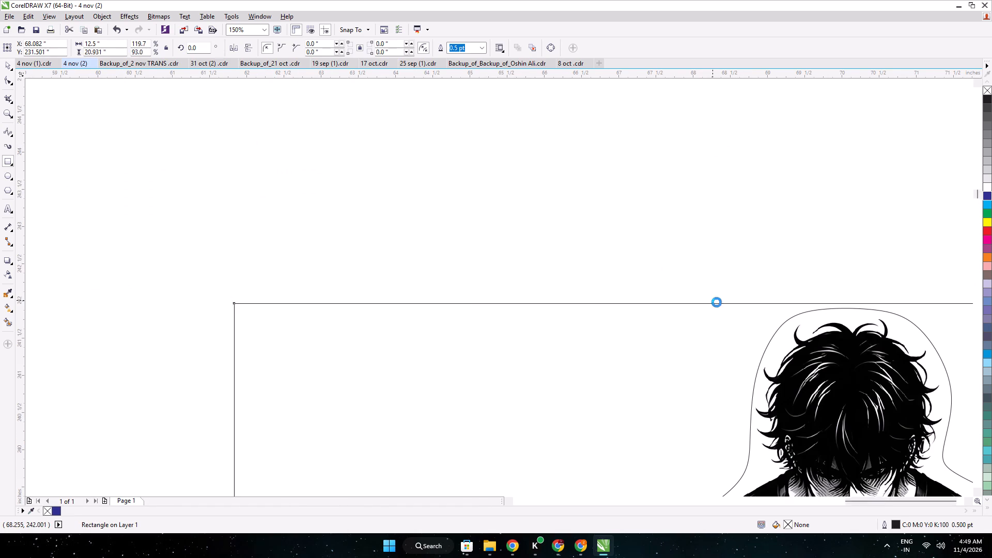
pyautogui.moveTo(842, 388); pyautogui.dragTo(776, 265, button='middle')
pyautogui.scroll(-1, 758, 381)
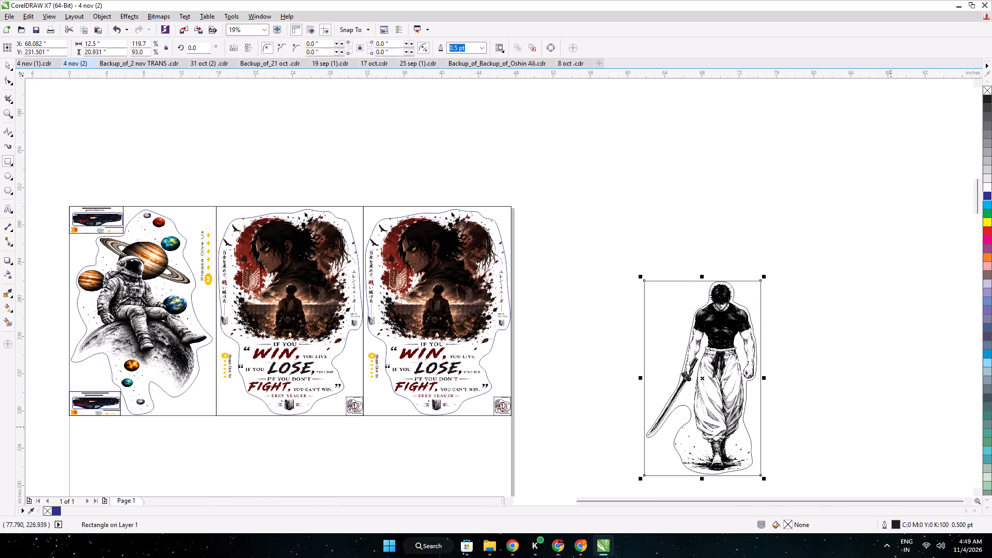
# Ungroup the astronaut sticker panel on the sheet.
pyautogui.click(6, 63)
pyautogui.click(98, 428)
pyautogui.moveTo(139, 453); pyautogui.dragTo(58, 385)
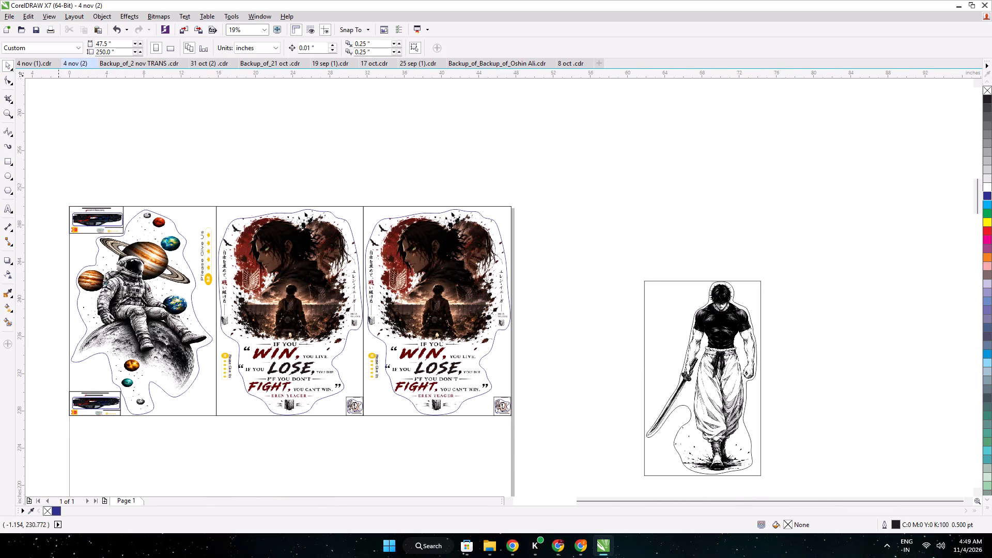
pyautogui.click(154, 404)
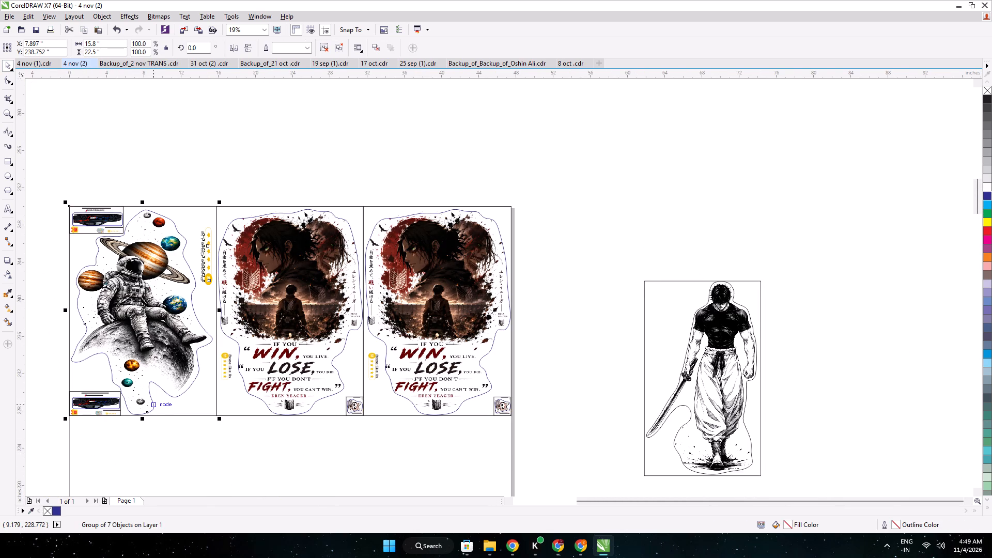
pyautogui.hotkey('ctrl', 'u')
pyautogui.click(164, 452)
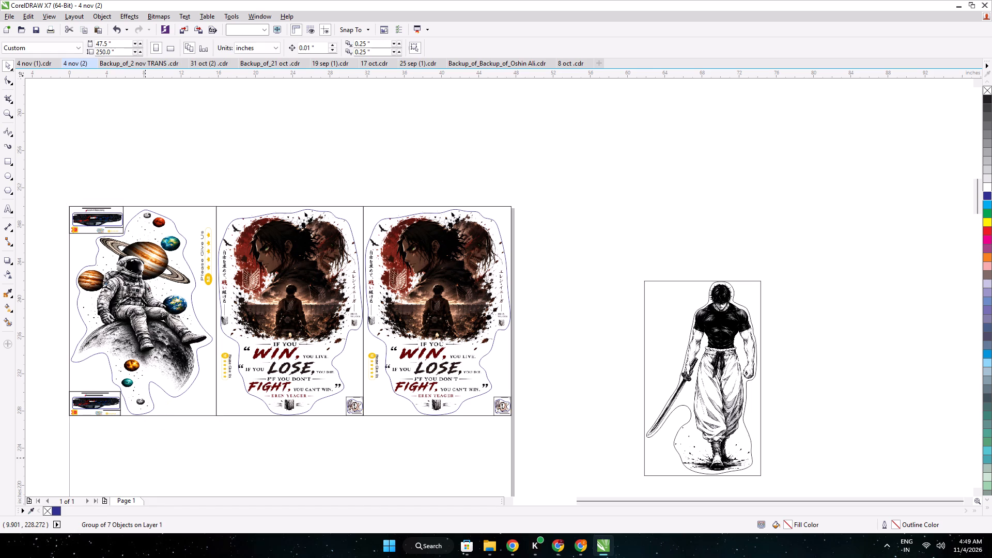
# Duplicate the BMW car freebie card from the astronaut panel's lower corner and fit it inside the swordsman frame's upper-left corner.
pyautogui.moveTo(145, 458); pyautogui.dragTo(65, 385)
pyautogui.hotkey('ctrl', 'd')
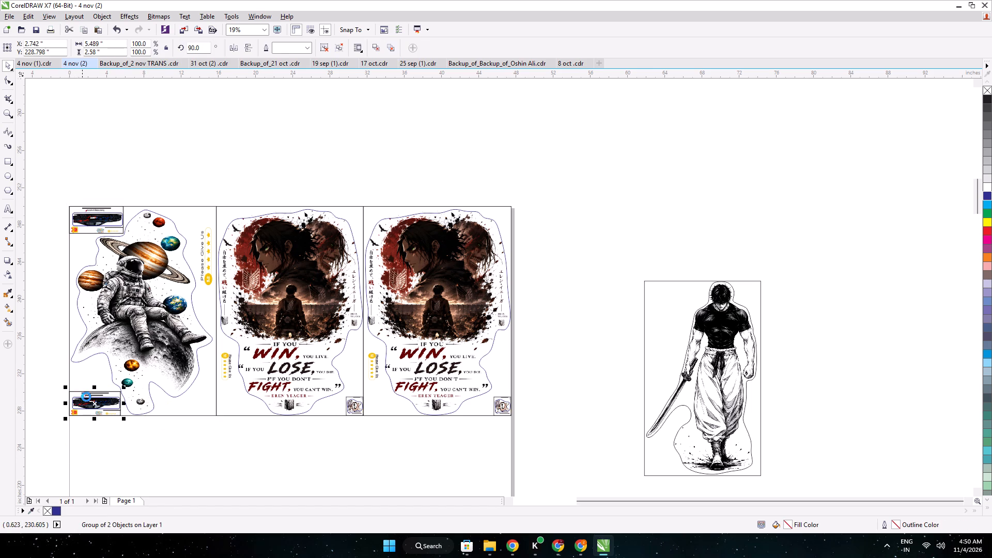
pyautogui.moveTo(89, 399); pyautogui.dragTo(663, 293)
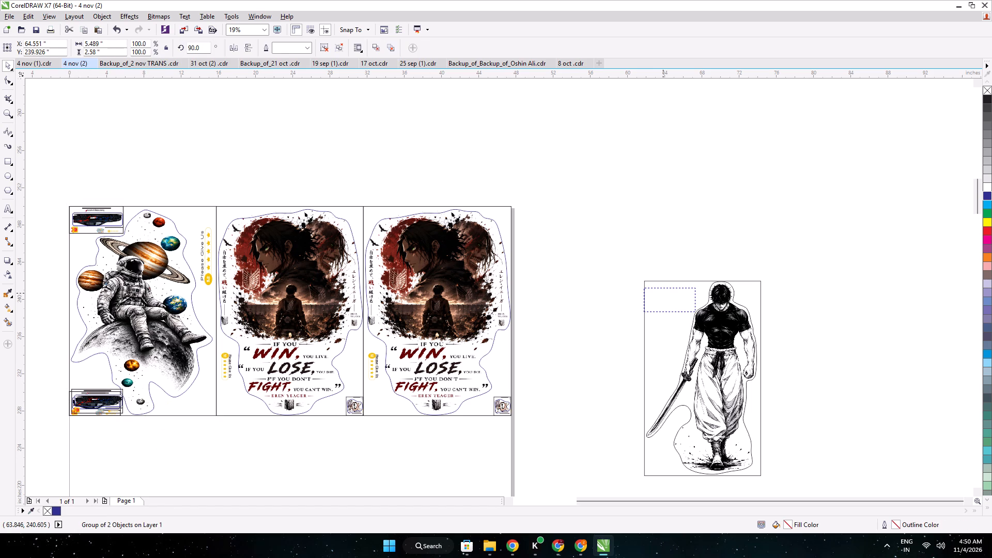
pyautogui.moveTo(663, 293); pyautogui.dragTo(663, 288)
pyautogui.scroll(4, 661, 286)
pyautogui.scroll(1, 603, 268)
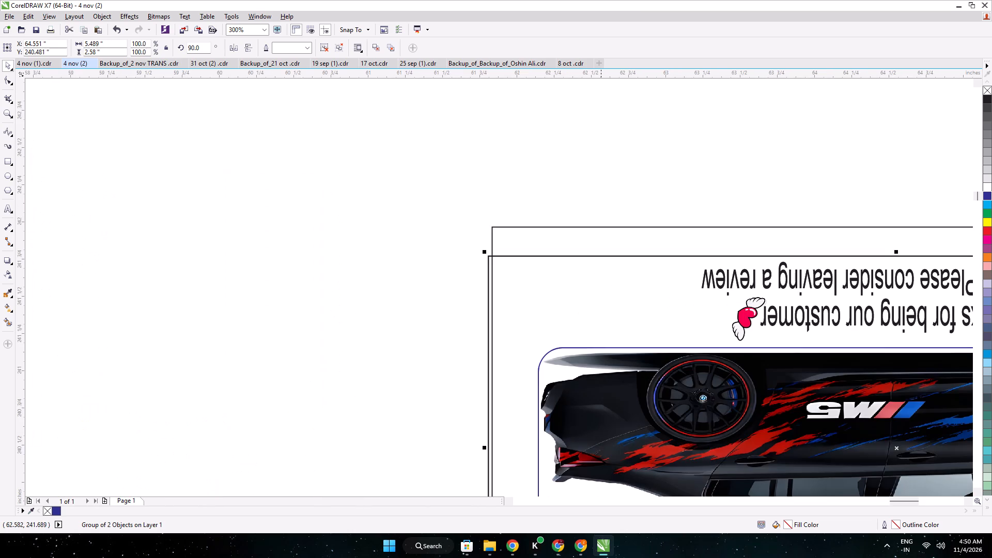
pyautogui.moveTo(601, 294); pyautogui.dragTo(600, 280)
pyautogui.hotkey('ctrl', 'z')
pyautogui.click(408, 332)
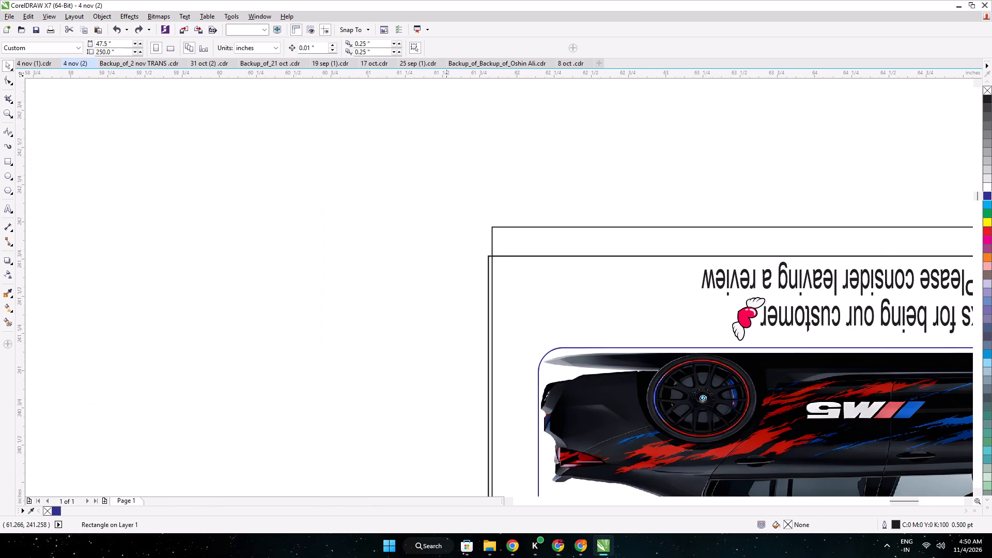
pyautogui.scroll(-1, 444, 244)
pyautogui.moveTo(445, 236); pyautogui.dragTo(909, 467)
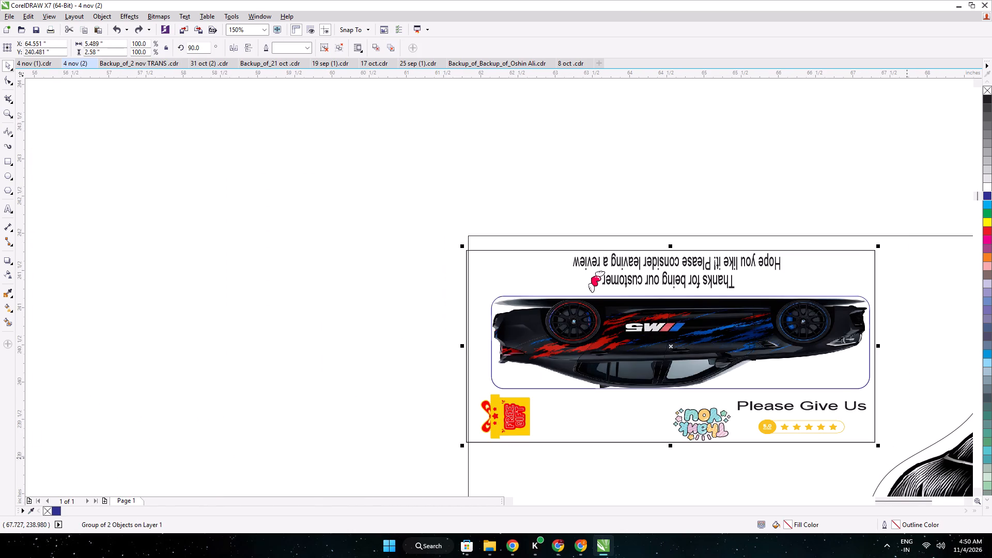
pyautogui.press('Right')
pyautogui.press('Right')
pyautogui.press('Right')
pyautogui.press('Right')
pyautogui.press('Right')
pyautogui.press('Right')
pyautogui.press('Right')
pyautogui.press('Right')
pyautogui.press('Left')
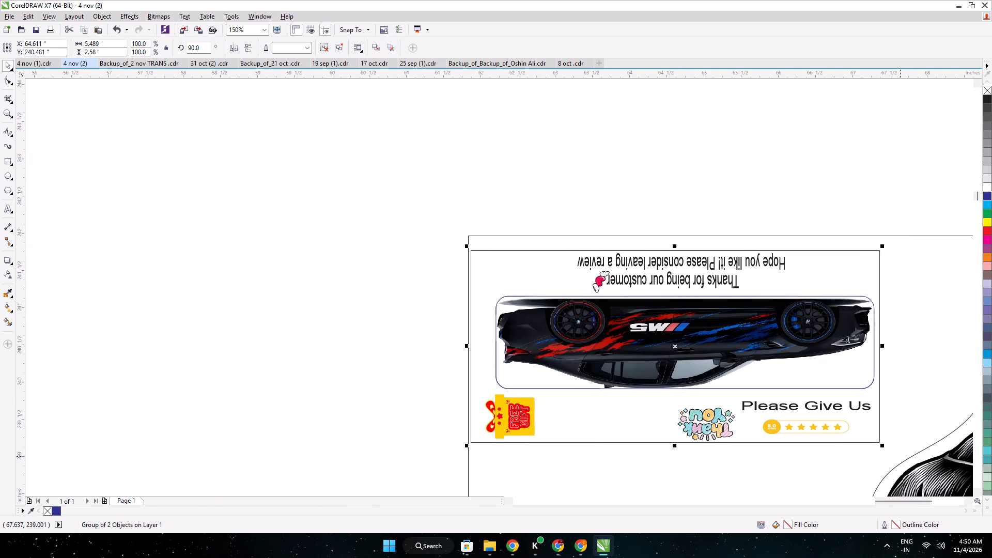
pyautogui.scroll(-2, 899, 453)
pyautogui.moveTo(899, 453); pyautogui.dragTo(688, 97, button='middle')
pyautogui.moveTo(689, 169); pyautogui.dragTo(743, 298, button='middle')
pyautogui.click(595, 270)
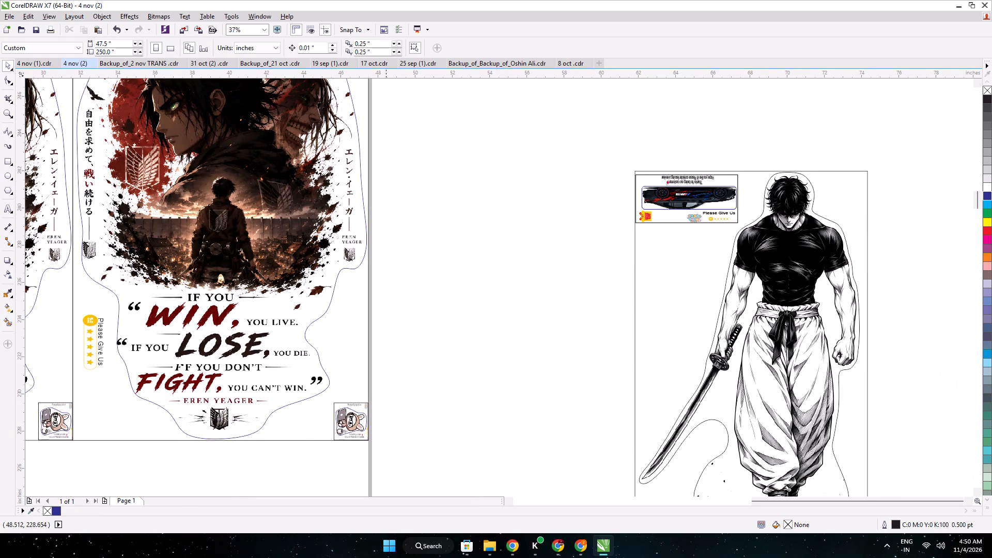
# Copy the vertical "Please Give Us" five-star rating badge from the astronaut panel to the swordsman panel, below the car card.
pyautogui.moveTo(396, 401); pyautogui.dragTo(462, 367, button='middle')
pyautogui.moveTo(429, 377); pyautogui.dragTo(794, 332, button='middle')
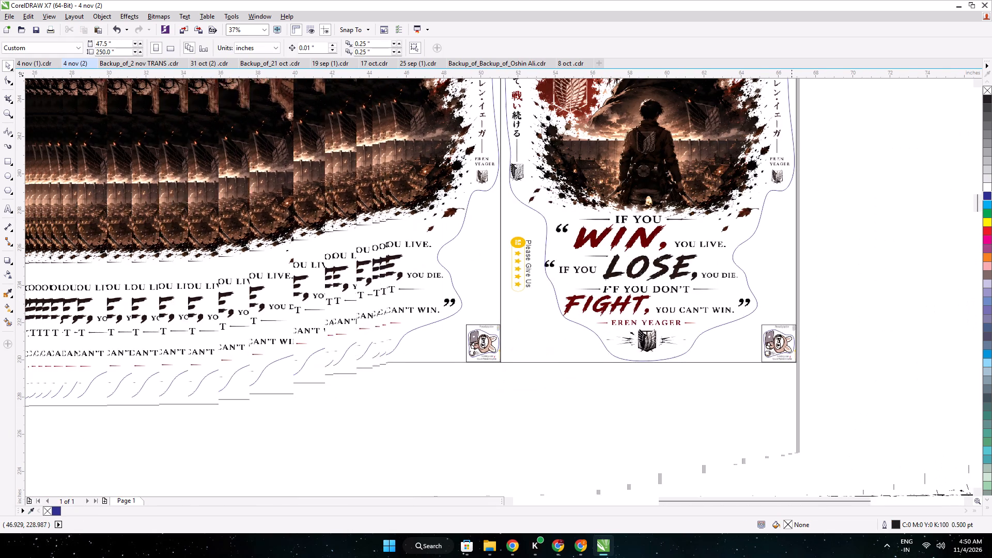
pyautogui.moveTo(794, 332); pyautogui.dragTo(795, 332, button='middle')
pyautogui.moveTo(321, 223); pyautogui.dragTo(429, 399, button='middle')
pyautogui.moveTo(345, 105); pyautogui.dragTo(259, 309)
pyautogui.hotkey('ctrl', 'd')
pyautogui.moveTo(601, 318); pyautogui.dragTo(575, 308, button='middle')
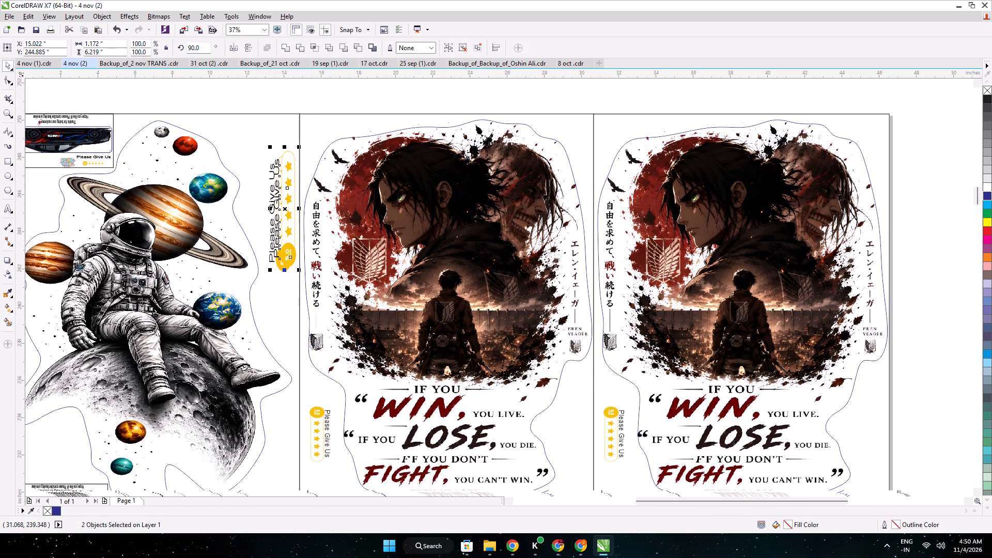
pyautogui.moveTo(575, 308); pyautogui.dragTo(474, 277, button='middle')
pyautogui.moveTo(173, 174); pyautogui.dragTo(892, 233)
pyautogui.moveTo(887, 233); pyautogui.dragTo(336, 230, button='middle')
pyautogui.moveTo(335, 227); pyautogui.dragTo(531, 354)
pyautogui.click(397, 345)
# Group all the objects of the astronaut sticker panel.
pyautogui.scroll(-1, 450, 337)
pyautogui.scroll(-1, 448, 389)
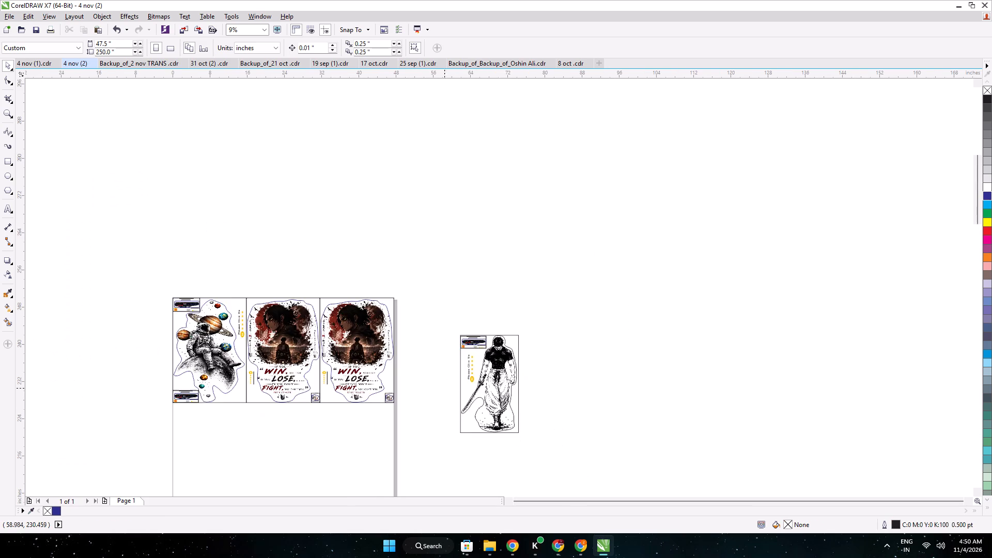
pyautogui.moveTo(442, 387); pyautogui.dragTo(574, 351, button='middle')
pyautogui.moveTo(265, 235); pyautogui.dragTo(378, 404)
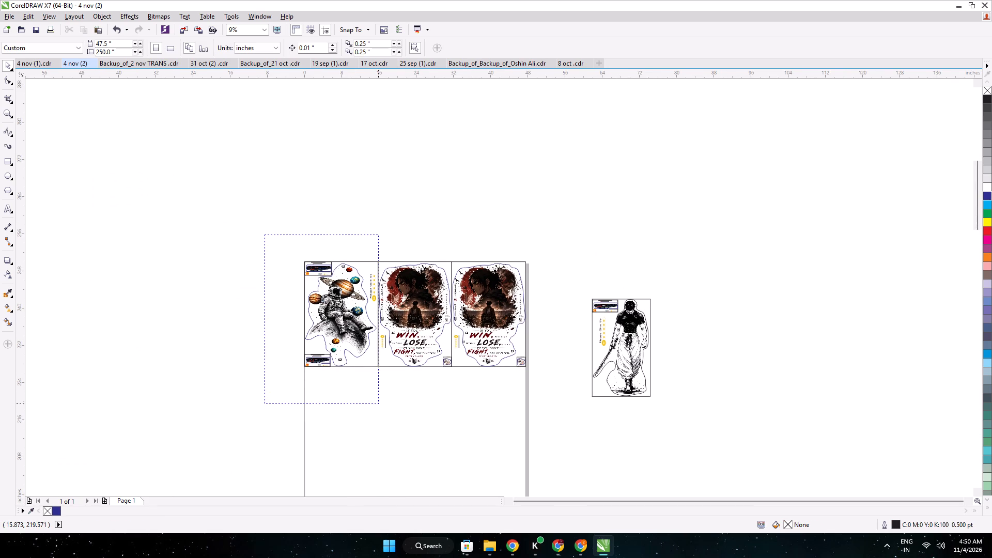
pyautogui.moveTo(378, 404); pyautogui.dragTo(380, 407)
pyautogui.hotkey('ctrl', 'g')
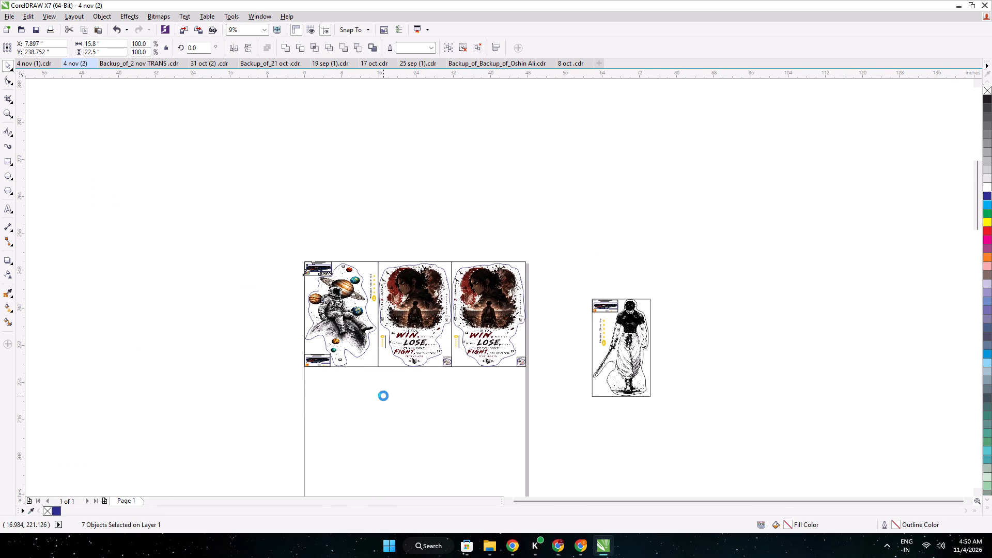
pyautogui.click(560, 429)
# Sample the dark blue cut-line colour from the Eren Yeager sticker and apply it to the swordsman's outline curve.
pyautogui.moveTo(700, 449); pyautogui.dragTo(564, 267)
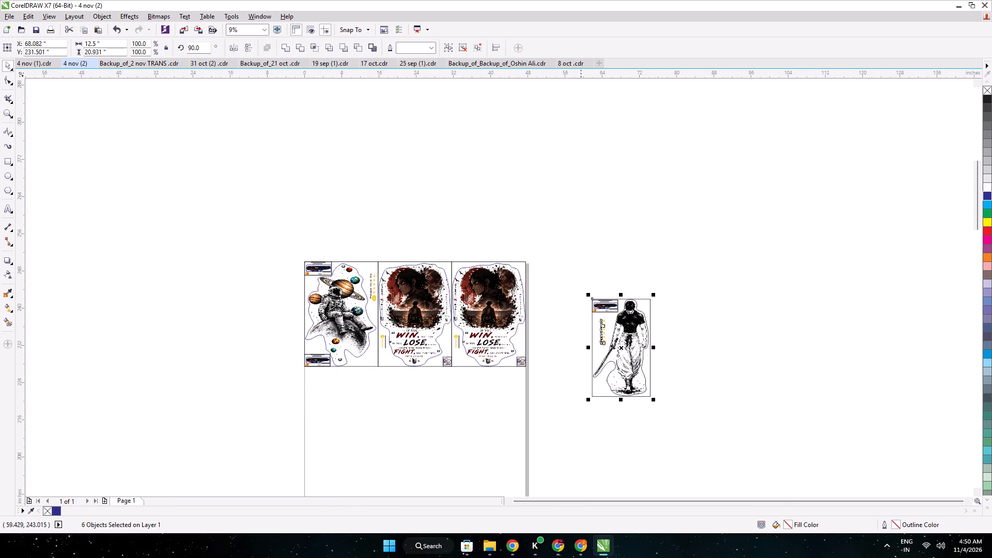
pyautogui.click(73, 458)
pyautogui.click(0, 286)
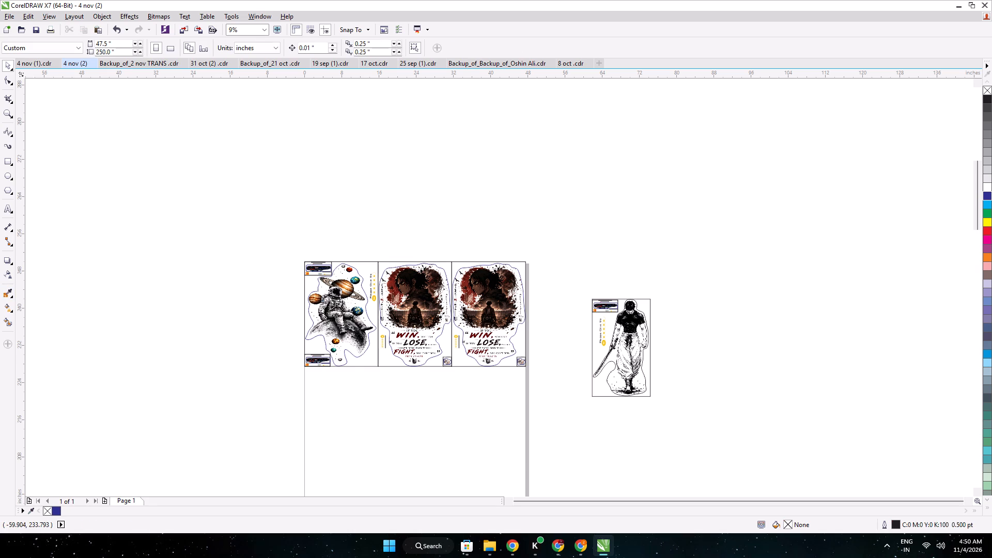
pyautogui.click(6, 295)
pyautogui.click(441, 348)
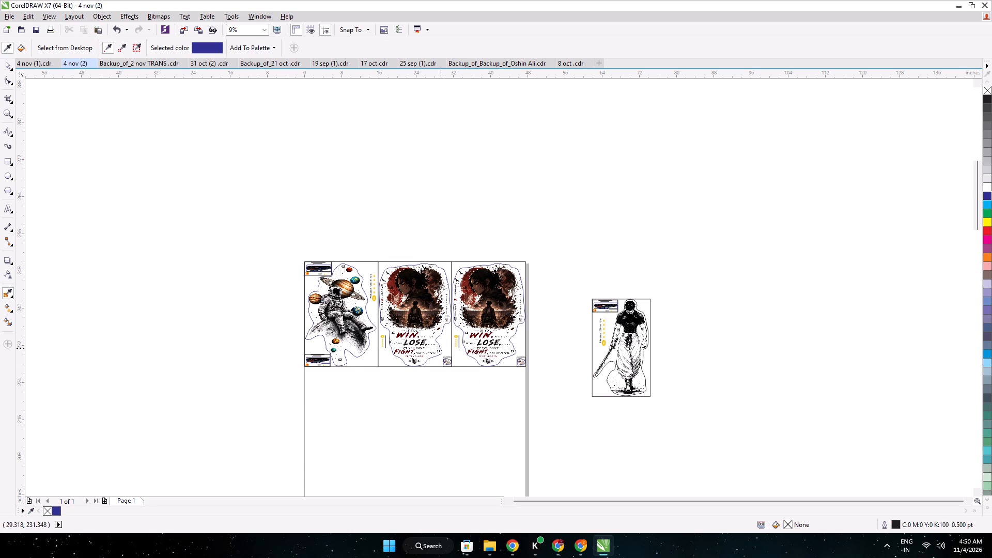
pyautogui.scroll(5, 606, 346)
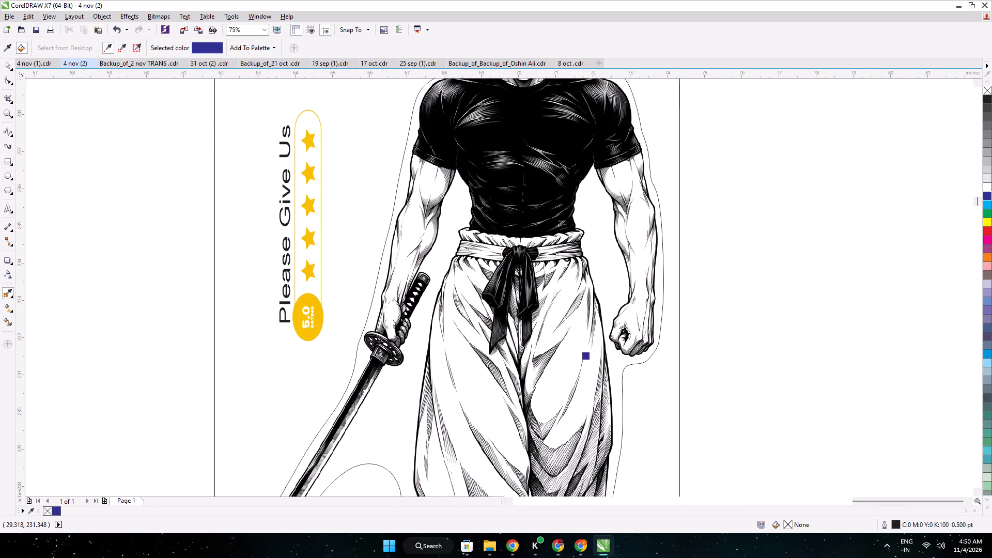
pyautogui.scroll(1, 592, 355)
pyautogui.click(688, 370)
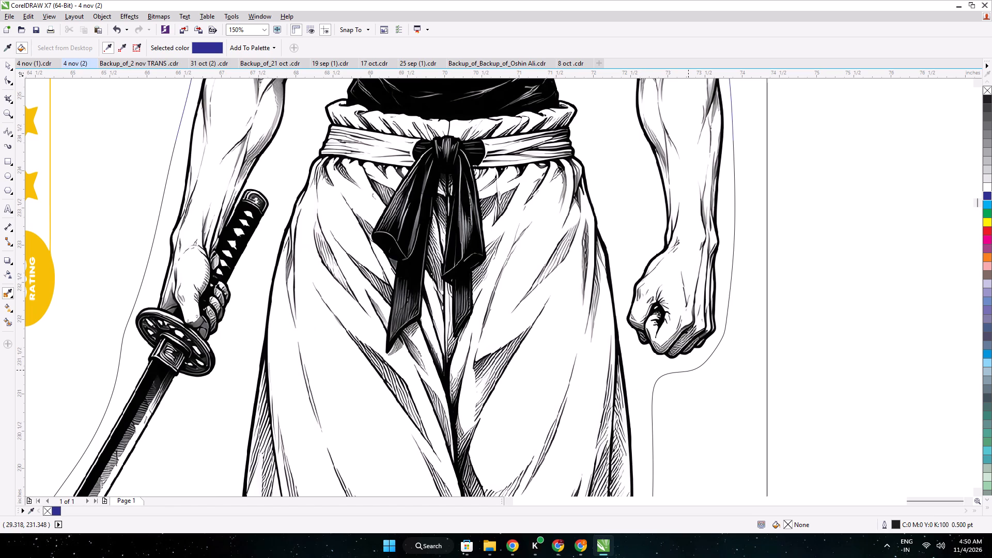
pyautogui.click(8, 76)
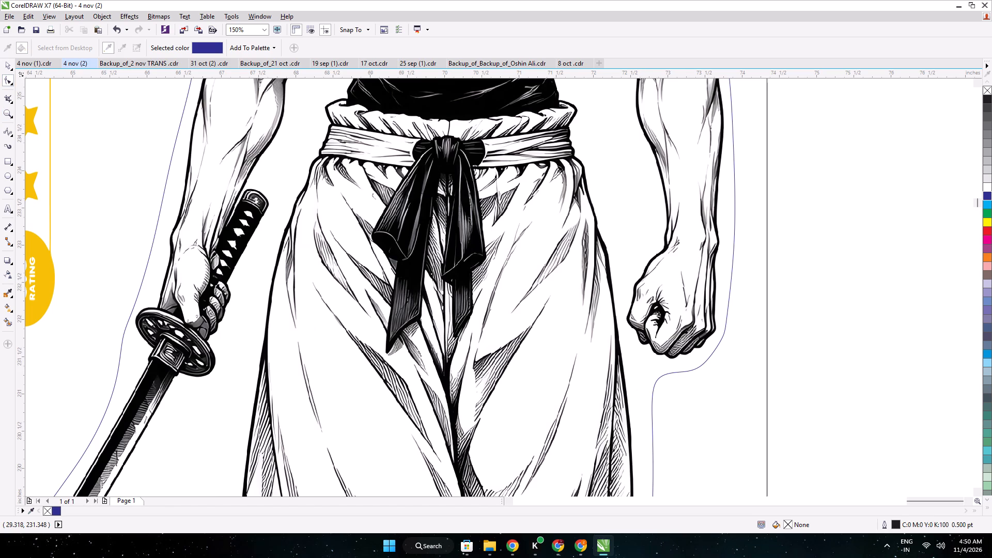
pyautogui.click(8, 63)
# Group the swordsman cut-out with its frame, blue outline, car card and rating badge.
pyautogui.scroll(-3, 351, 188)
pyautogui.moveTo(436, 333); pyautogui.dragTo(280, 137)
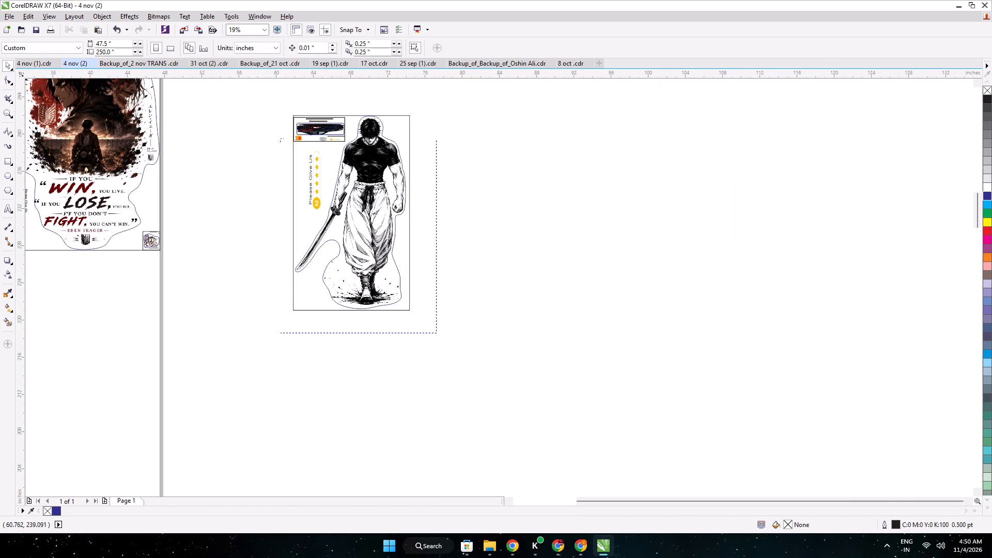
pyautogui.moveTo(280, 137); pyautogui.dragTo(271, 117)
pyautogui.click(283, 112)
pyautogui.moveTo(280, 102); pyautogui.dragTo(437, 335)
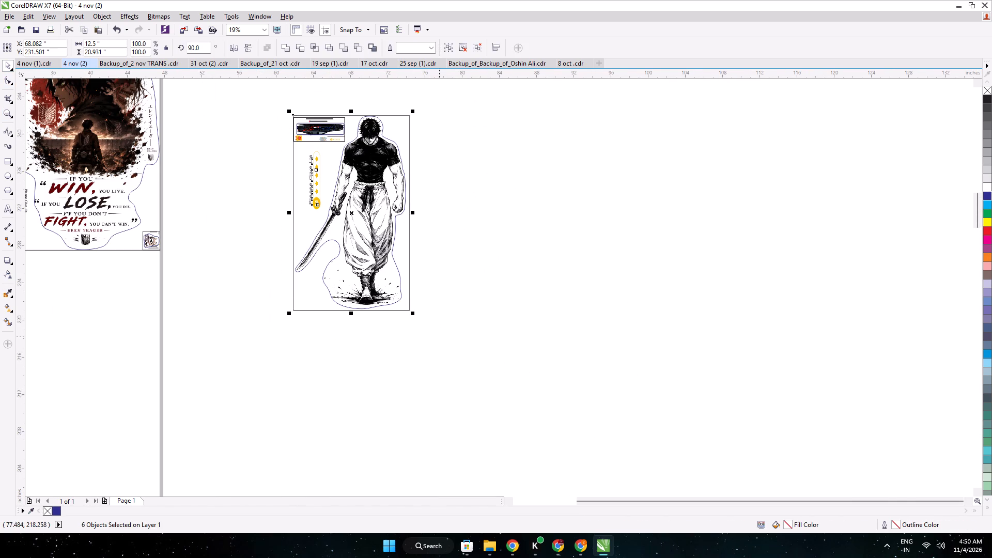
pyautogui.hotkey('ctrl', 'g')
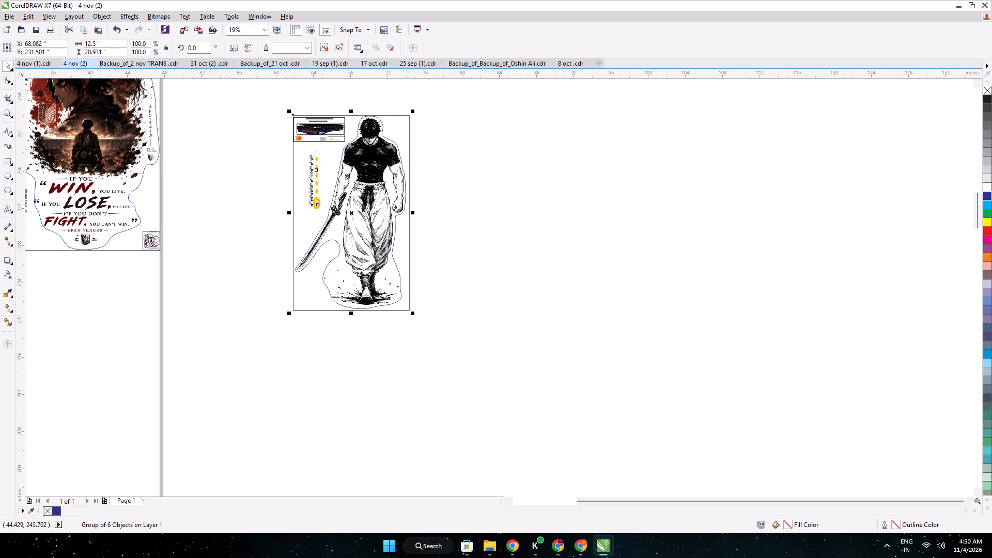
# Resize the grouped swordsman panel to 15.8 in wide and 22.5 in high.
pyautogui.doubleClick(89, 41)
pyautogui.write('15')
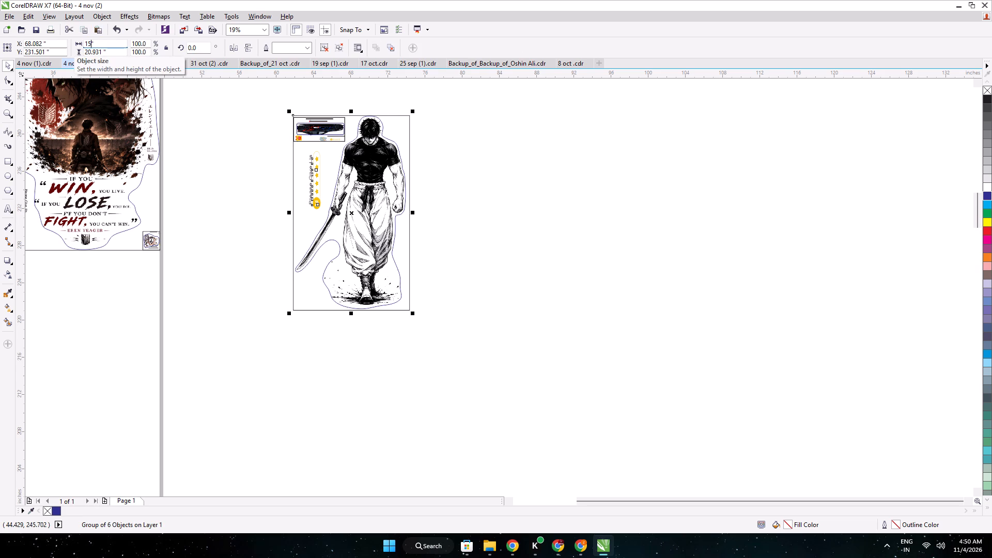
pyautogui.write('.8')
pyautogui.doubleClick(90, 50)
pyautogui.write('22.5')
pyautogui.press('Return')
# Move the swordsman panel onto the print sheet, directly below the rightmost Eren Yeager panel.
pyautogui.moveTo(218, 198); pyautogui.dragTo(525, 250, button='middle')
pyautogui.moveTo(663, 232); pyautogui.dragTo(630, 261)
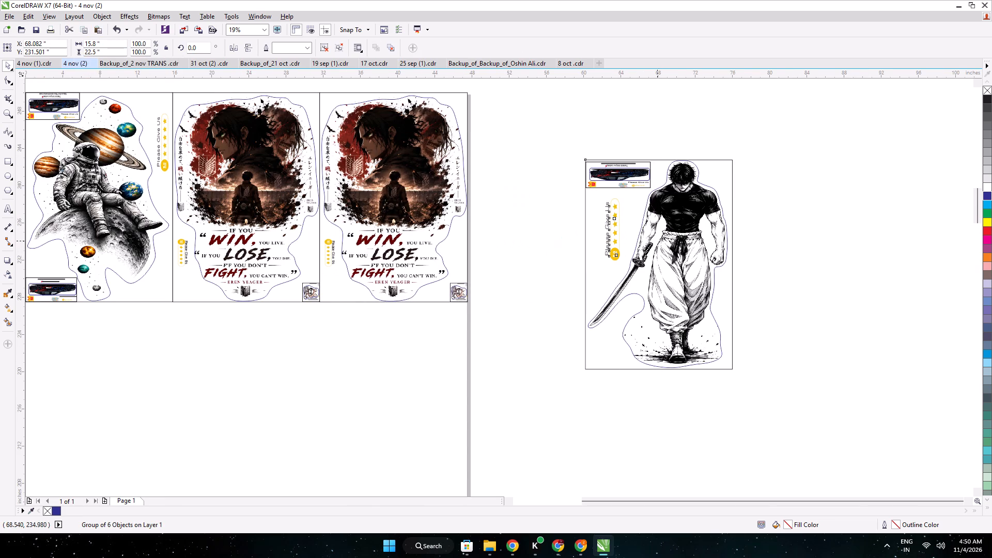
pyautogui.moveTo(630, 261); pyautogui.dragTo(398, 374)
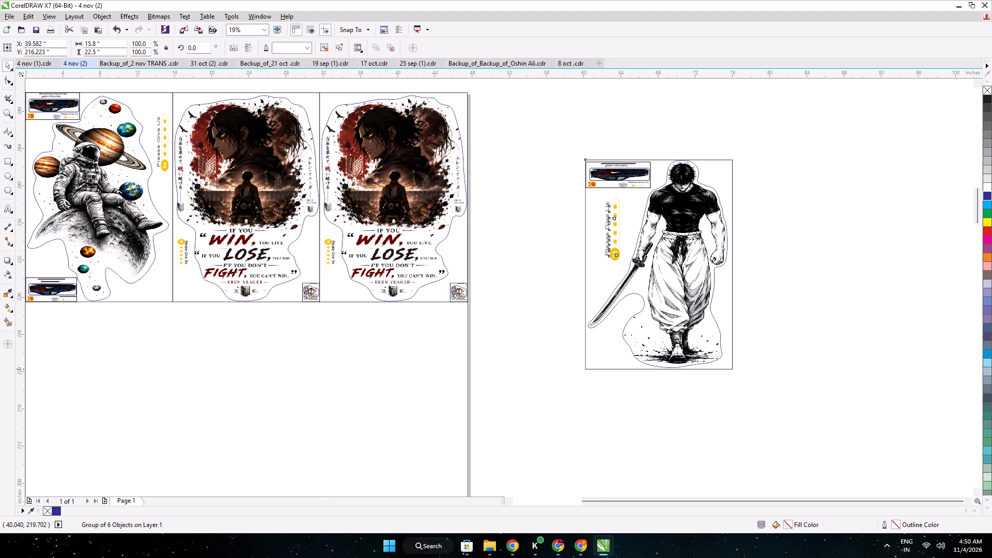
pyautogui.scroll(1, 325, 300)
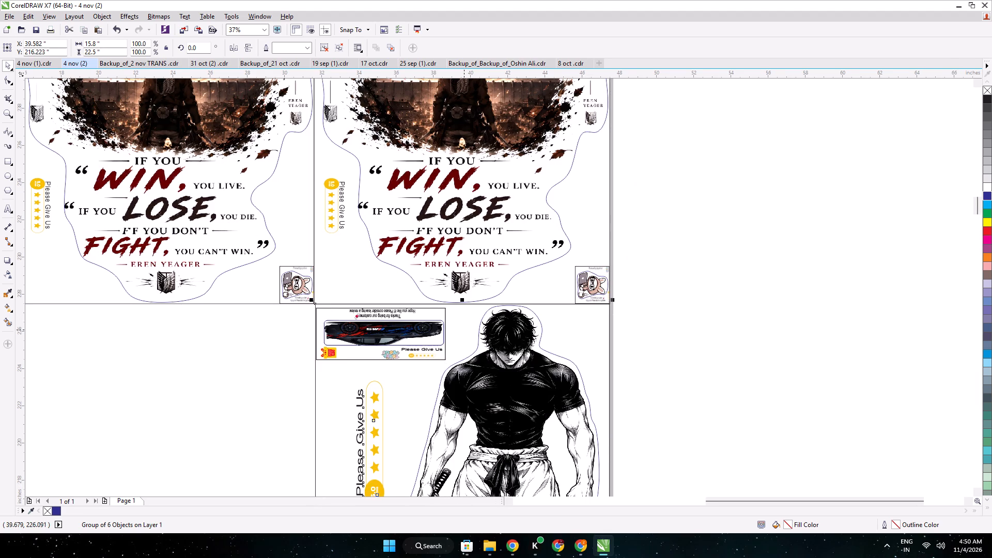
# Duplicate the swordsman panel and fit the copy against its left edge, directly below the middle Eren Yeager panel.
pyautogui.moveTo(464, 330); pyautogui.dragTo(585, 330, button='middle')
pyautogui.scroll(1, 428, 319)
pyautogui.hotkey('ctrl', 'd')
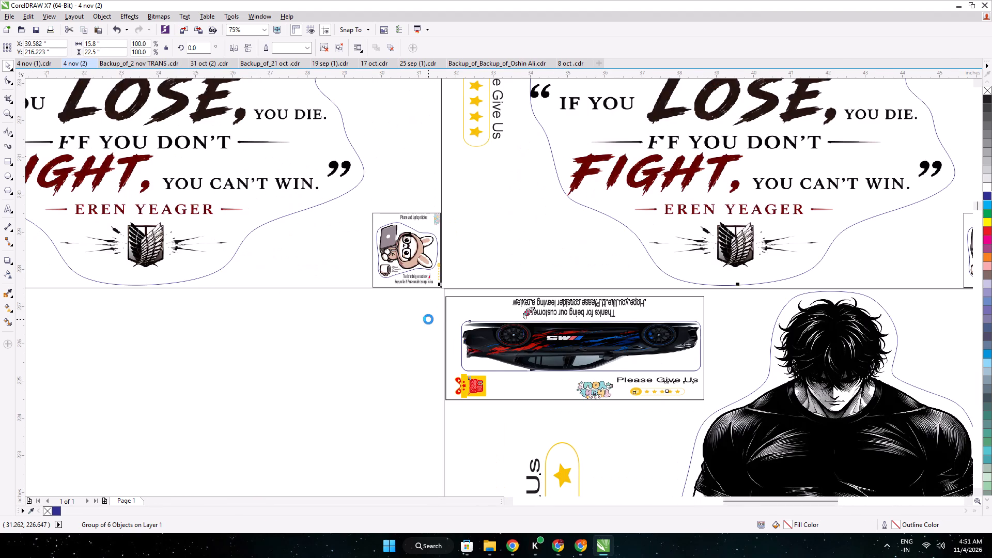
pyautogui.scroll(-1, 447, 320)
pyautogui.moveTo(541, 349); pyautogui.dragTo(246, 352)
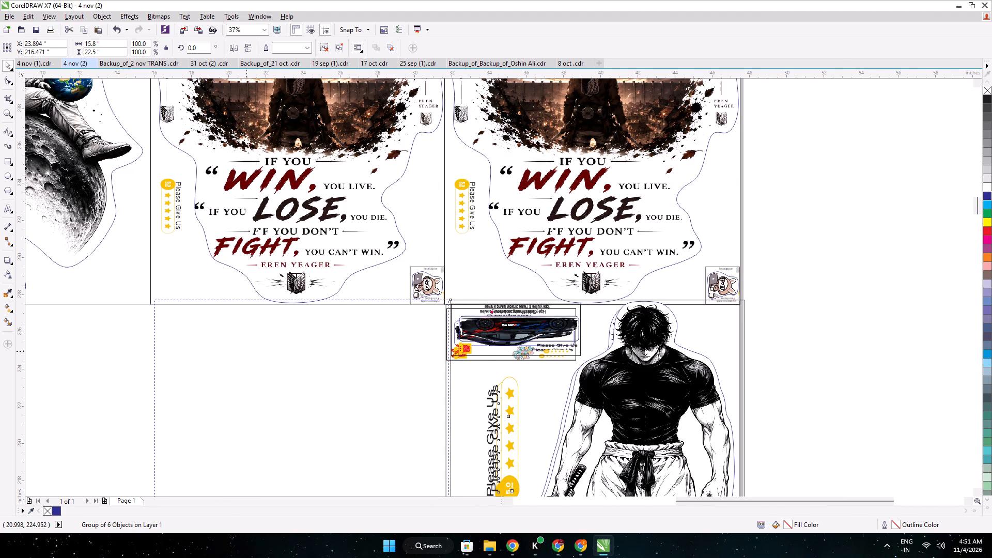
pyautogui.moveTo(246, 352); pyautogui.dragTo(244, 356)
pyautogui.scroll(1, 442, 314)
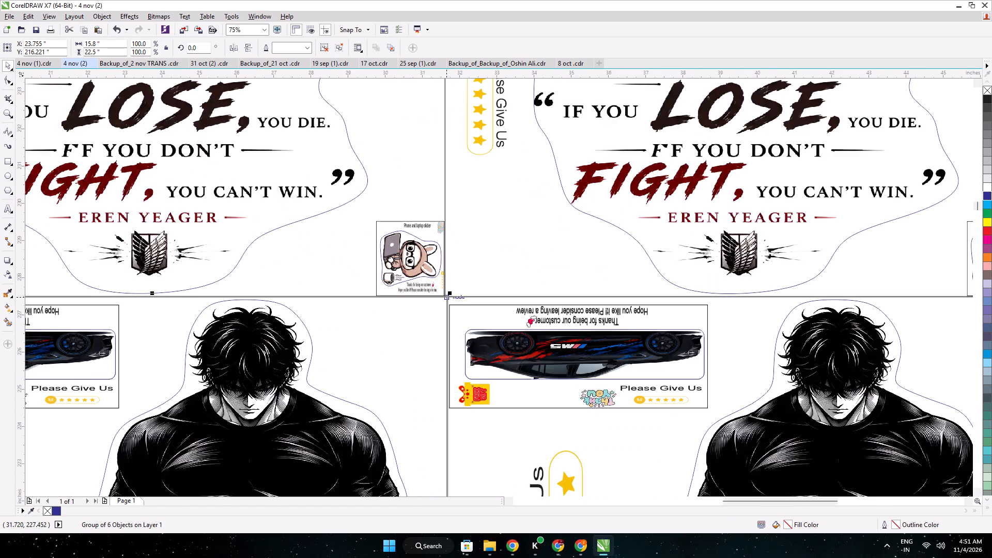
pyautogui.scroll(2, 449, 298)
pyautogui.press('Up')
pyautogui.press('Up')
pyautogui.press('Right')
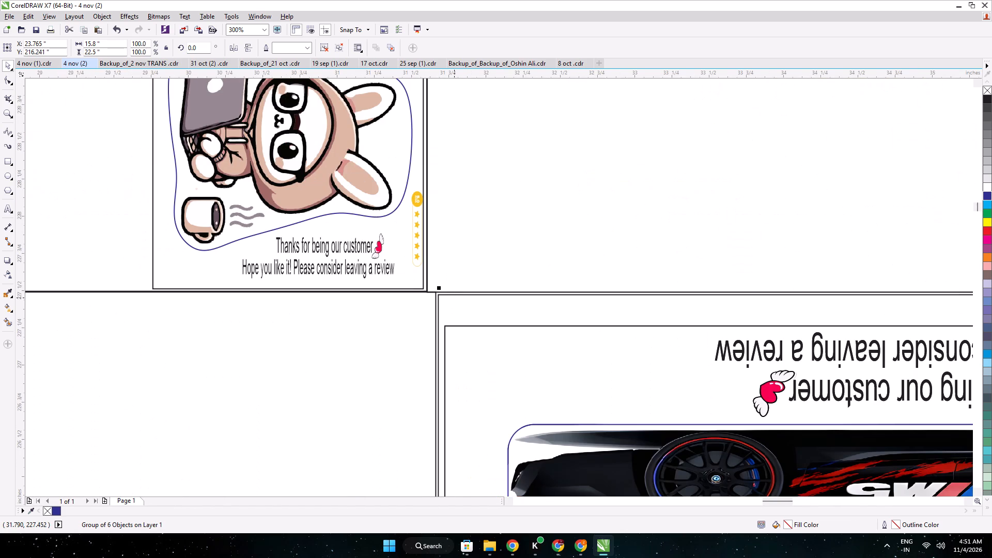
pyautogui.press('Right')
pyautogui.press('Down')
pyautogui.press('Down')
pyautogui.scroll(-4, 454, 298)
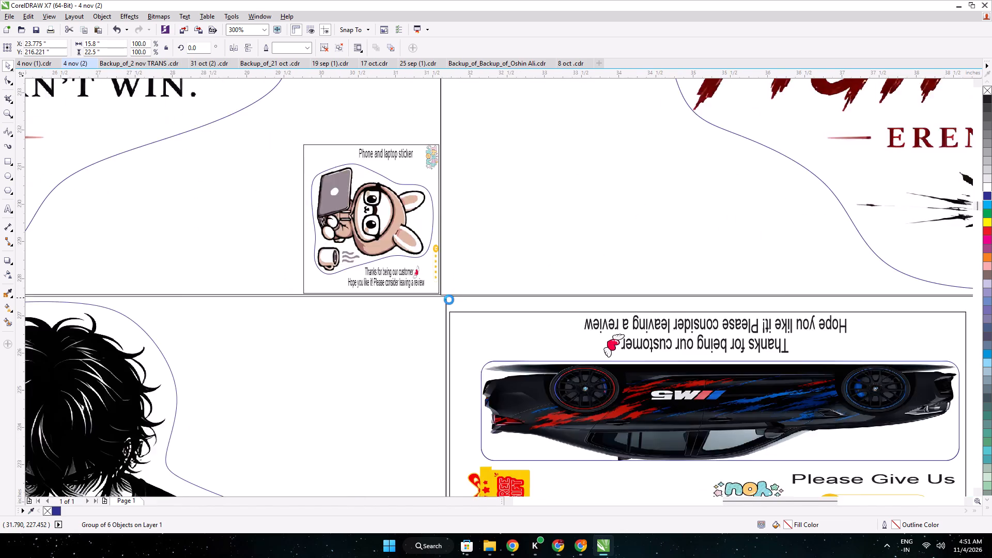
pyautogui.moveTo(386, 335); pyautogui.dragTo(612, 327, button='middle')
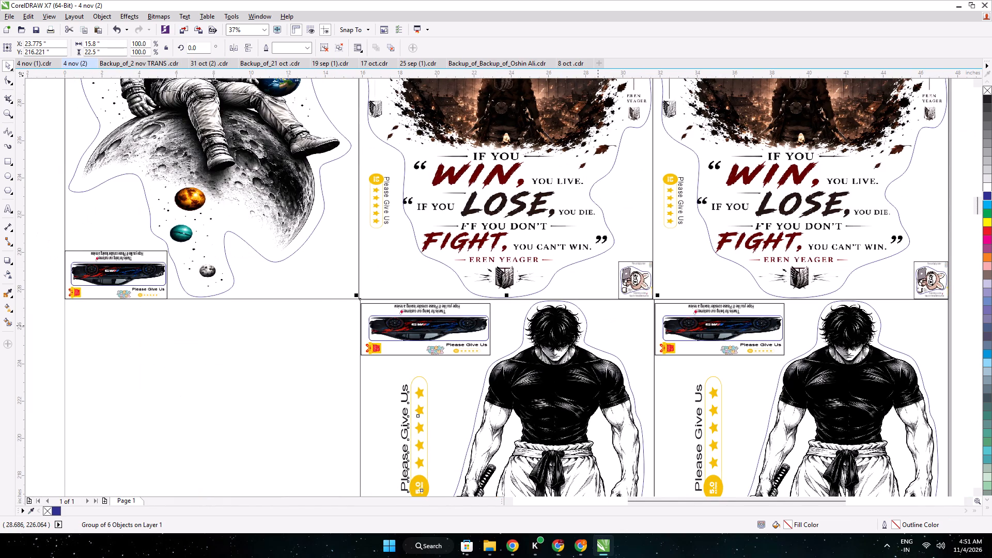
pyautogui.moveTo(438, 287); pyautogui.dragTo(538, 156, button='middle')
pyautogui.scroll(-1, 535, 197)
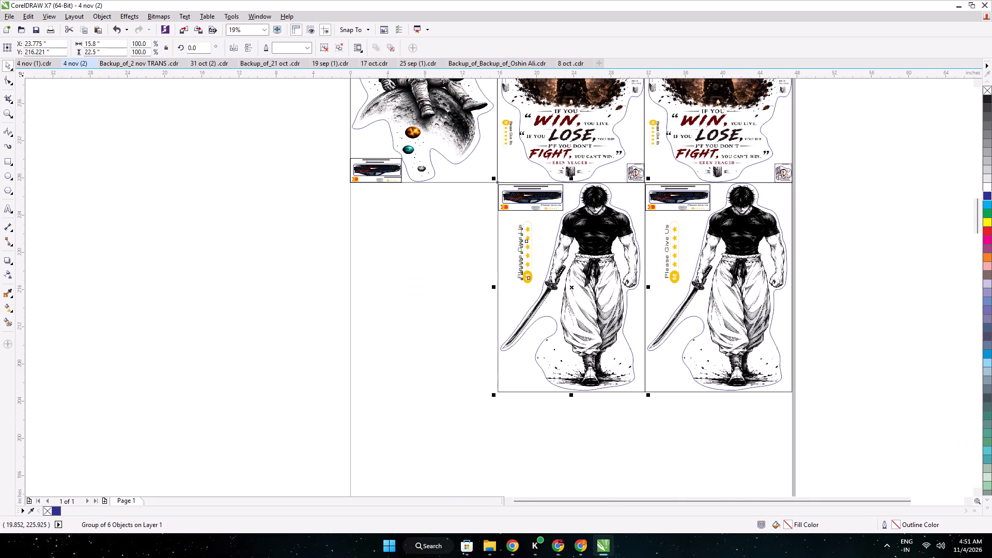
pyautogui.click(519, 544)
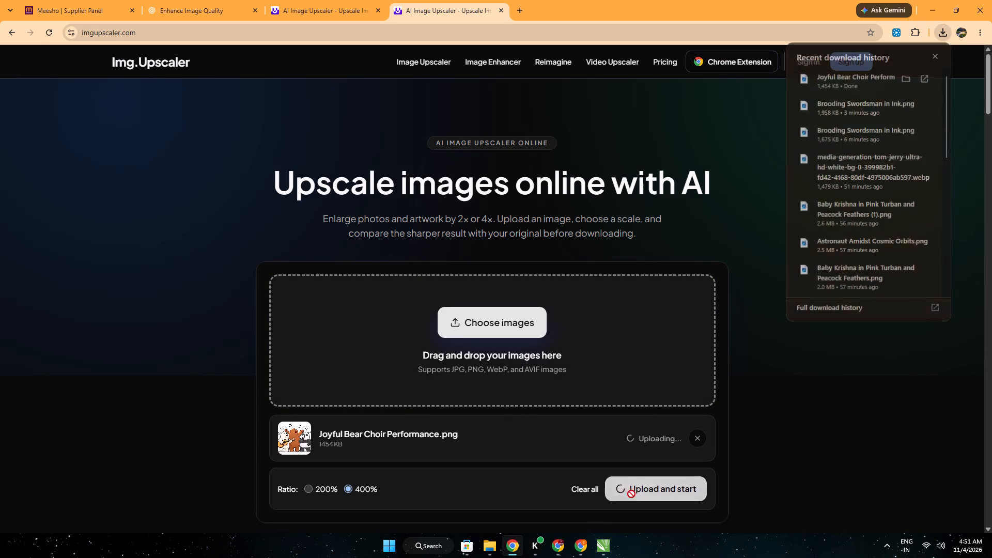
# Delete the original Joyful Bear Choir Performance.png from the Downloads folder in File Explorer.
pyautogui.click(496, 545)
pyautogui.click(134, 223)
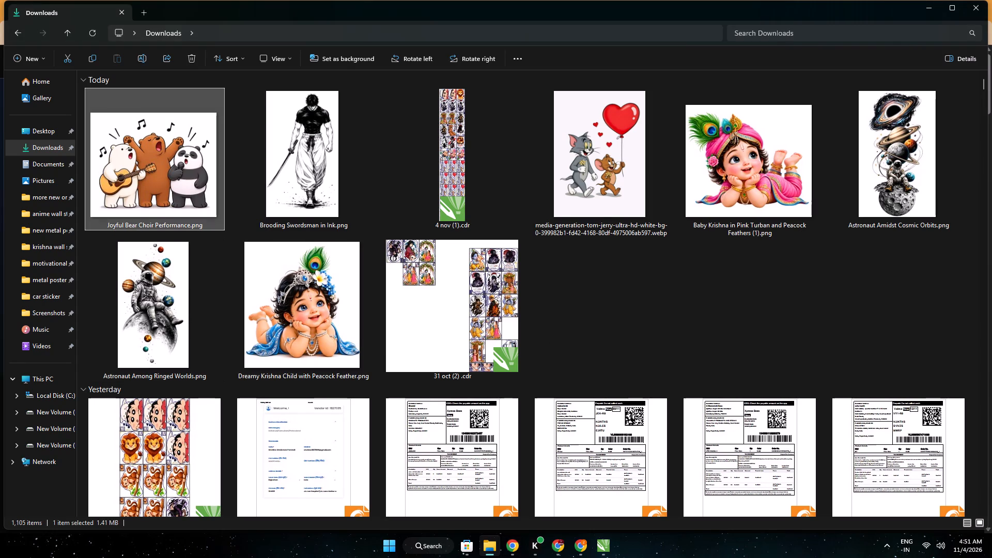
pyautogui.press('Delete')
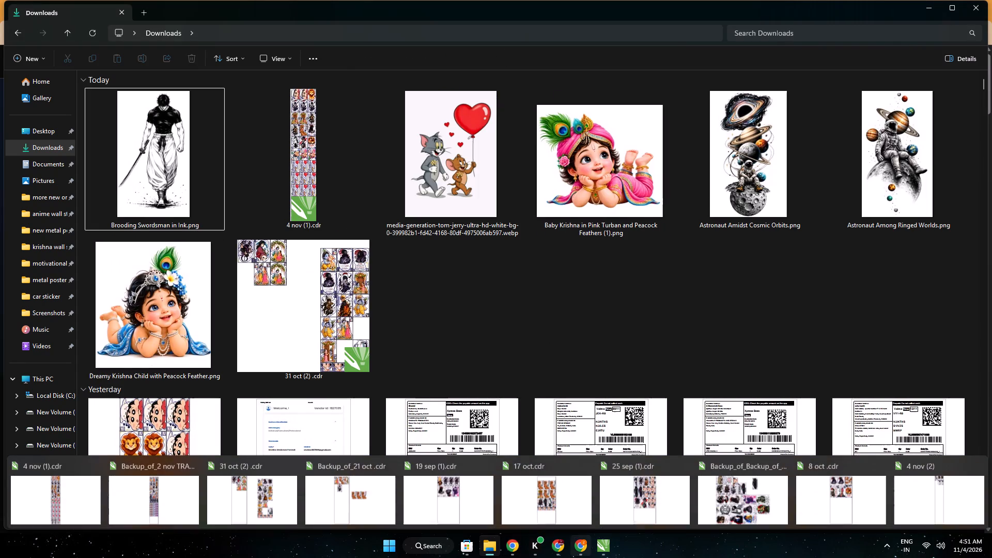
# Return to Meesho's pending orders in Chrome, close the product image, and select both INOV anime1 orders due 05 Nov and 06 Nov.
pyautogui.click(515, 548)
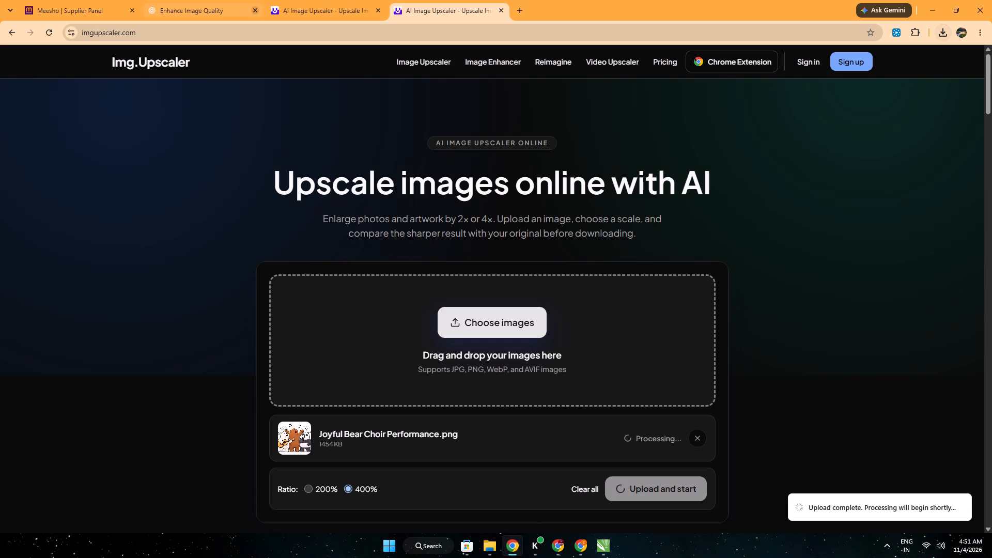
pyautogui.click(90, 0)
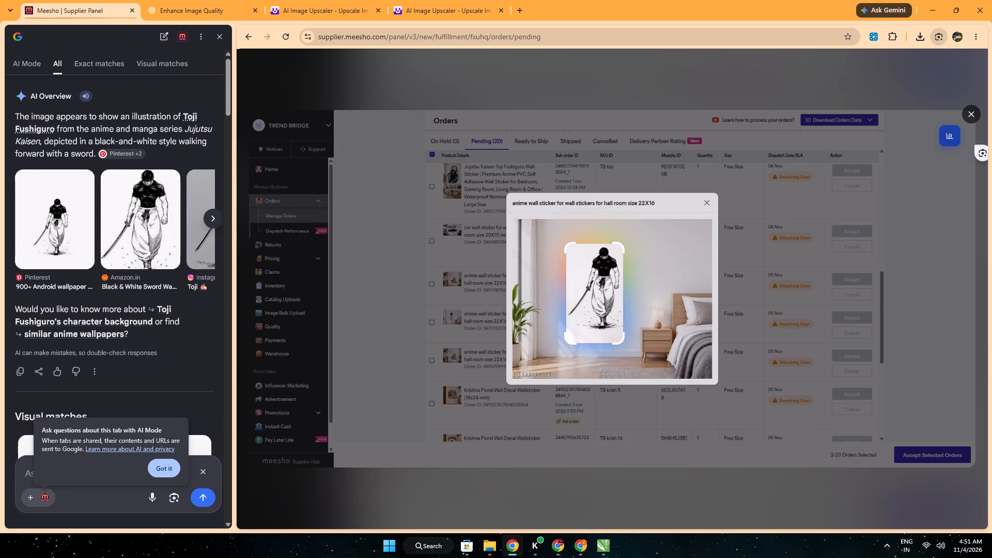
pyautogui.click(973, 122)
pyautogui.click(746, 169)
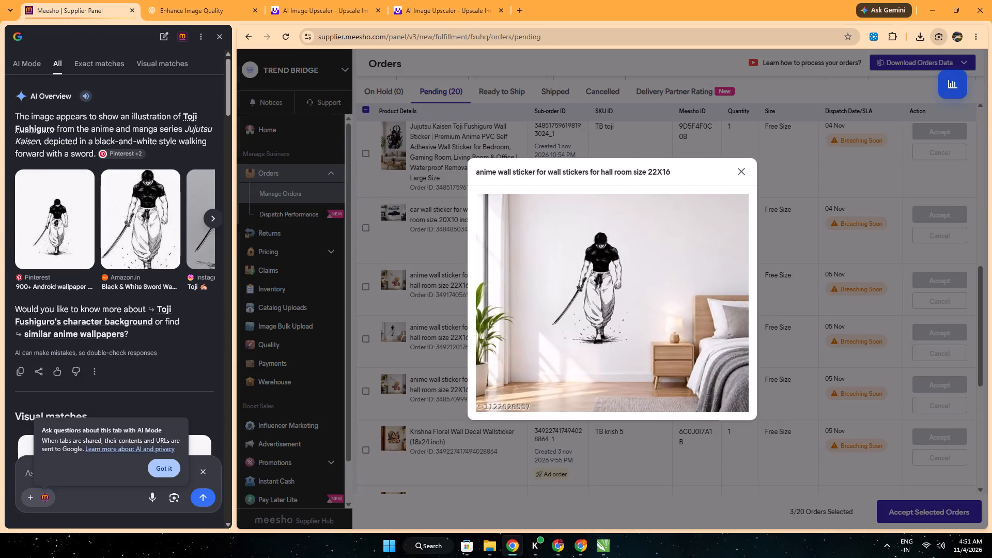
pyautogui.click(366, 339)
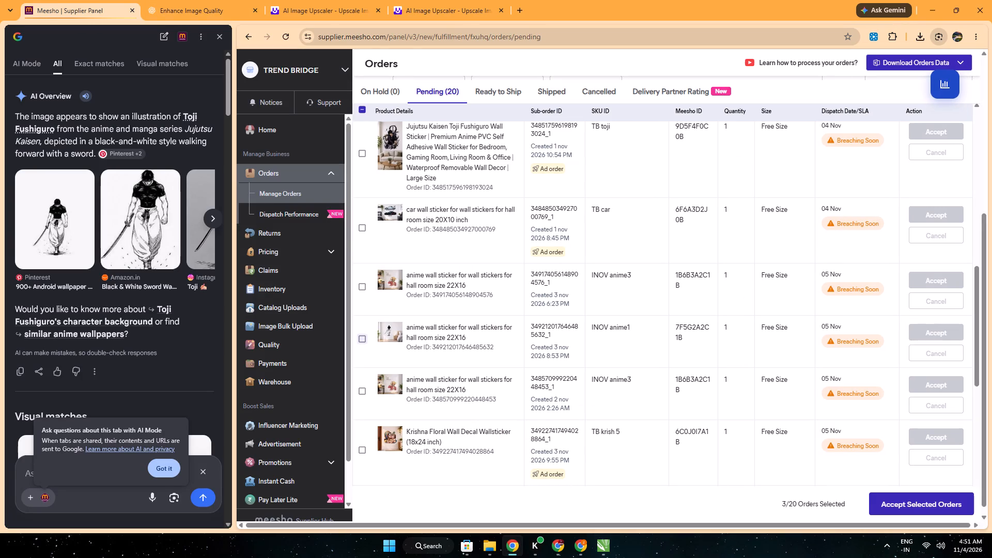
pyautogui.scroll(-4, 440, 337)
pyautogui.scroll(-2, 368, 358)
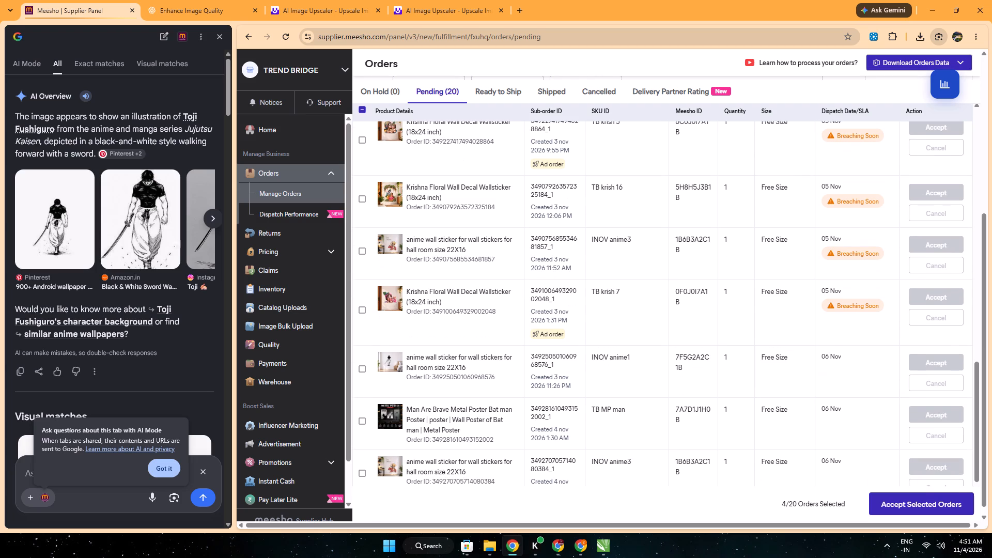
pyautogui.click(365, 370)
# Select the TB krish 7 Krishna wall sticker order due 05 Nov.
pyautogui.scroll(3, 460, 356)
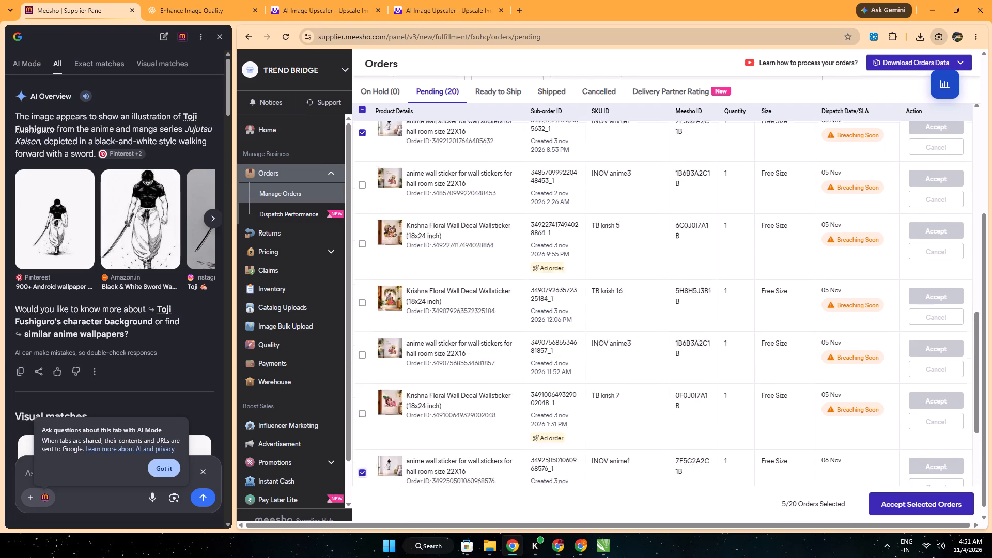
pyautogui.scroll(-2, 432, 386)
pyautogui.click(364, 359)
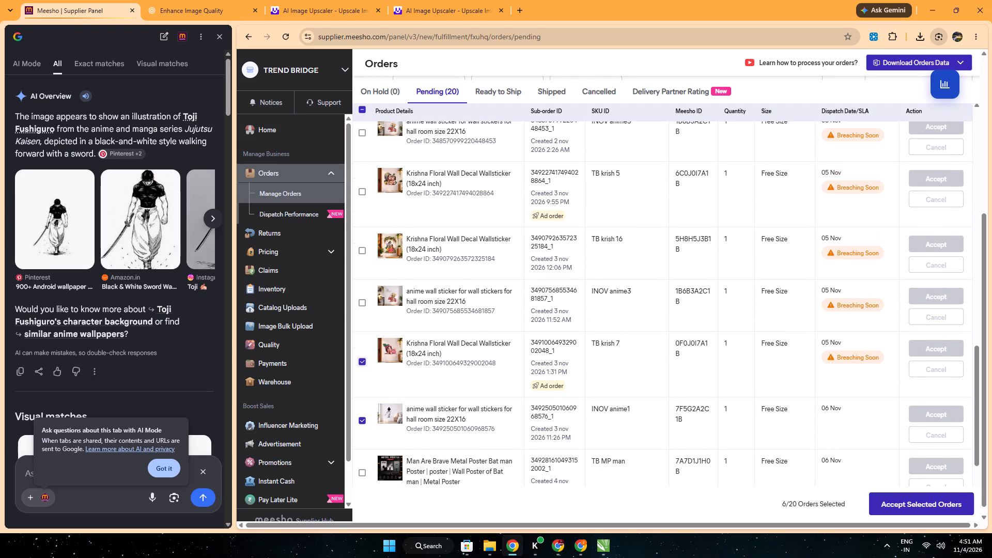
# Review the pending orders list to check which orders are selected and which still need panels.
pyautogui.scroll(14, 412, 360)
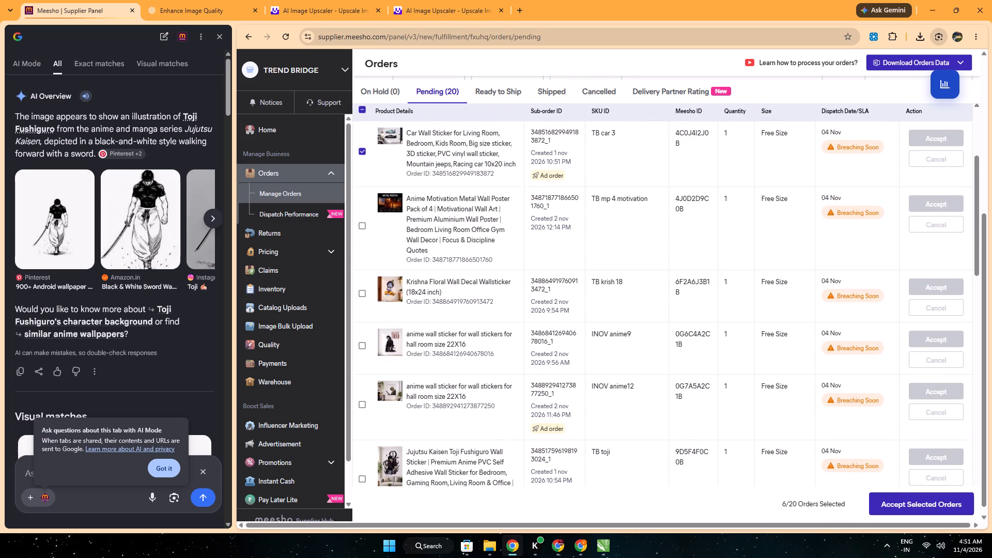
pyautogui.scroll(4, 412, 360)
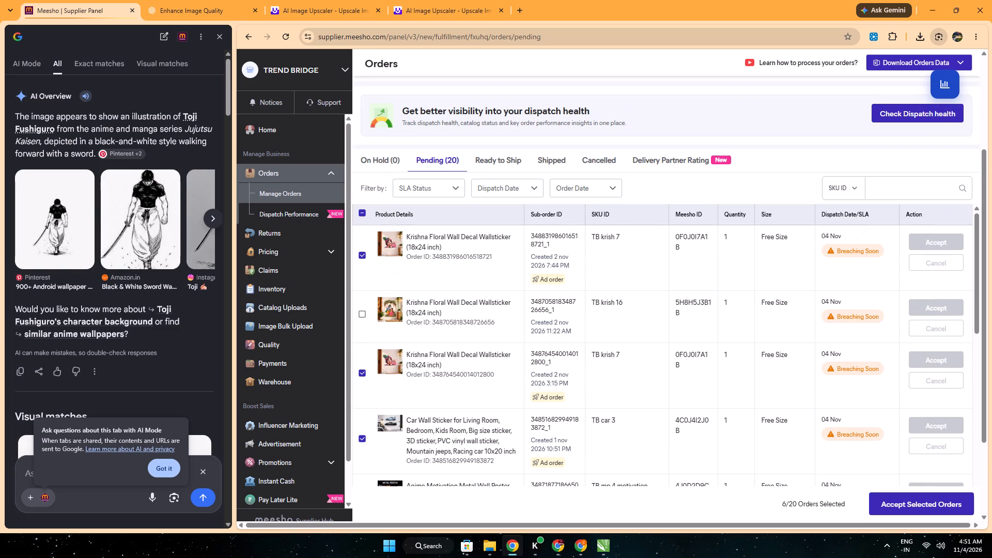
pyautogui.scroll(-18, 441, 376)
pyautogui.scroll(-3, 454, 383)
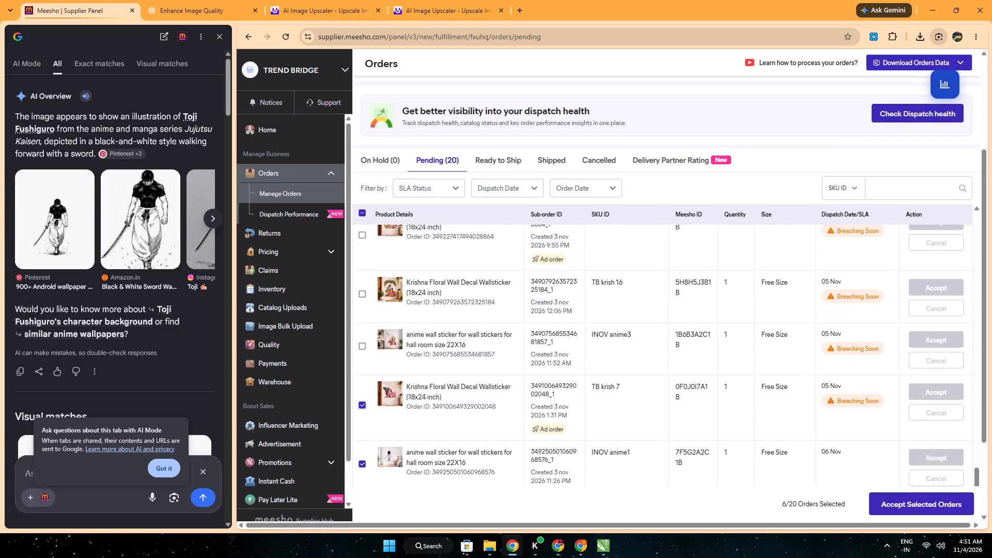
# Switch to CorelDRAW, copy the rightmost pink-turbaned baby Krishna panel from 4 nov (1), and paste it into 4 nov (2).
pyautogui.click(599, 550)
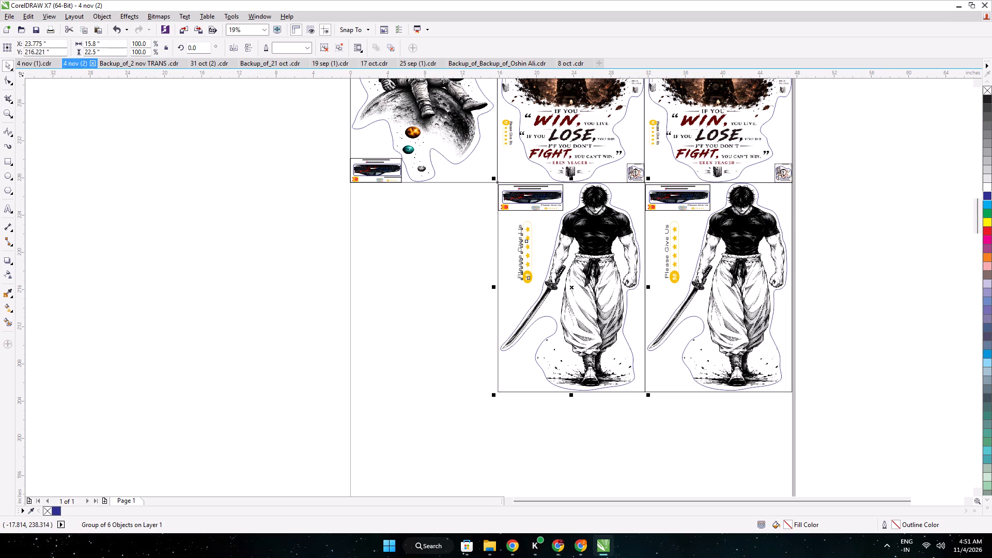
pyautogui.click(38, 61)
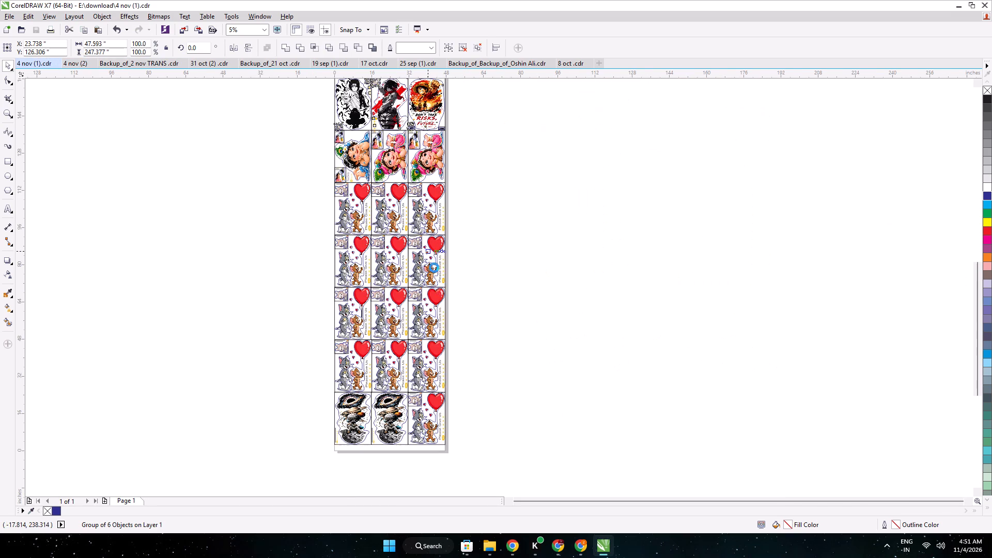
pyautogui.click(463, 198)
pyautogui.scroll(1, 424, 141)
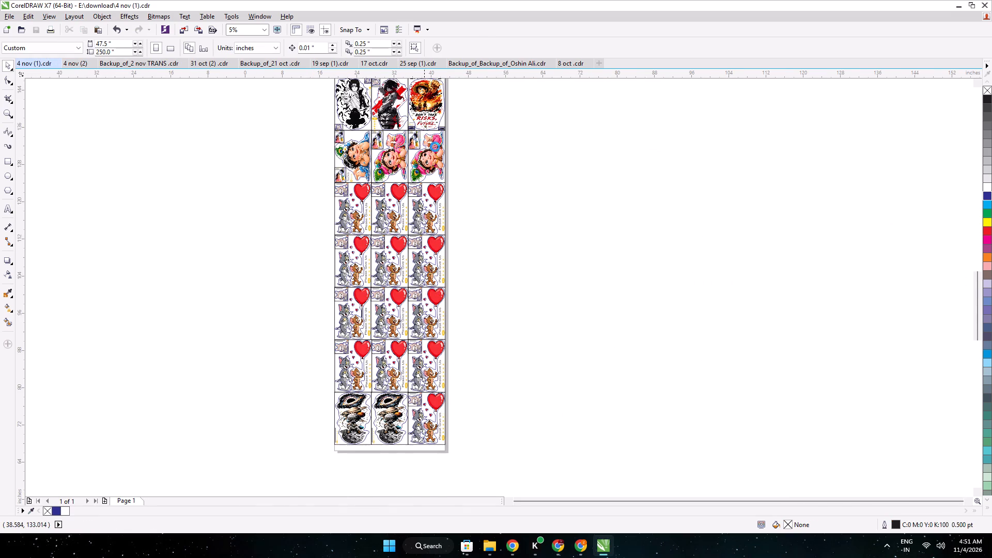
pyautogui.click(454, 177)
pyautogui.hotkey('ctrl', 'c')
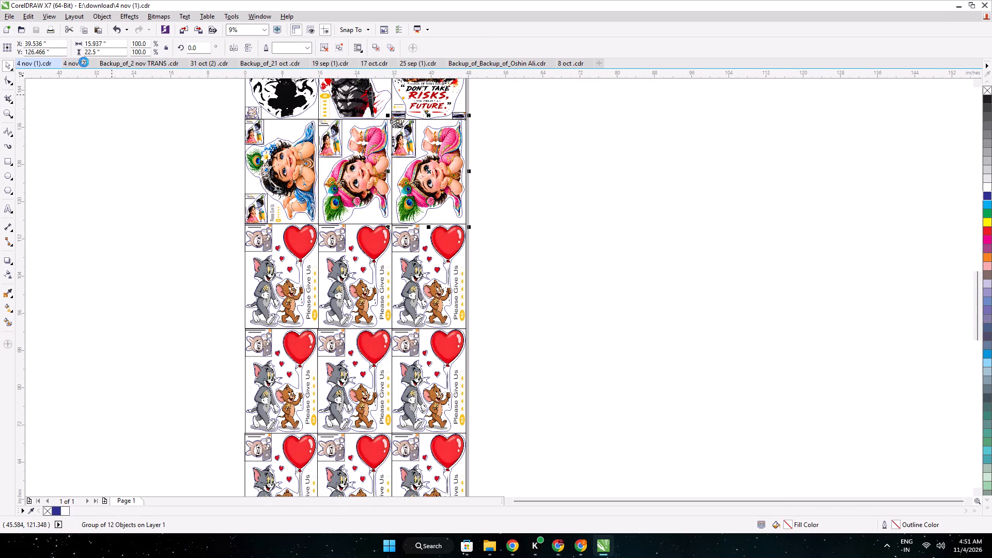
pyautogui.click(84, 62)
pyautogui.hotkey('ctrl', 'v')
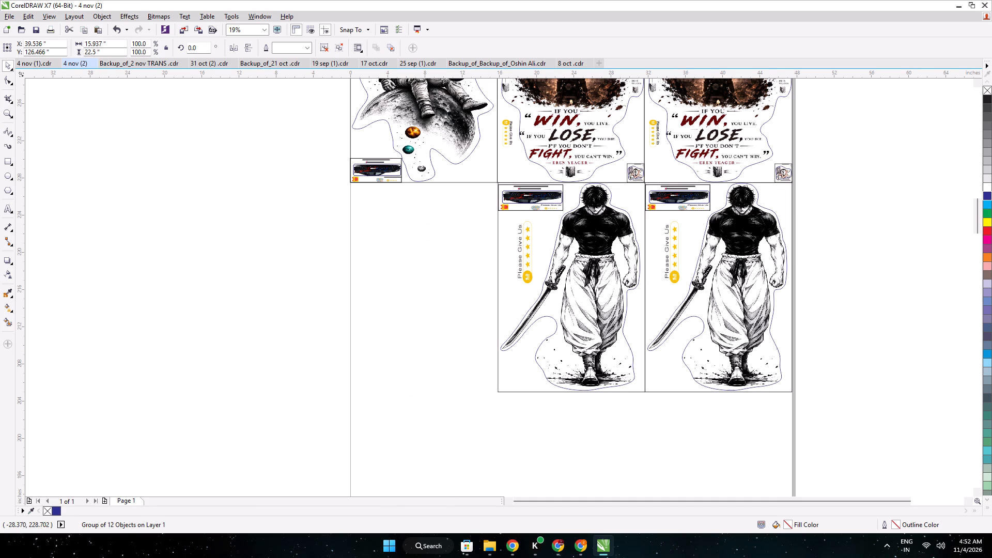
# Move the pasted Krishna panel up into the empty space below the astronaut panel, beside the swordsman panels.
pyautogui.scroll(-1, 401, 297)
pyautogui.scroll(-1, 405, 345)
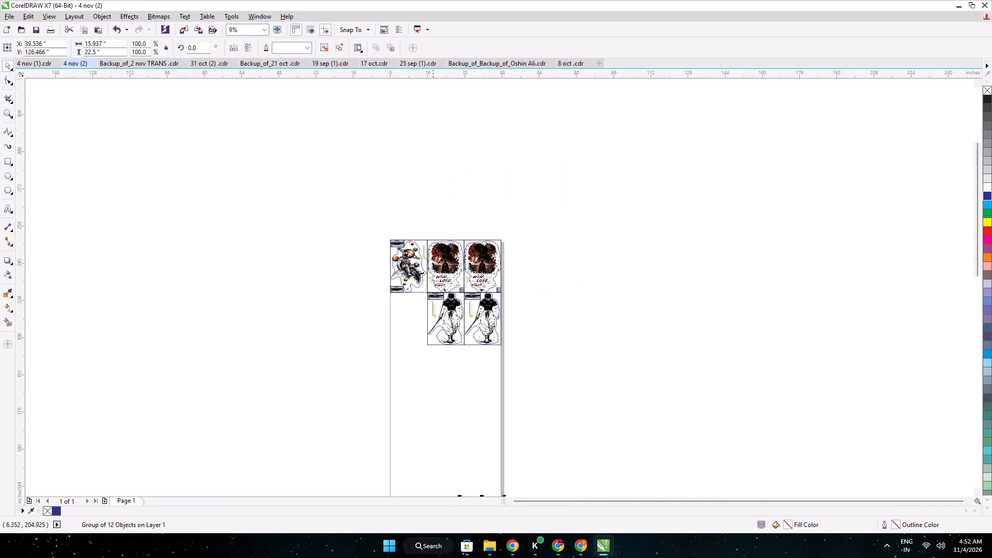
pyautogui.moveTo(440, 440); pyautogui.dragTo(410, 333, button='middle')
pyautogui.moveTo(449, 413); pyautogui.dragTo(373, 191)
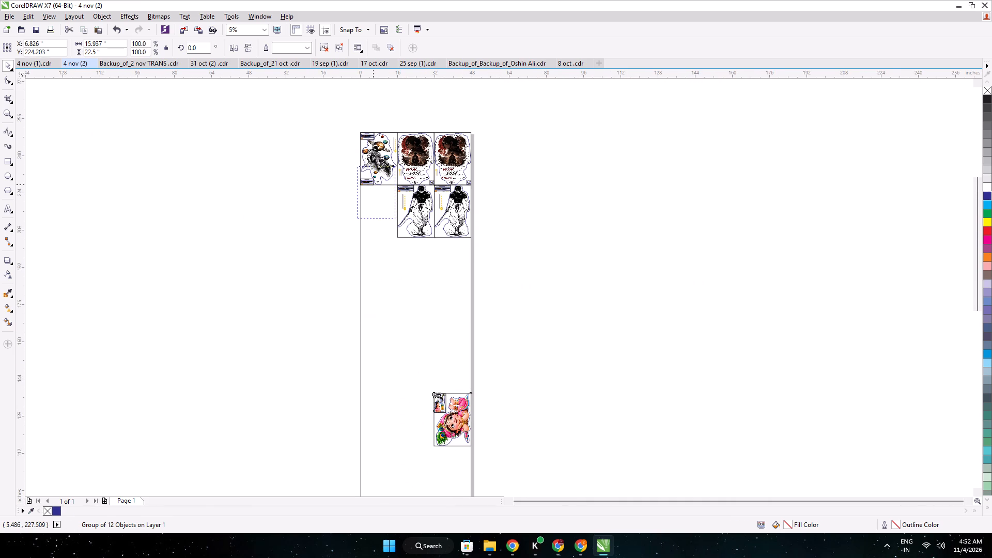
pyautogui.moveTo(373, 191); pyautogui.dragTo(375, 204)
# Align the Krishna panel flush with the page's left edge and the astronaut panel's bottom, at about X 7.96 in, Y 216.25 in.
pyautogui.scroll(5, 374, 191)
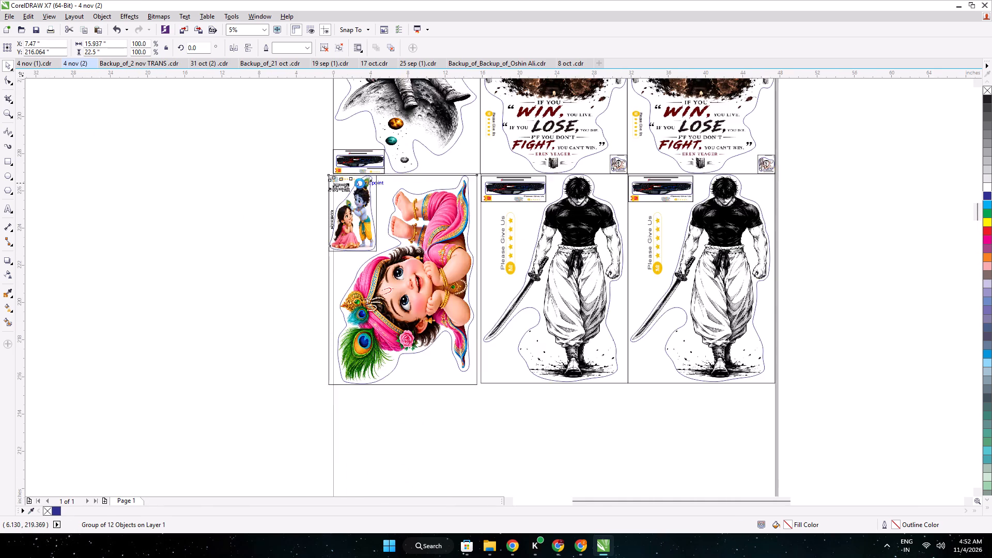
pyautogui.scroll(1, 368, 168)
pyautogui.moveTo(561, 194); pyautogui.dragTo(577, 190)
pyautogui.press('Up')
pyautogui.press('Up')
pyautogui.press('Up')
pyautogui.press('Up')
pyautogui.press('Right')
pyautogui.press('Right')
pyautogui.press('Right')
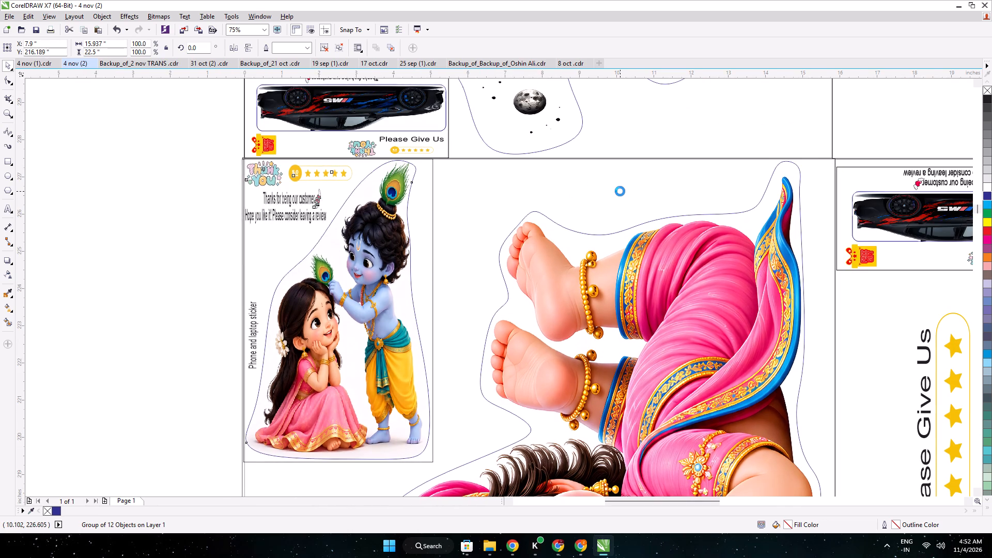
pyautogui.press('Right')
pyautogui.press('Right')
pyautogui.press('Right')
pyautogui.press('Right')
pyautogui.scroll(1, 242, 164)
pyautogui.press('Left')
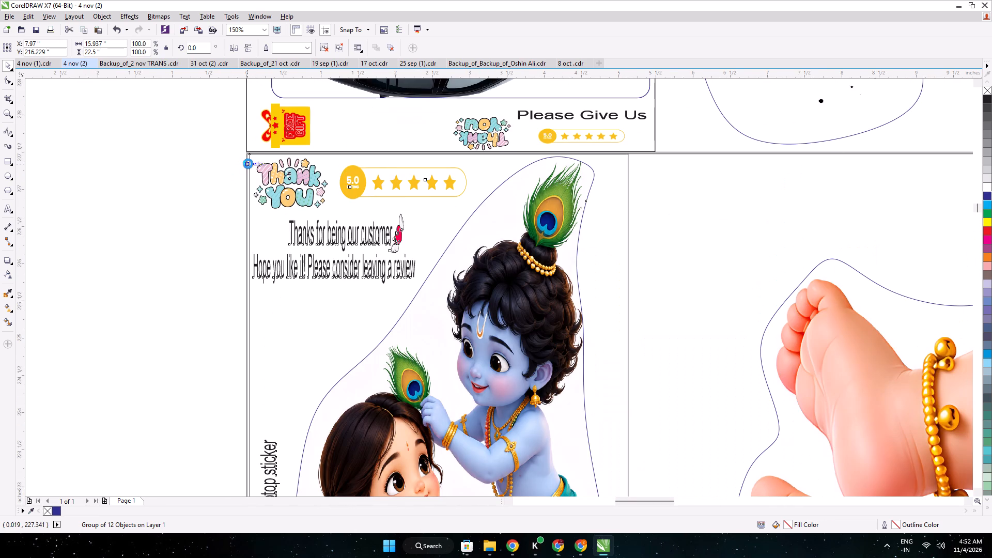
pyautogui.scroll(1, 265, 167)
pyautogui.press('Up')
pyautogui.press('Up')
pyautogui.scroll(-4, 265, 167)
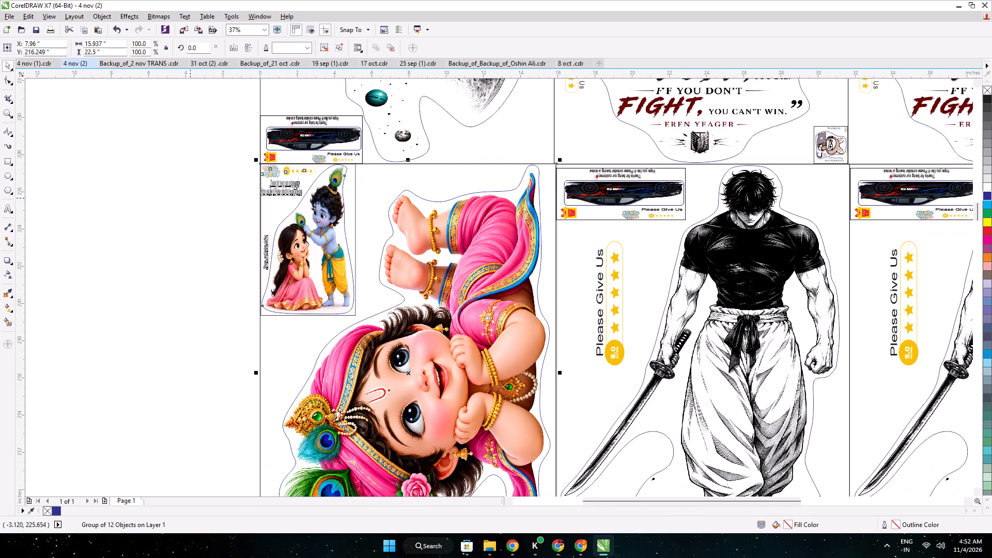
pyautogui.click(190, 197)
pyautogui.scroll(-1, 244, 191)
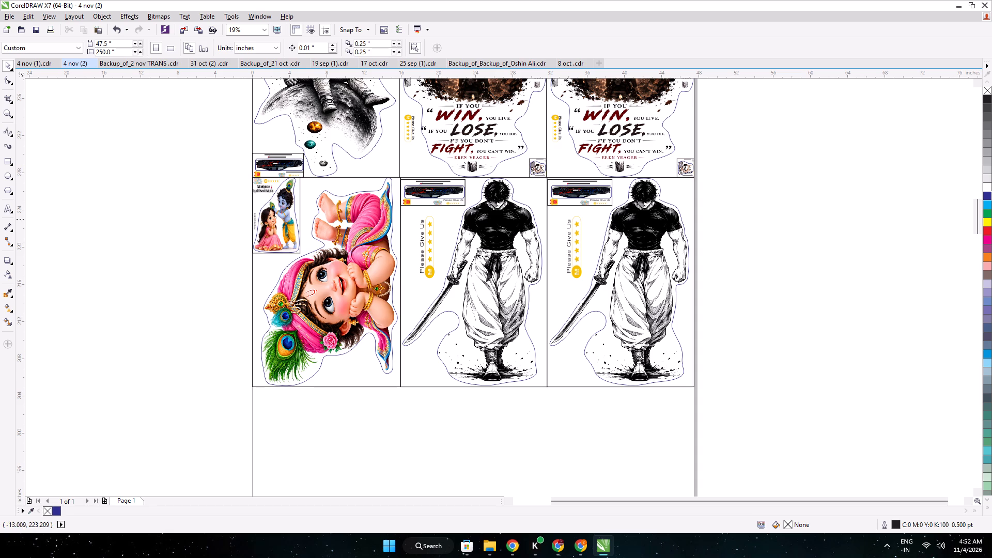
pyautogui.scroll(1, 259, 181)
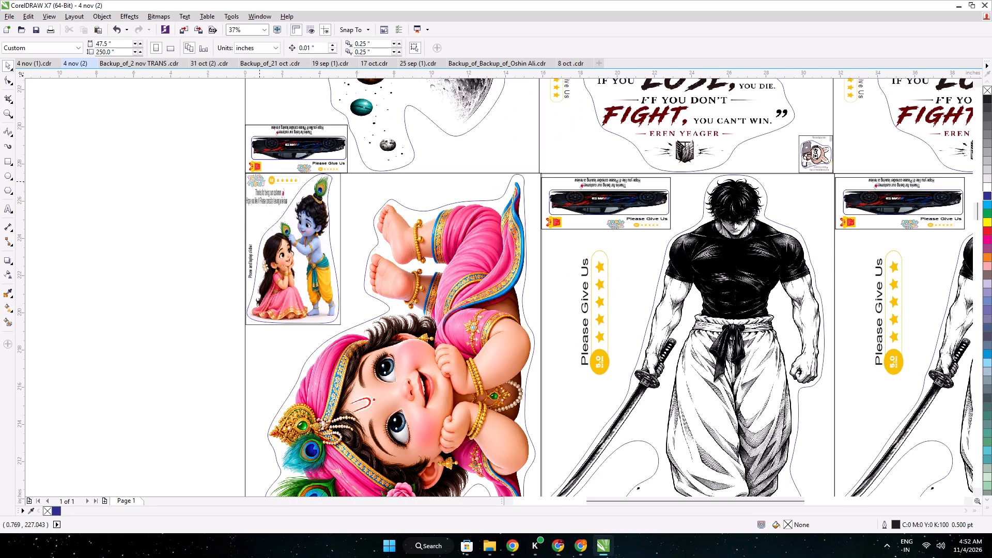
pyautogui.scroll(-2, 260, 180)
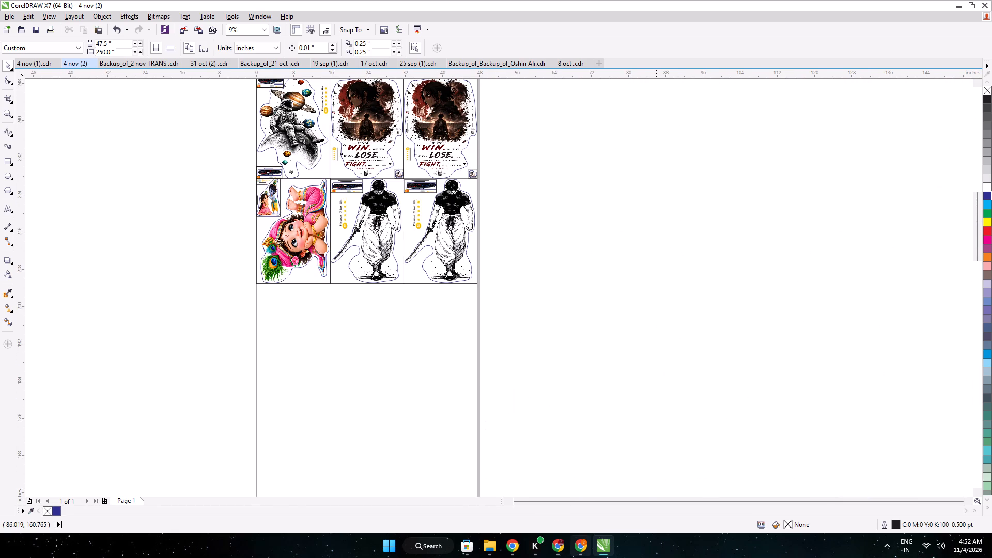
# Switch back to the Meesho orders in Chrome and select the INOV anime3 22X16 order due 06 Nov.
pyautogui.click(510, 545)
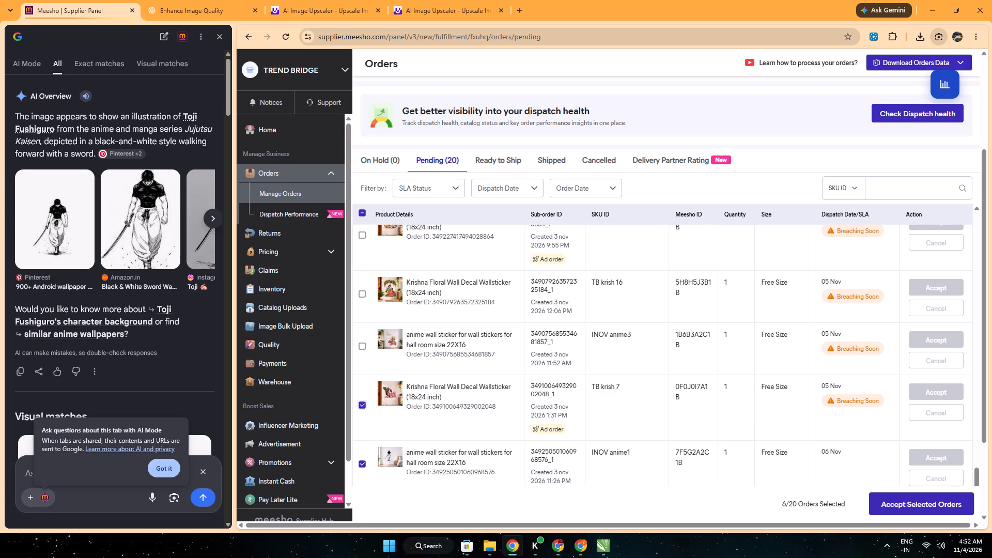
pyautogui.scroll(-2, 587, 391)
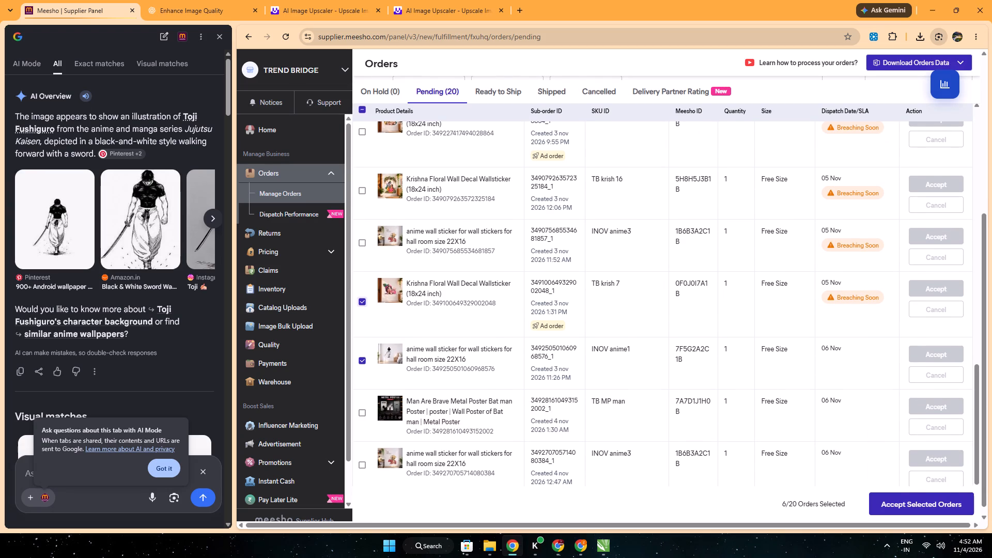
pyautogui.scroll(-3, 450, 401)
pyautogui.click(363, 454)
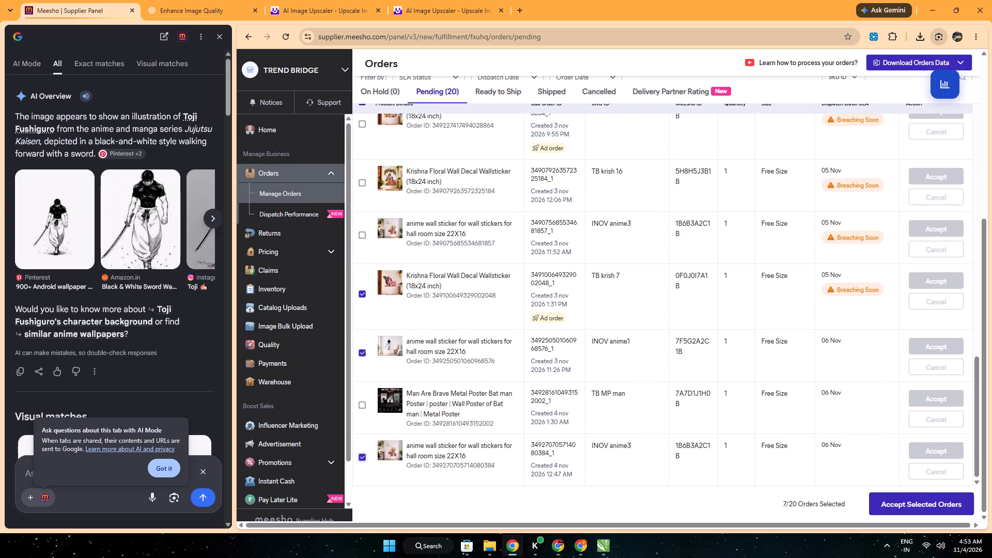
# Look back through the pending orders up to the first entry, checking the selected and unselected wall sticker orders.
pyautogui.scroll(2, 435, 318)
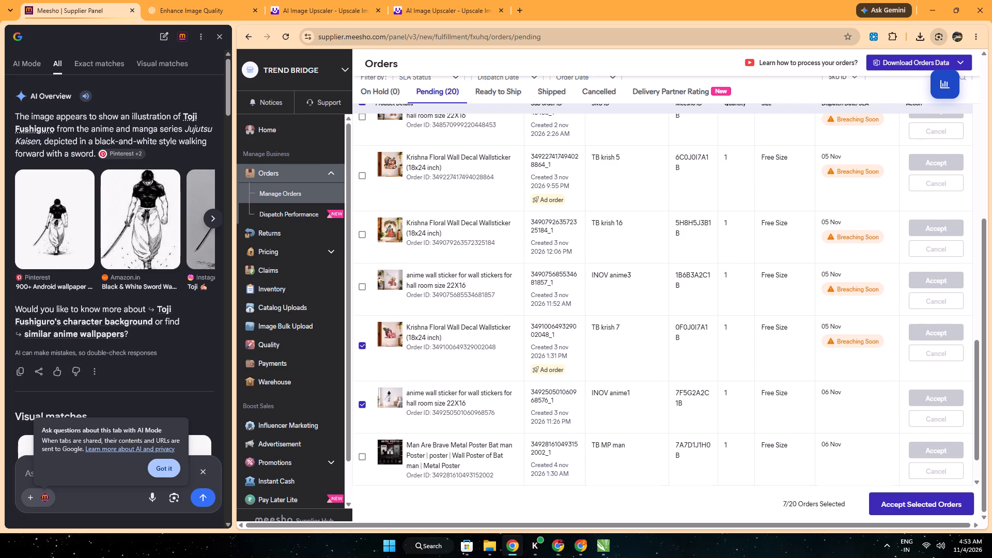
pyautogui.scroll(12, 460, 317)
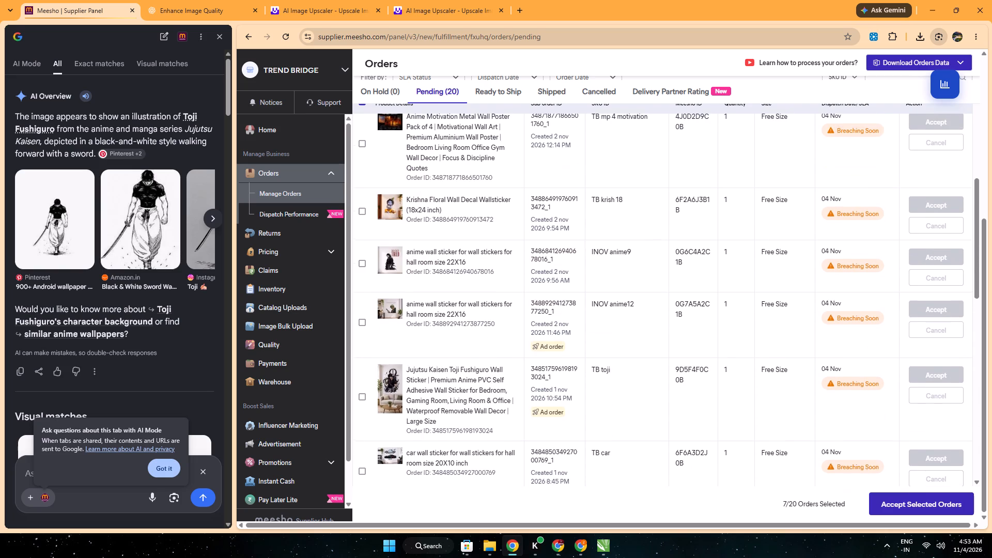
pyautogui.scroll(1, 460, 317)
pyautogui.scroll(5, 511, 346)
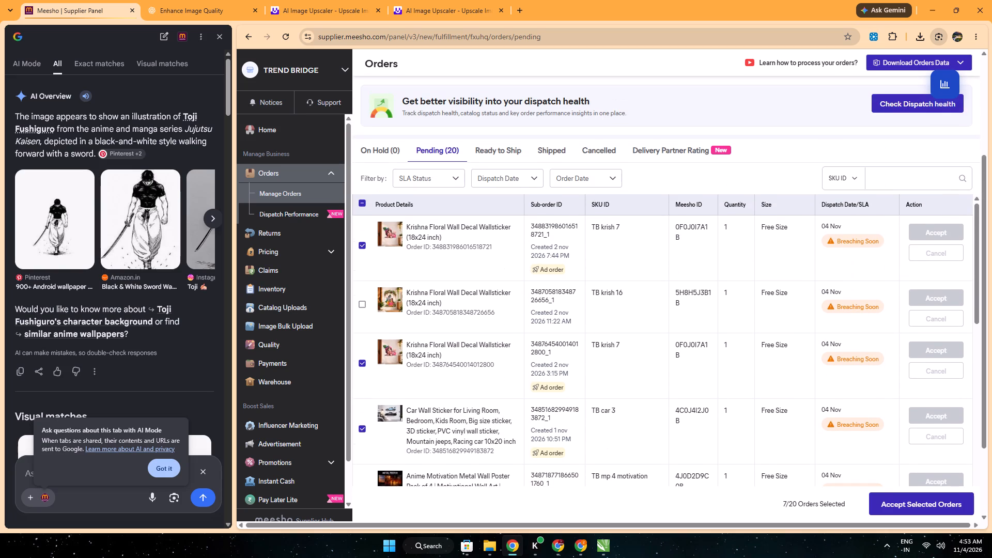
# Accept the seven selected pending Trend Bridge orders.
pyautogui.click(894, 501)
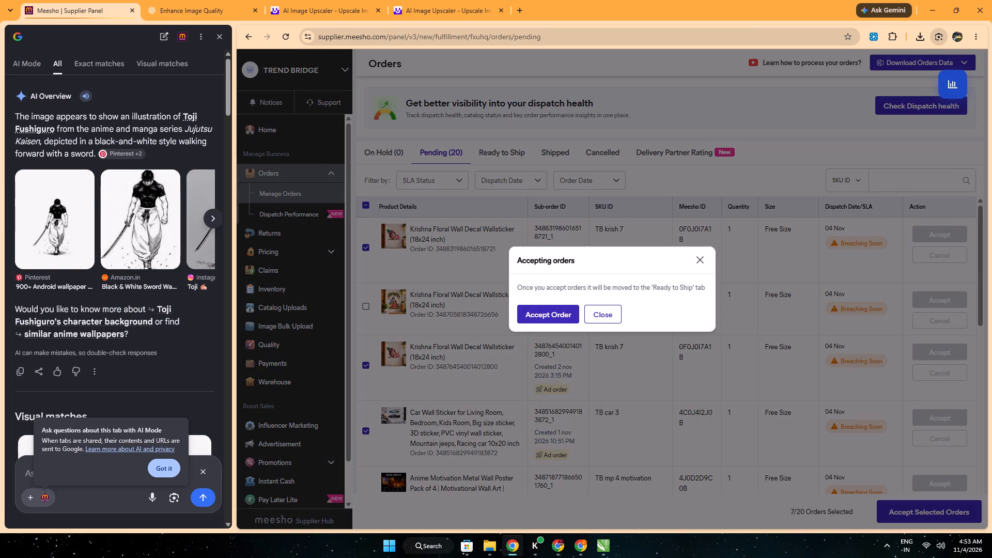
pyautogui.click(555, 312)
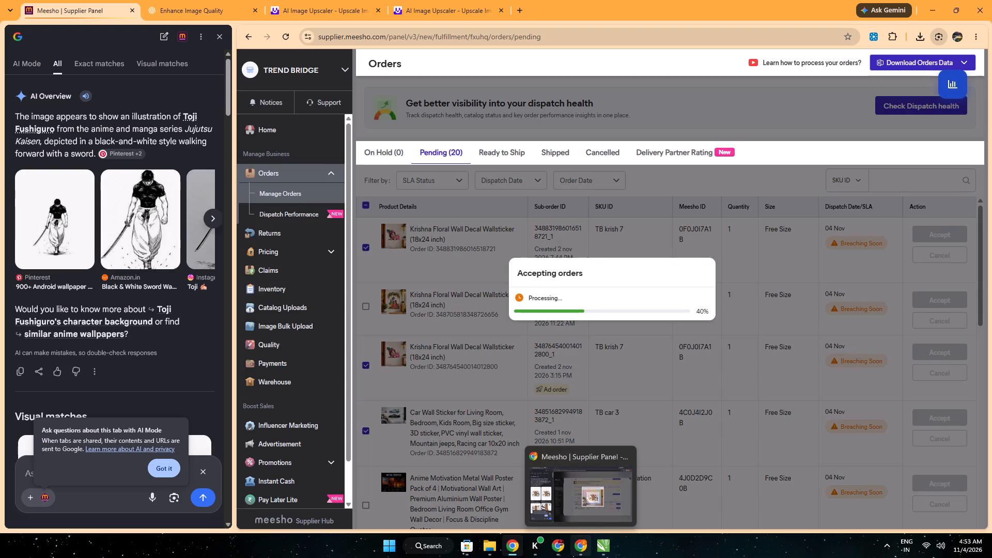
# Switch to the Innovate Productes pending orders and close the image search and preview of the We Bare Bears sticker.
pyautogui.click(581, 539)
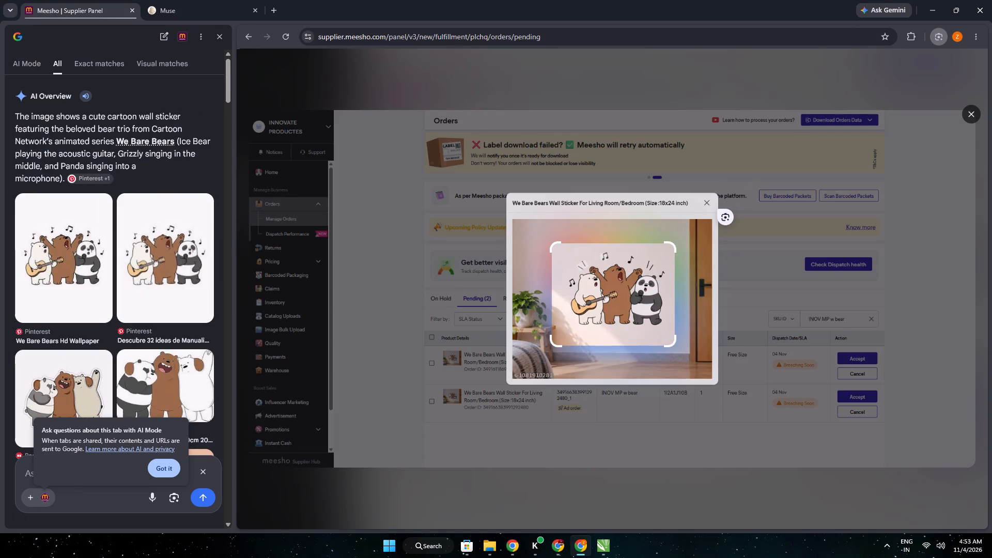
pyautogui.press('Escape')
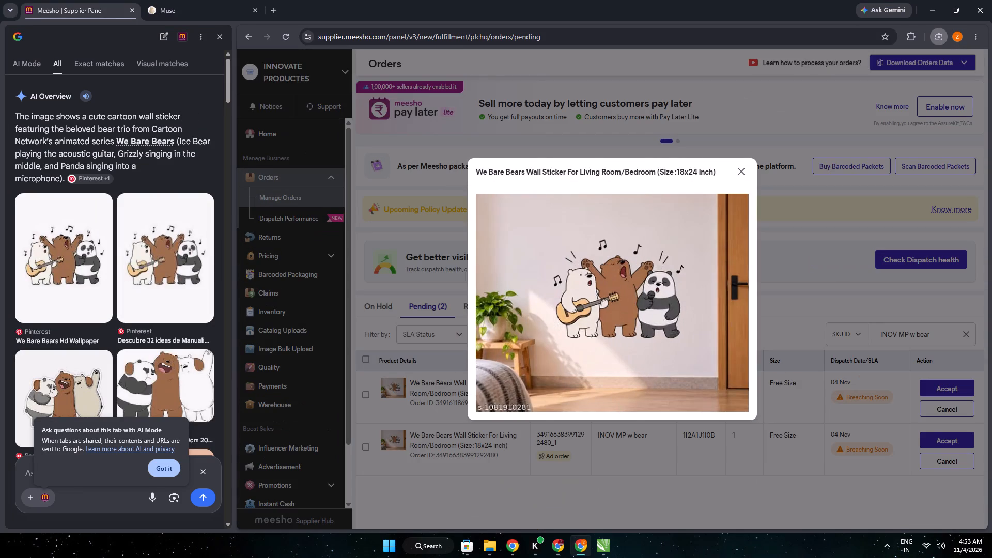
pyautogui.click(746, 172)
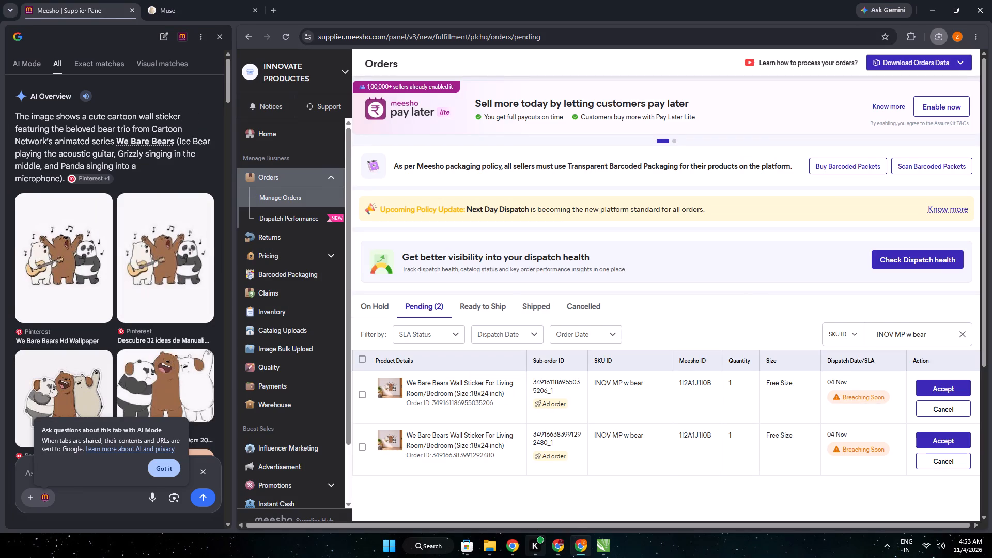
# Return to the Img.Upscaler page with the bear artwork and download the upscaled Joyful Bear Choir Performance image.
pyautogui.click(522, 541)
pyautogui.click(432, 2)
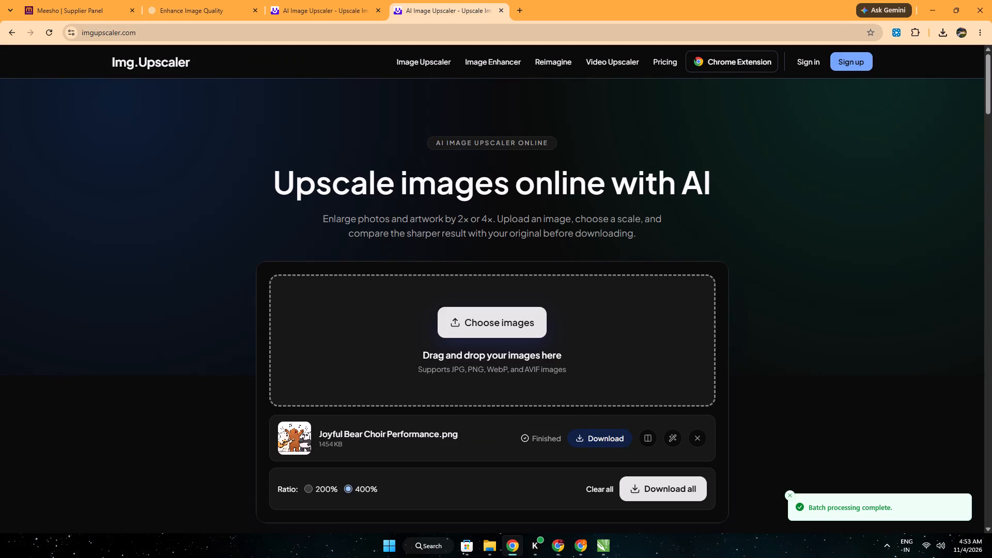
pyautogui.click(601, 434)
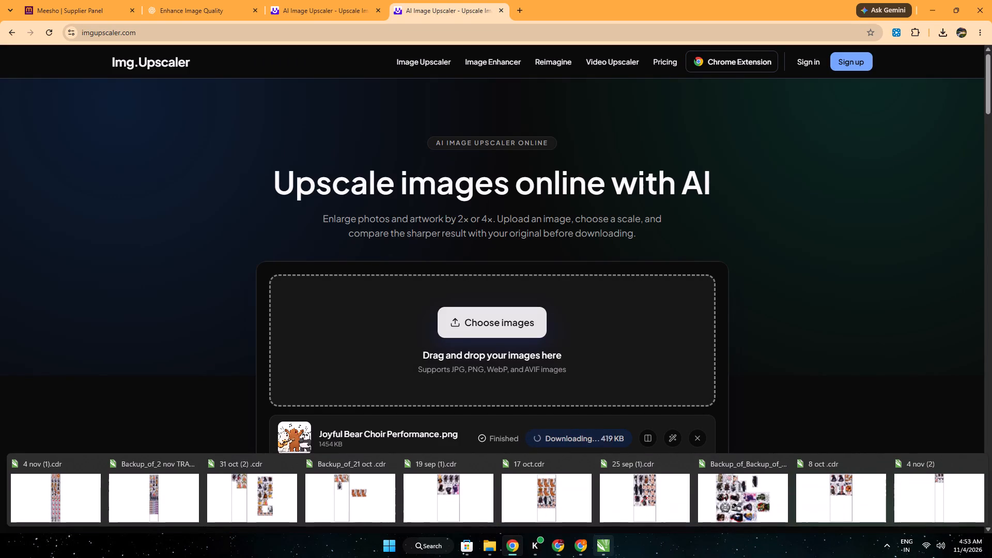
# Switch to CorelDRAW and import Joyful Bear Choir Performance.png into 4 nov (2), in the empty area beside the page.
pyautogui.click(605, 539)
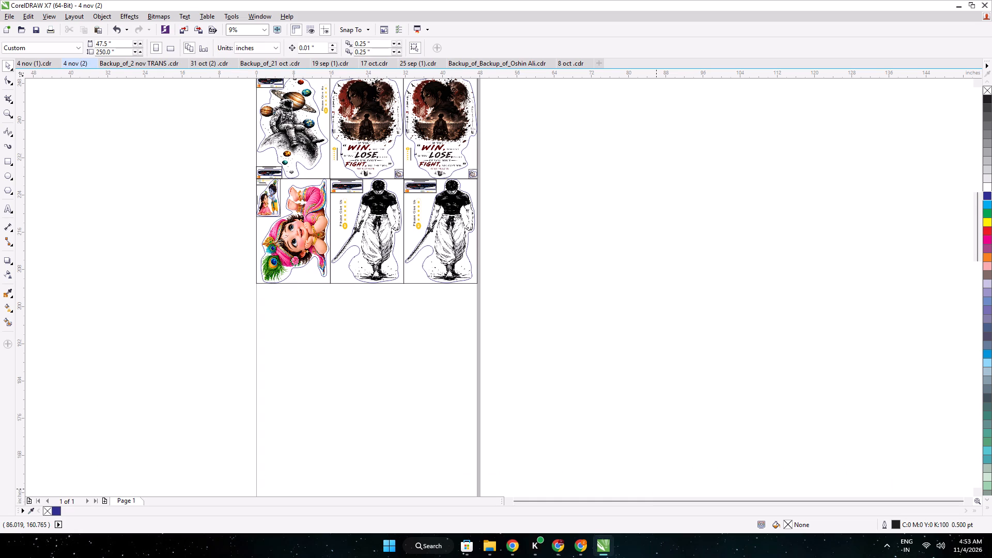
pyautogui.hotkey('ctrl', 'i')
pyautogui.click(424, 247)
pyautogui.press('Return')
pyautogui.click(626, 228)
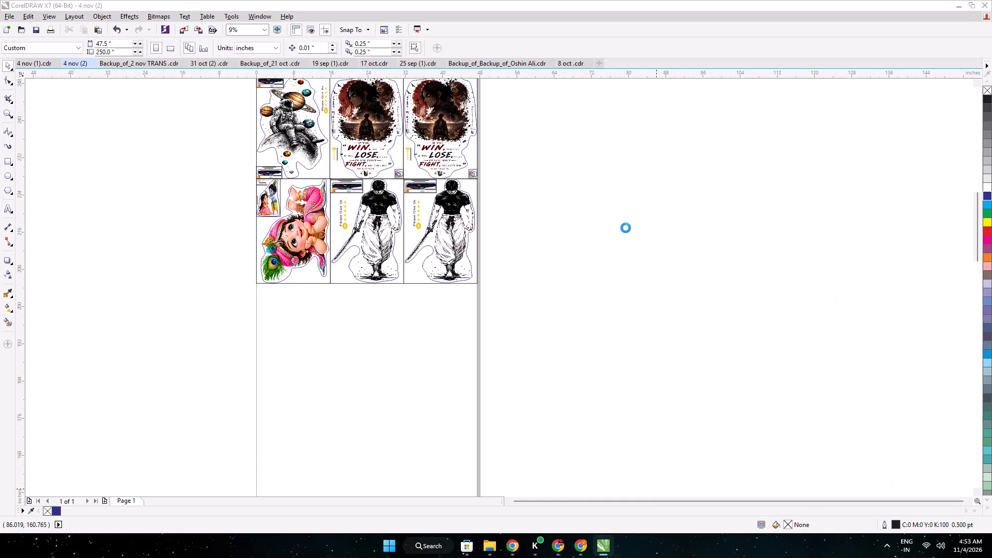
# Begin a B-Spline cut outline at the panda's music note, following the panda's outer side down and the base under the bears' feet.
pyautogui.click(10, 133)
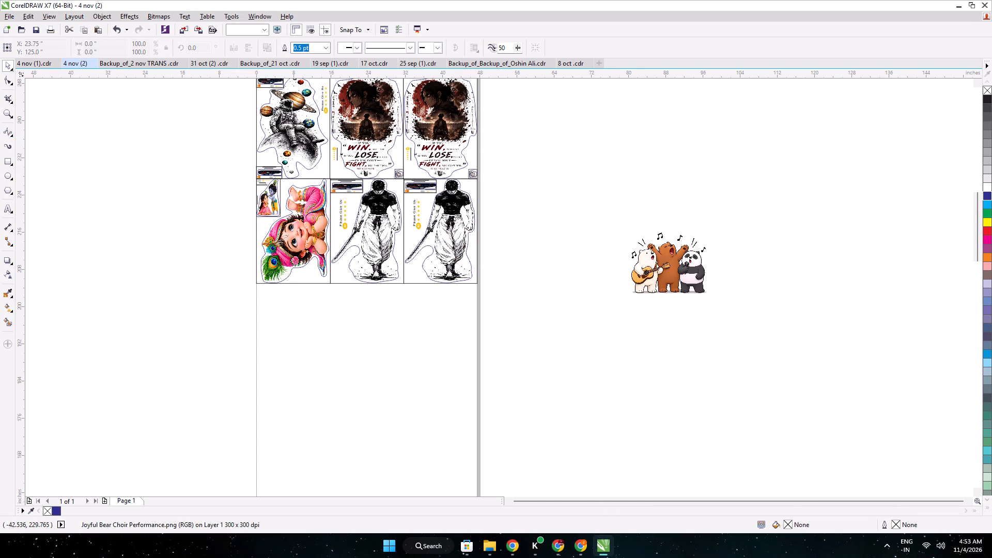
pyautogui.scroll(2, 675, 274)
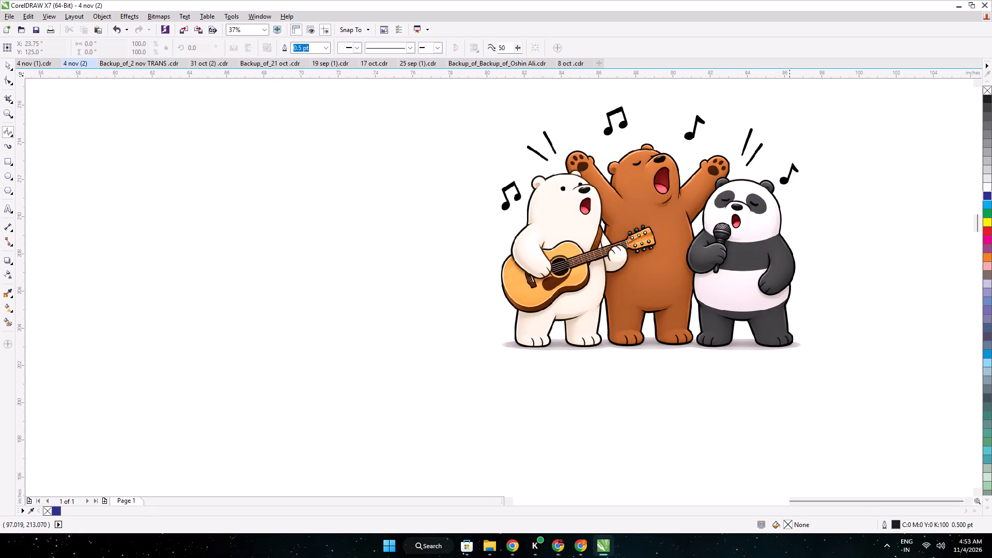
pyautogui.click(800, 176)
pyautogui.click(786, 200)
pyautogui.click(789, 231)
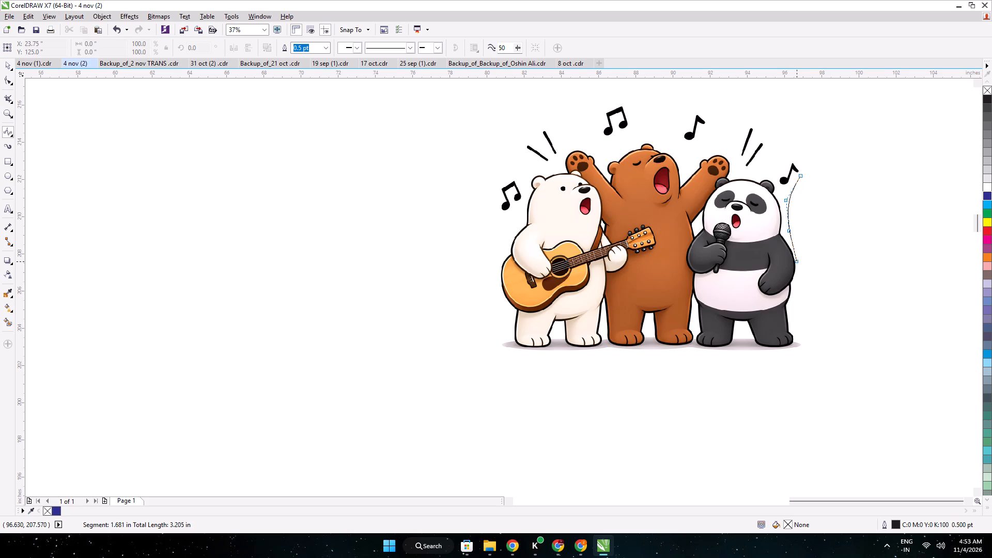
pyautogui.click(798, 260)
pyautogui.click(800, 290)
pyautogui.click(797, 308)
pyautogui.click(807, 340)
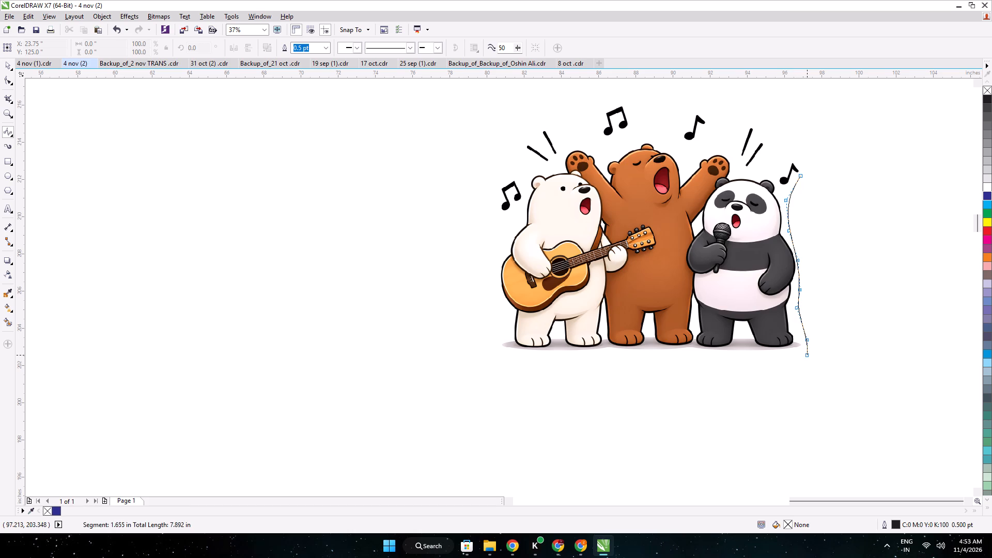
pyautogui.click(807, 357)
pyautogui.click(623, 356)
pyautogui.click(548, 355)
pyautogui.moveTo(516, 355); pyautogui.dragTo(510, 354)
pyautogui.click(500, 353)
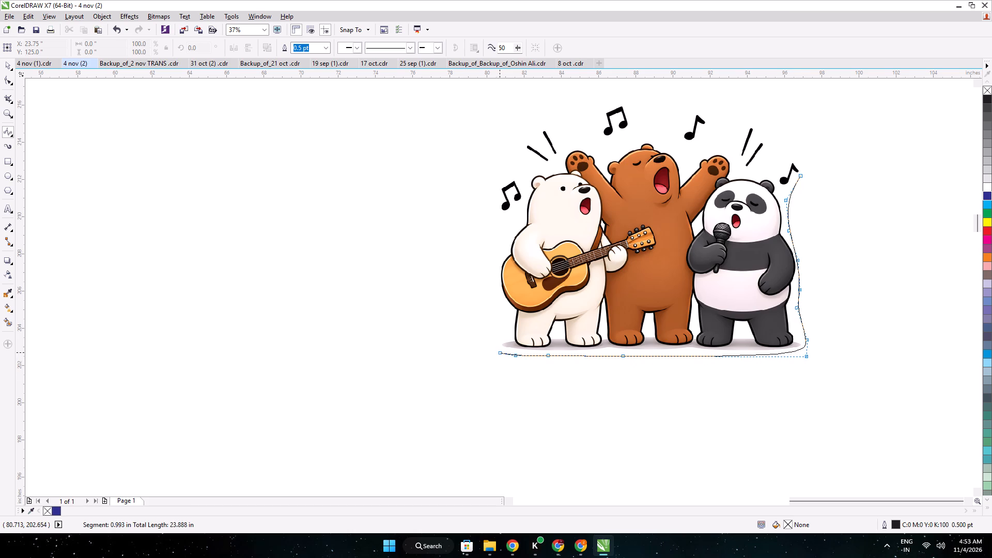
# Continue the outline up around the polar bear's guitar and music note to the gap before the upper double note.
pyautogui.click(494, 344)
pyautogui.click(513, 331)
pyautogui.click(505, 312)
pyautogui.click(499, 301)
pyautogui.click(492, 274)
pyautogui.click(513, 233)
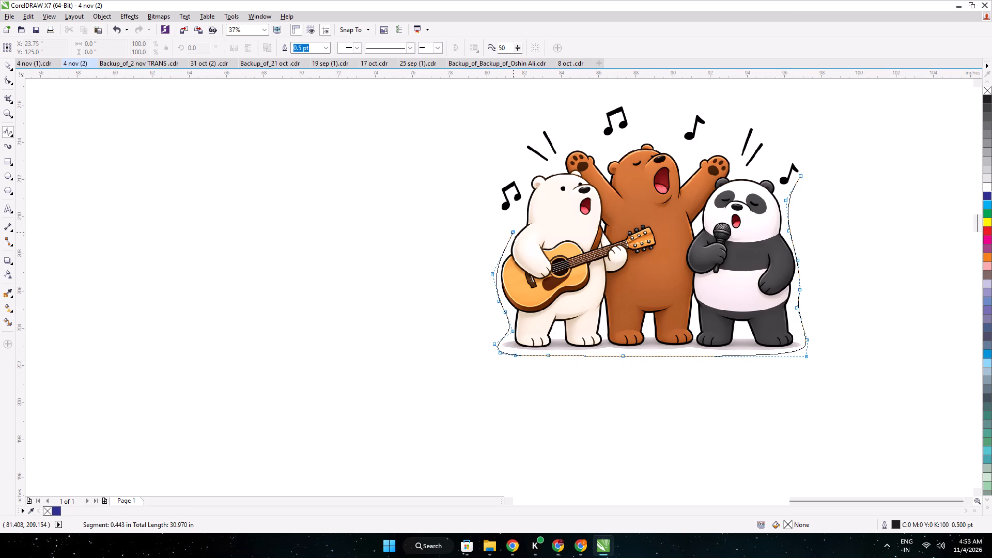
pyautogui.click(499, 213)
pyautogui.click(491, 209)
pyautogui.click(503, 163)
pyautogui.click(542, 117)
pyautogui.click(589, 119)
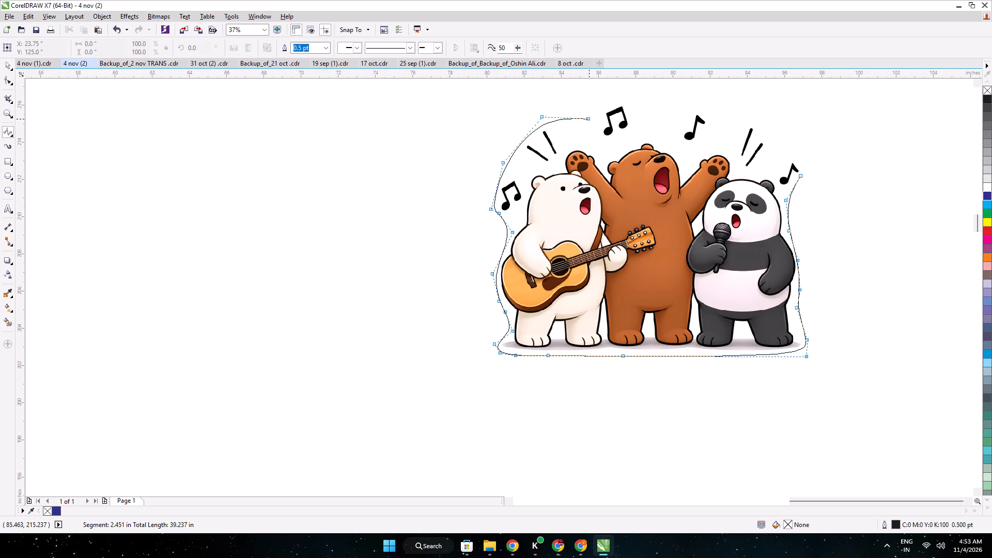
# Carry the outline over the upper music notes and the panda's note, then close it at its starting point.
pyautogui.click(604, 99)
pyautogui.click(662, 98)
pyautogui.click(668, 114)
pyautogui.click(718, 110)
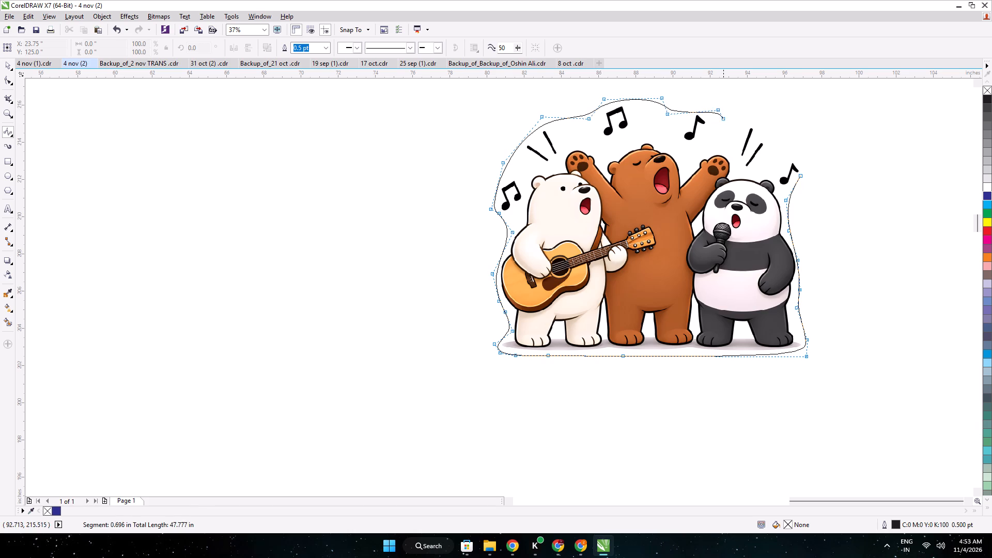
pyautogui.click(724, 125)
pyautogui.click(764, 127)
pyautogui.click(791, 147)
pyautogui.click(800, 154)
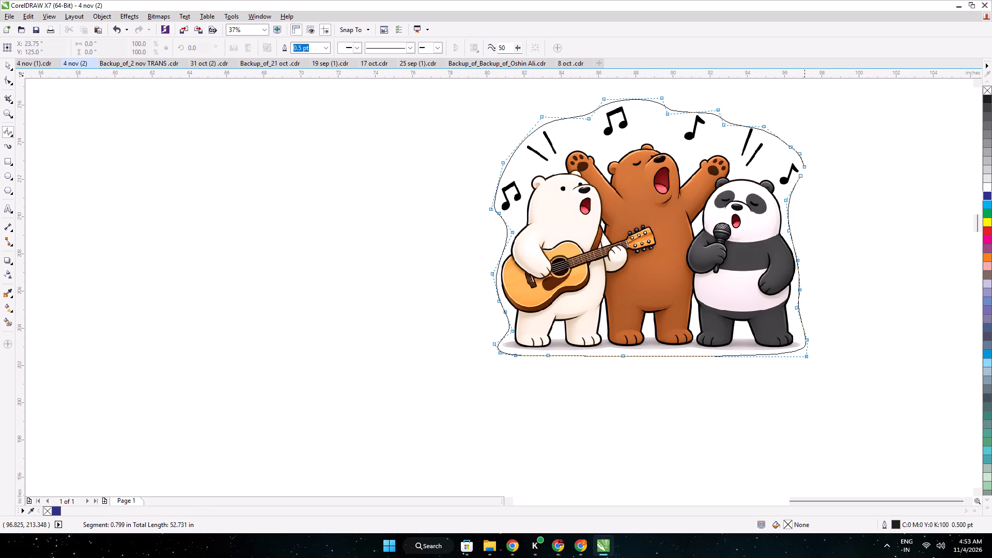
pyautogui.click(803, 175)
# Draw a rectangle around the outlined bears and pull its edges closer to the contour, to about 17.3 x 14.4 in.
pyautogui.scroll(-1, 673, 218)
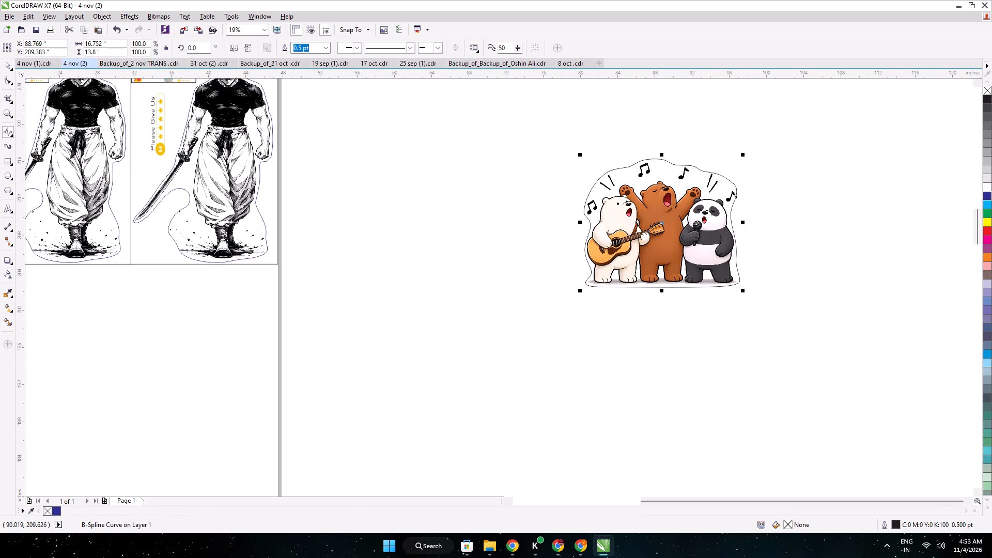
pyautogui.click(7, 159)
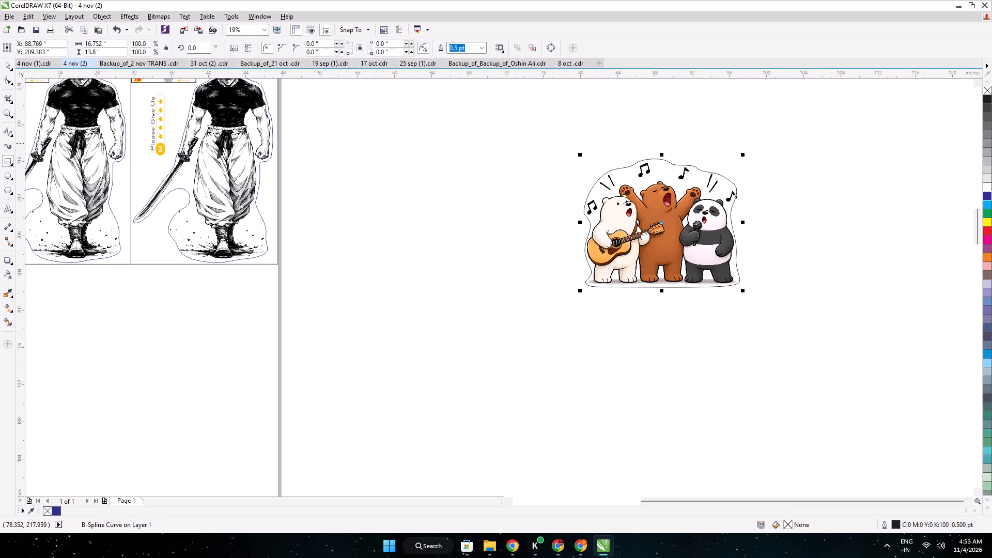
pyautogui.moveTo(565, 144); pyautogui.dragTo(741, 296)
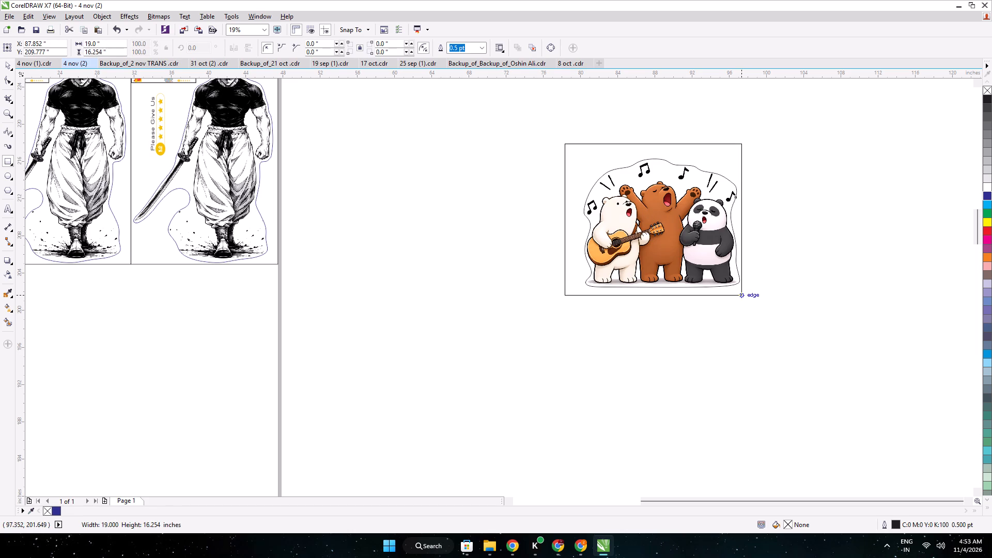
pyautogui.moveTo(741, 296); pyautogui.dragTo(741, 291)
pyautogui.scroll(2, 649, 139)
pyautogui.moveTo(665, 151); pyautogui.dragTo(669, 208)
pyautogui.scroll(-2, 685, 255)
pyautogui.moveTo(746, 335); pyautogui.dragTo(732, 168, button='middle')
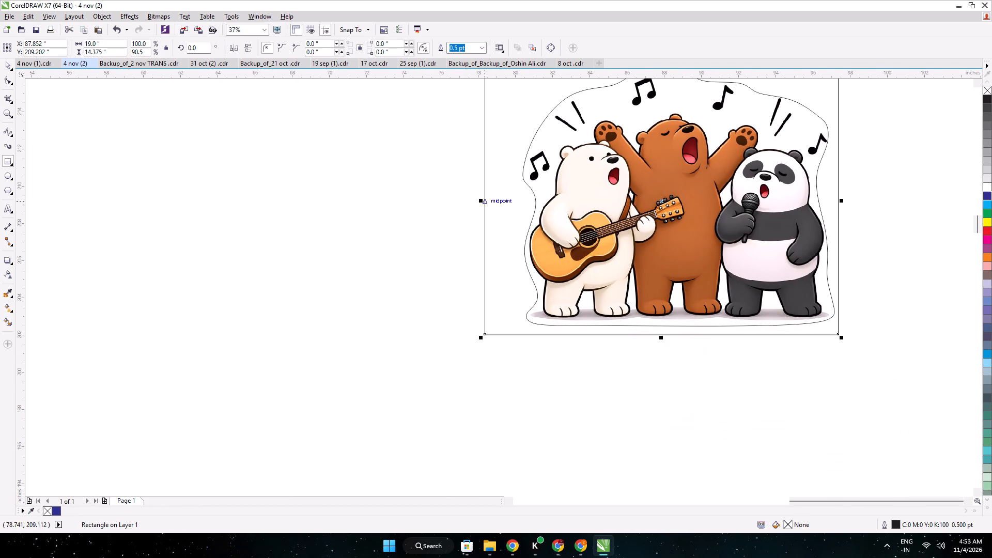
pyautogui.moveTo(479, 202); pyautogui.dragTo(510, 210)
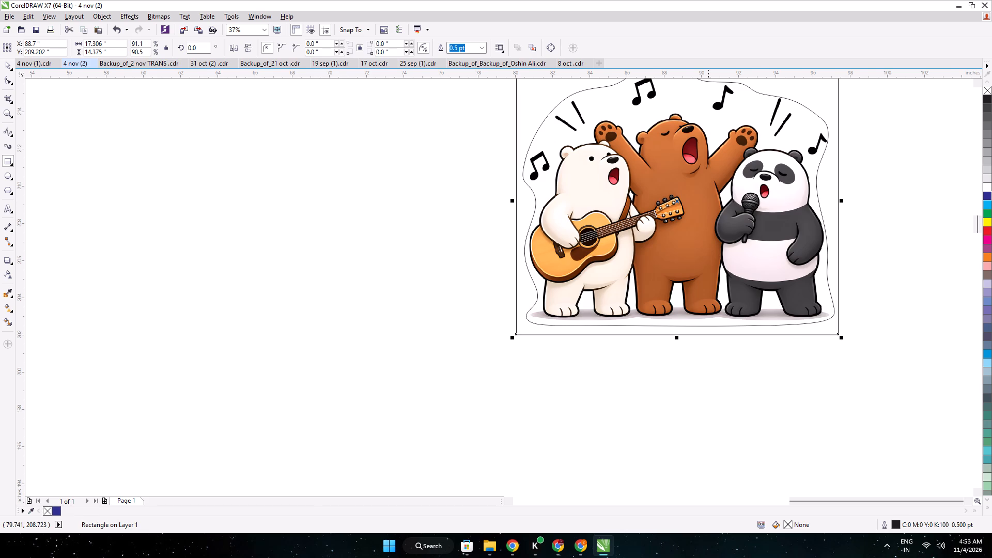
# Select the bears image, its cut outline and the rectangle together and resize them to 15.8 x 15.8 in.
pyautogui.scroll(-1, 709, 234)
pyautogui.moveTo(718, 267); pyautogui.dragTo(719, 321, button='middle')
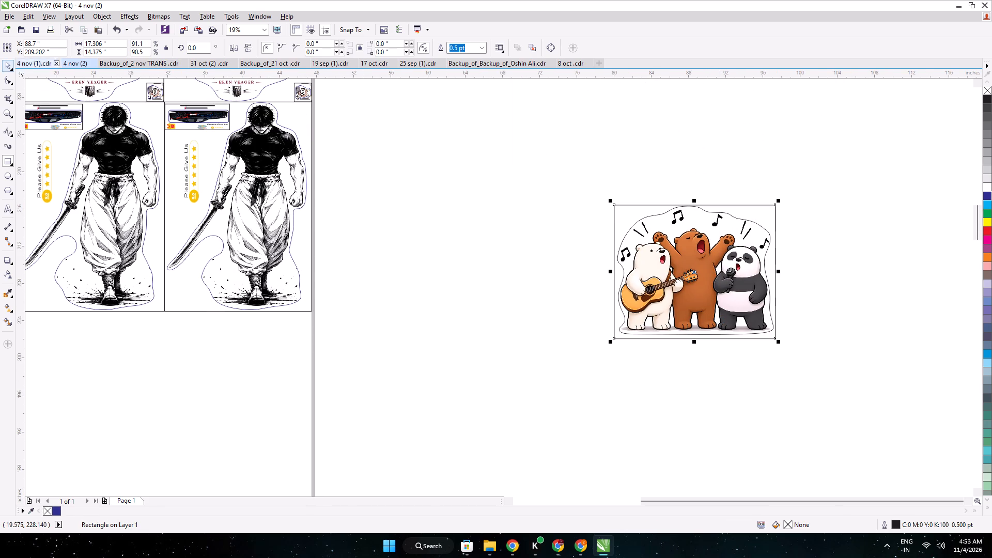
pyautogui.scroll(1, 852, 244)
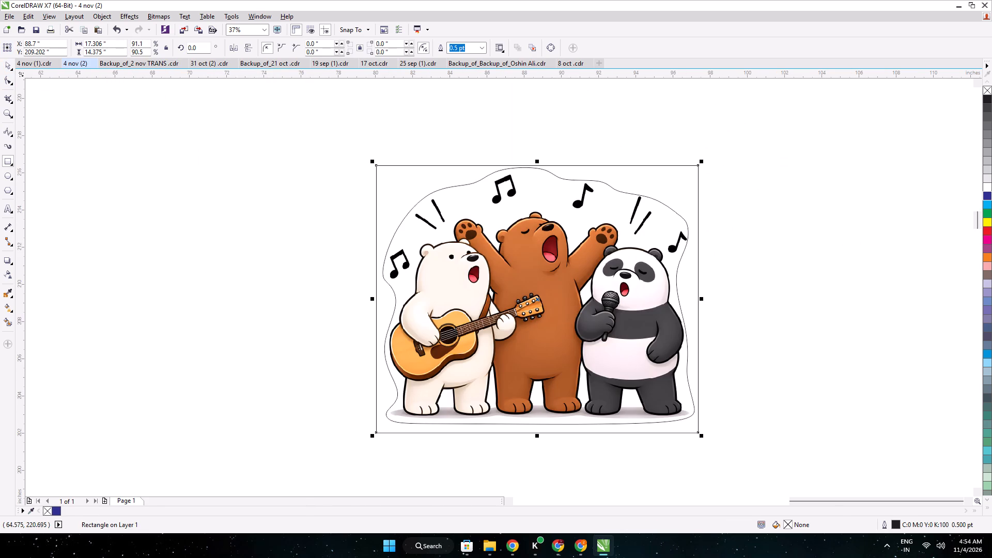
pyautogui.click(10, 63)
pyautogui.scroll(-1, 252, 175)
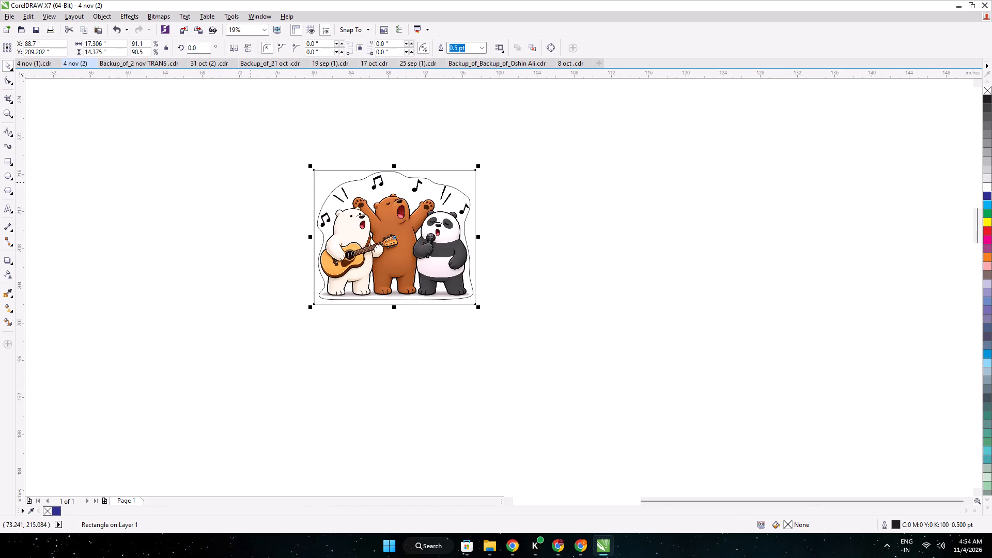
pyautogui.click(251, 182)
pyautogui.moveTo(269, 154); pyautogui.dragTo(544, 341)
pyautogui.moveTo(285, 251); pyautogui.dragTo(444, 290, button='middle')
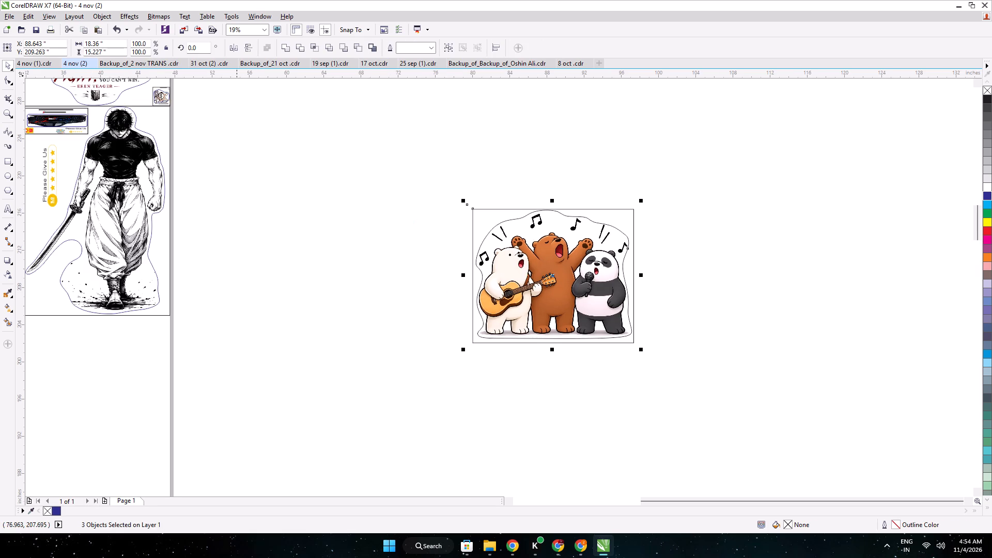
pyautogui.click(85, 39)
pyautogui.doubleClick(87, 42)
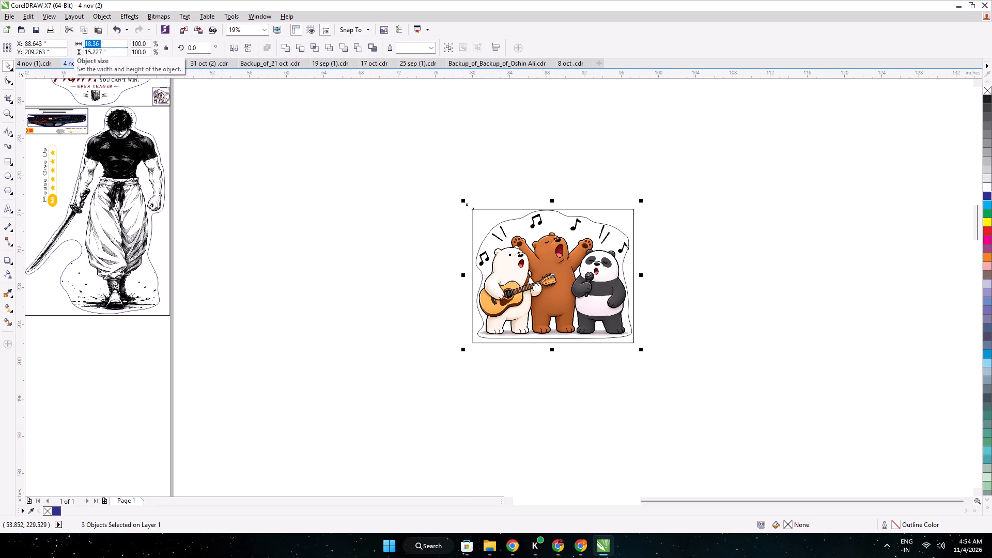
pyautogui.press('1')
pyautogui.write('5.')
pyautogui.press('8')
pyautogui.doubleClick(99, 53)
pyautogui.write('15.8')
pyautogui.press('Return')
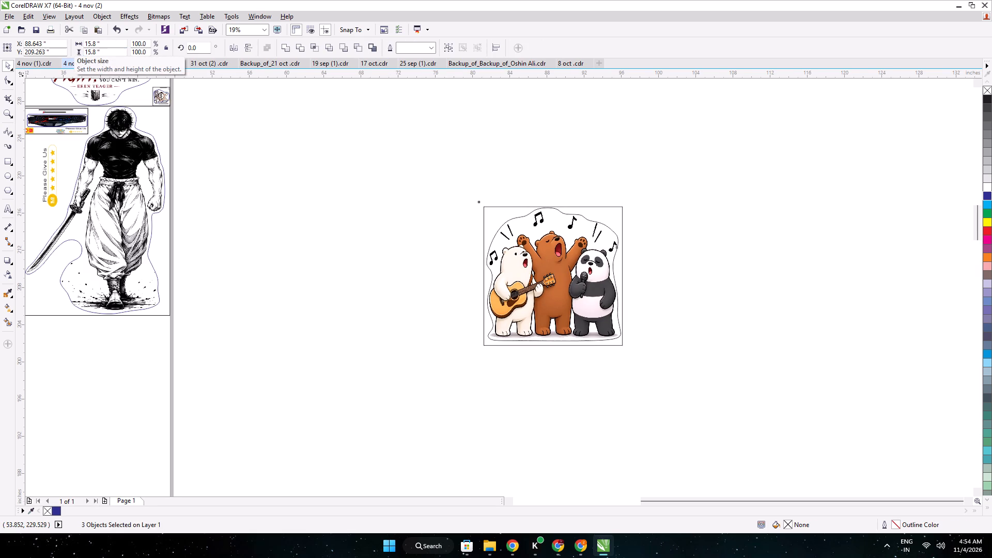
# Move the bears panel onto the page just below the Krishna panel, at about X 7.95 in, Y 197.12 in.
pyautogui.scroll(-1, 305, 191)
pyautogui.moveTo(320, 210); pyautogui.dragTo(503, 215, button='middle')
pyautogui.moveTo(631, 220); pyautogui.dragTo(230, 314)
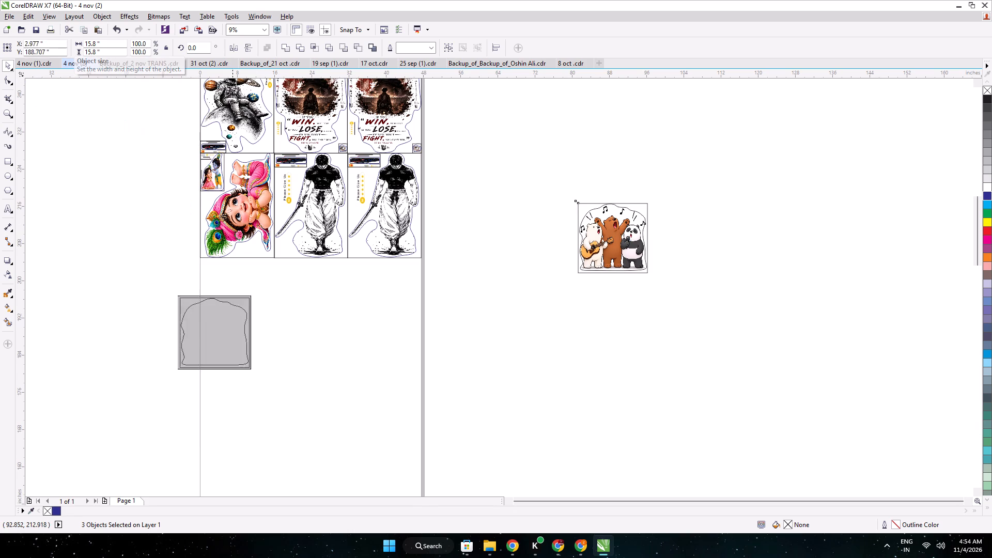
pyautogui.moveTo(230, 314); pyautogui.dragTo(256, 284)
pyautogui.scroll(2, 231, 259)
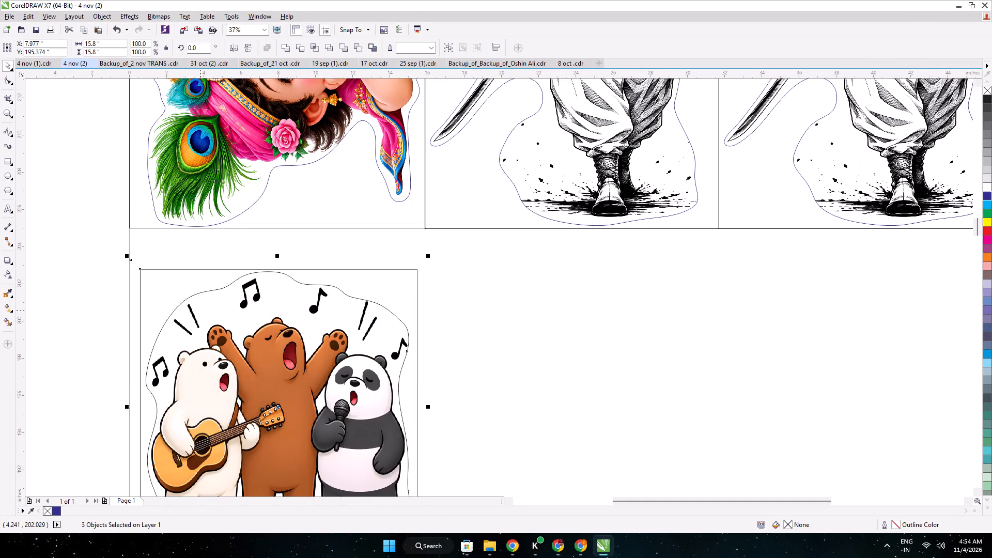
pyautogui.moveTo(200, 315); pyautogui.dragTo(200, 283)
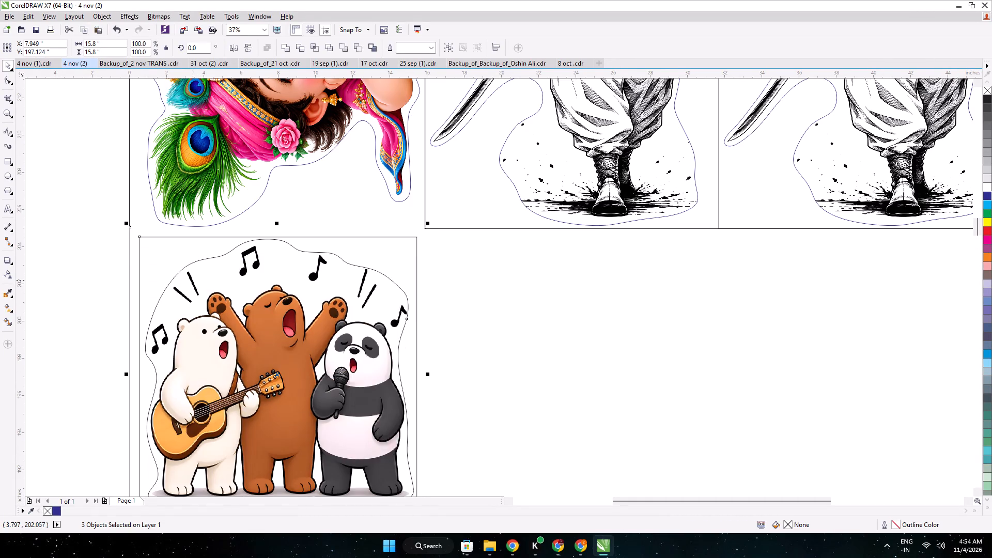
# Move the bears panel to blank page area at about X 26.9, Y 194.2 in, and pull its rectangle frame away from the artwork.
pyautogui.scroll(1, 141, 236)
pyautogui.scroll(-1, 168, 272)
pyautogui.moveTo(173, 274); pyautogui.dragTo(214, 294)
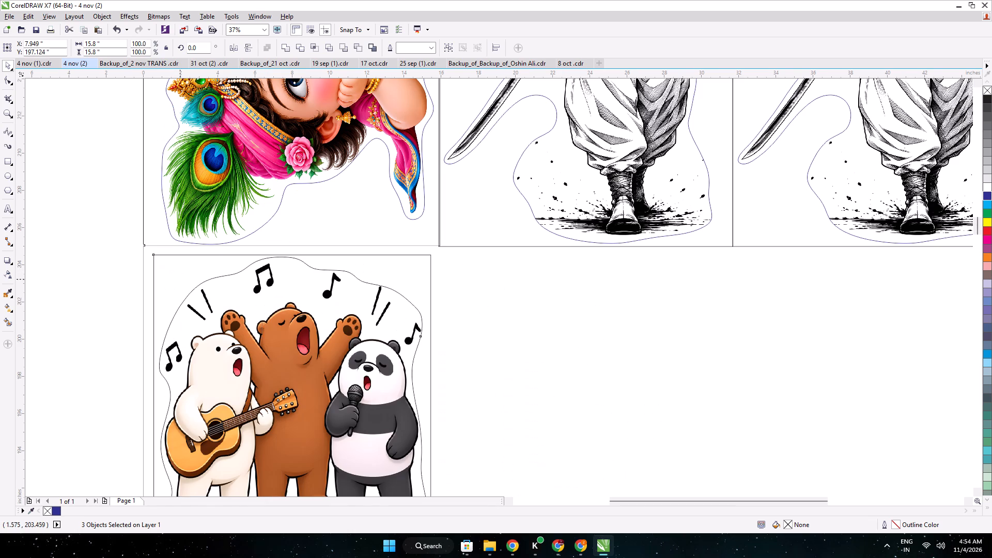
pyautogui.moveTo(214, 294); pyautogui.dragTo(525, 330)
pyautogui.click(385, 305)
pyautogui.moveTo(523, 332); pyautogui.dragTo(84, 313)
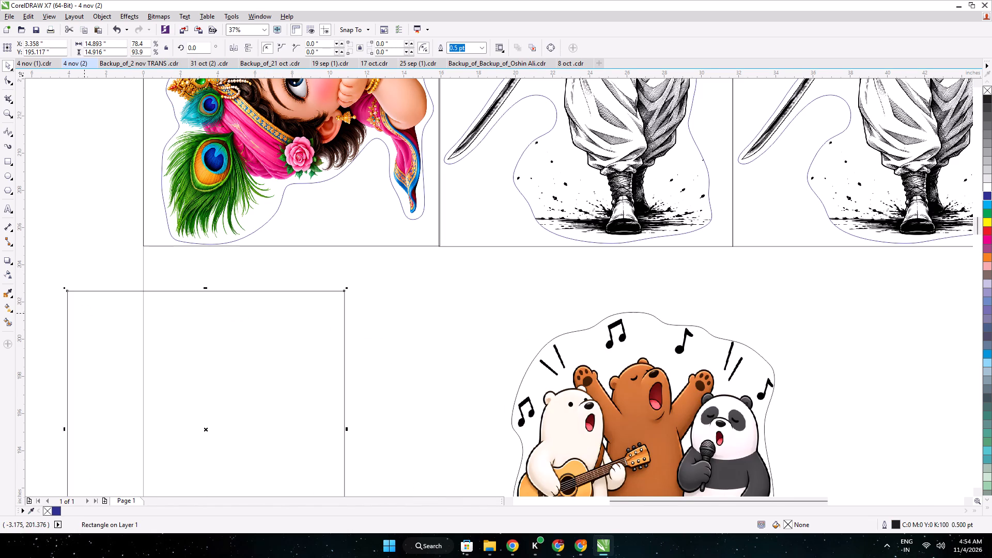
# Intersect the bears image with its cut outline and delete the original uncropped image.
pyautogui.click(550, 342)
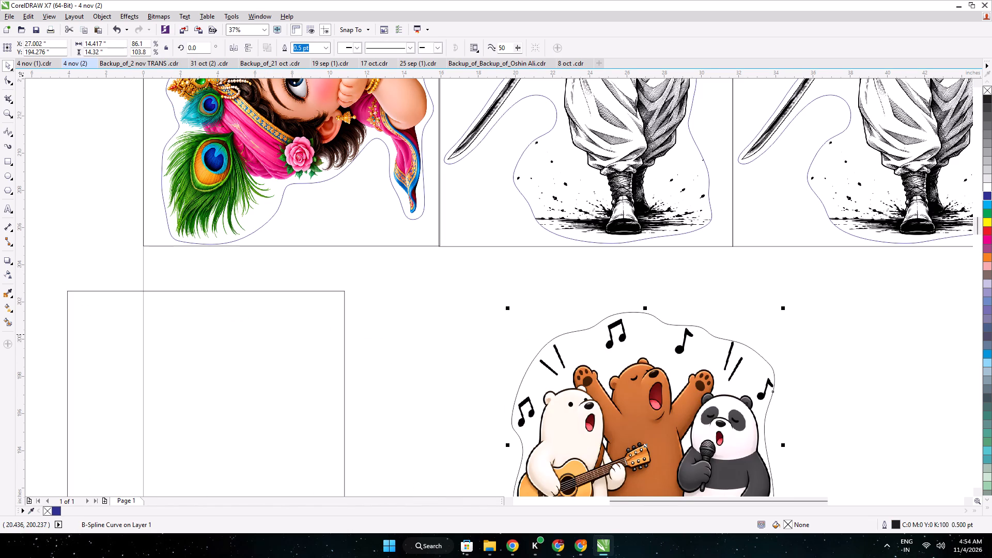
pyautogui.keyDown('shift'); pyautogui.click(516, 339); pyautogui.keyUp('shift')
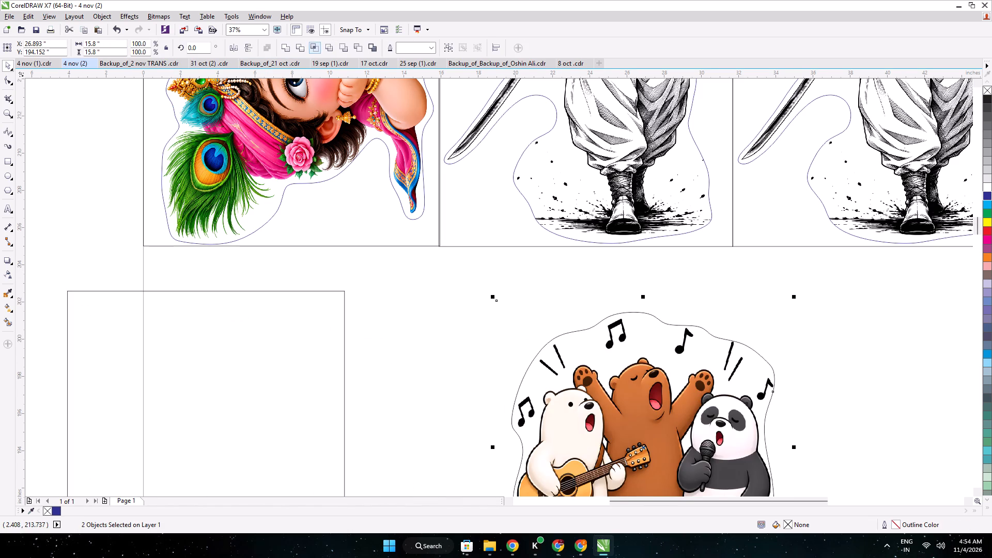
pyautogui.click(311, 50)
pyautogui.click(490, 298)
pyautogui.click(546, 316)
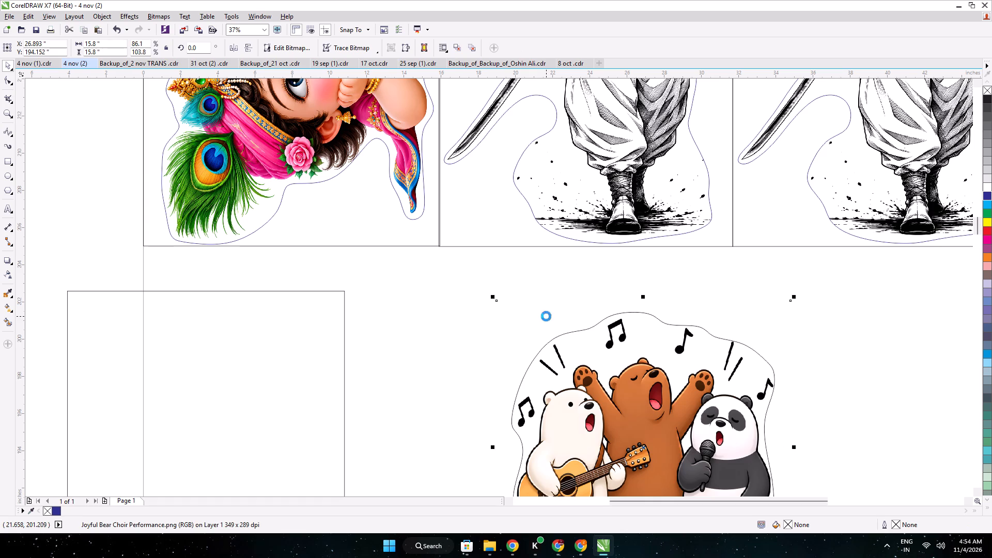
pyautogui.press('Delete')
# Move the rectangle frame back around the cropped bears, at about X 26.88, Y 194.28 in.
pyautogui.scroll(-1, 540, 341)
pyautogui.moveTo(341, 354); pyautogui.dragTo(572, 357)
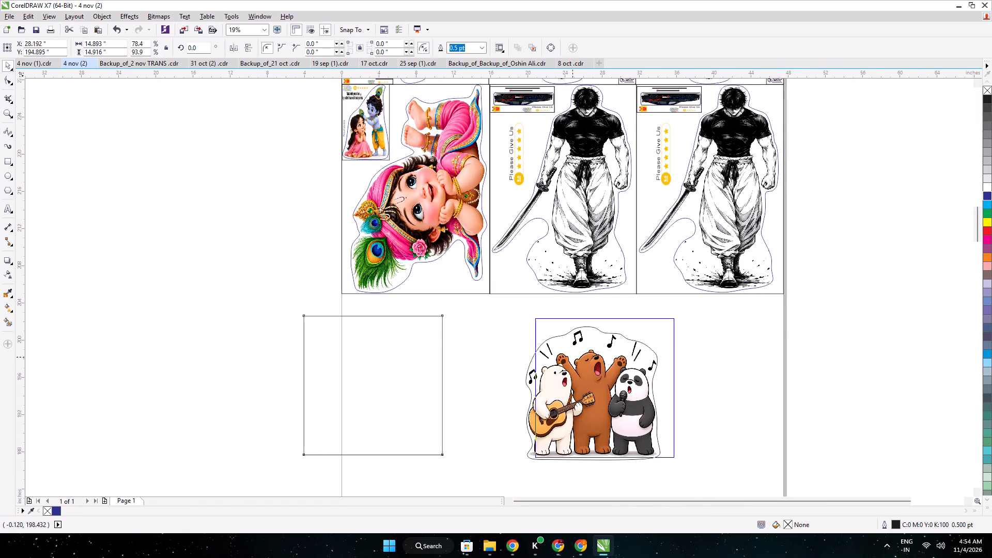
pyautogui.moveTo(572, 357); pyautogui.dragTo(560, 362)
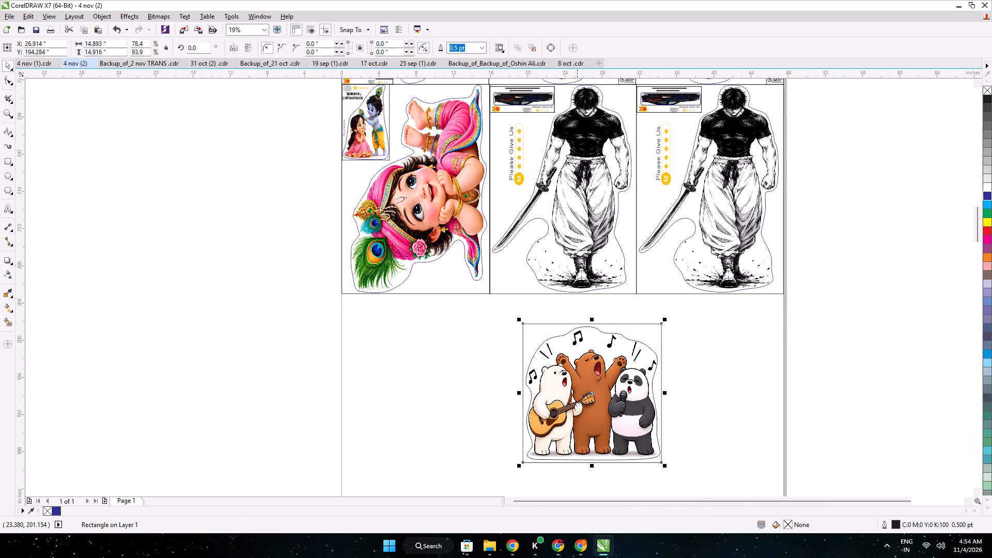
pyautogui.press('Left')
pyautogui.press('Left')
pyautogui.press('Left')
pyautogui.scroll(1, 602, 363)
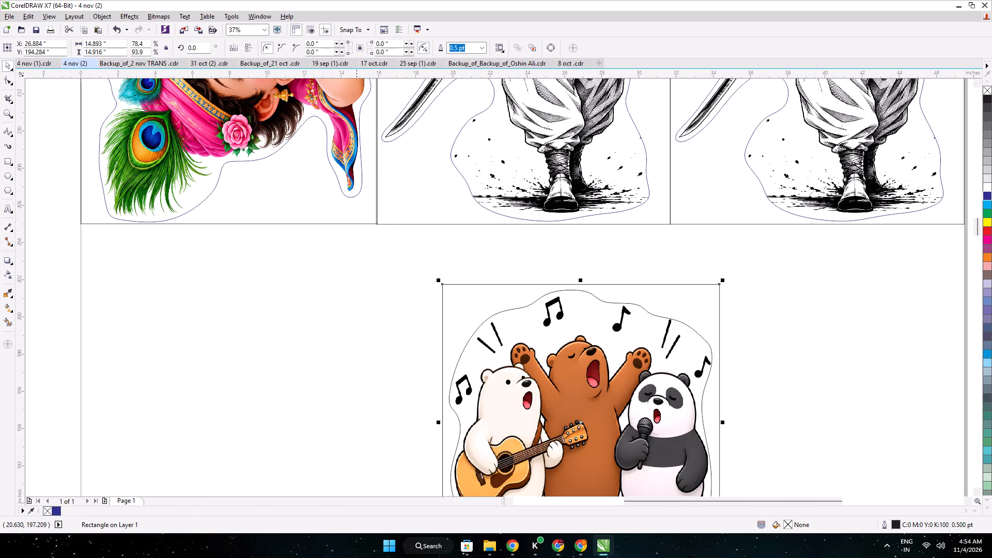
pyautogui.click(357, 340)
# Select the cropped bears, their cut outline and the frame together and resize them to 15.8 x 15.8 in.
pyautogui.scroll(-1, 384, 332)
pyautogui.moveTo(577, 477); pyautogui.dragTo(319, 288)
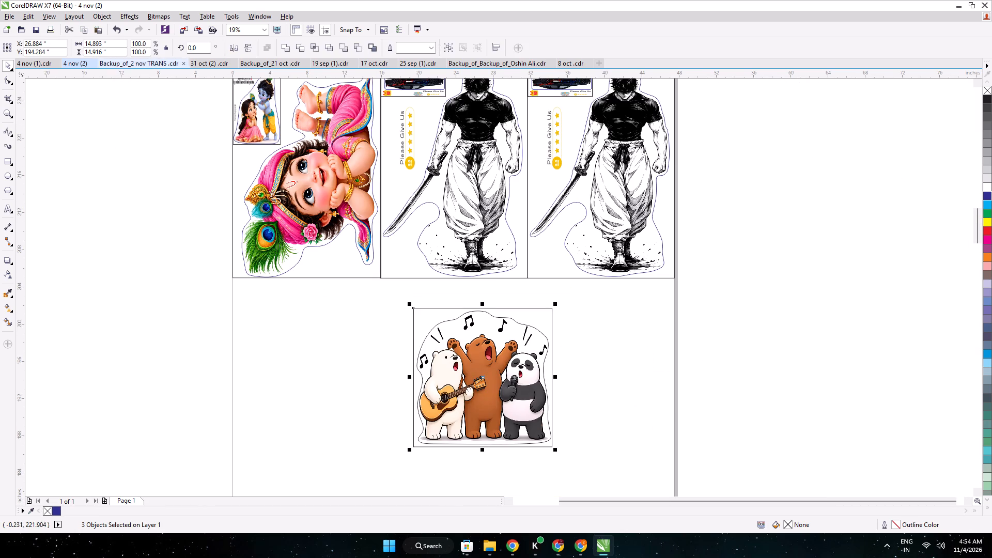
pyautogui.doubleClick(89, 43)
pyautogui.press('1')
pyautogui.press('5')
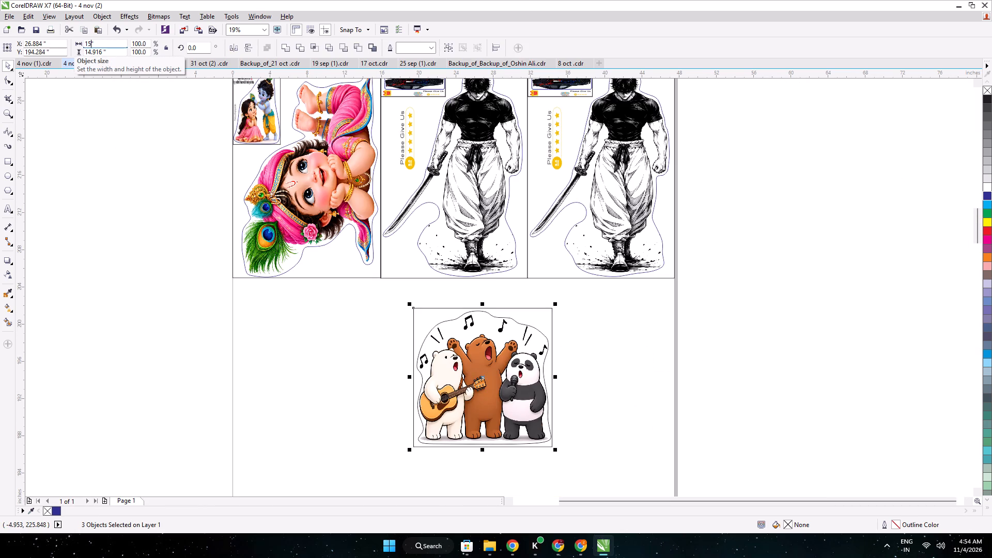
pyautogui.press('.')
pyautogui.press('8')
pyautogui.click(94, 61)
pyautogui.doubleClick(94, 52)
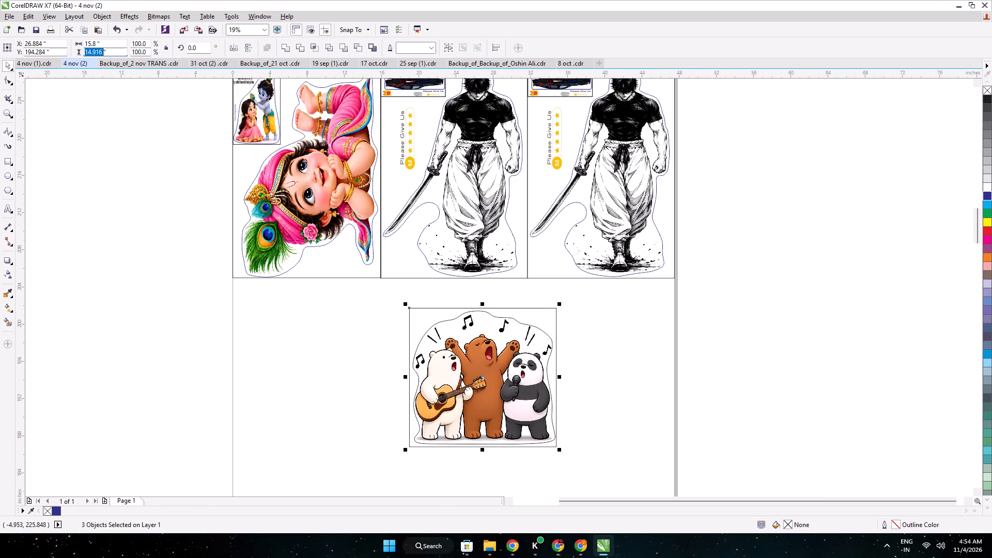
pyautogui.write('15')
pyautogui.write('.8')
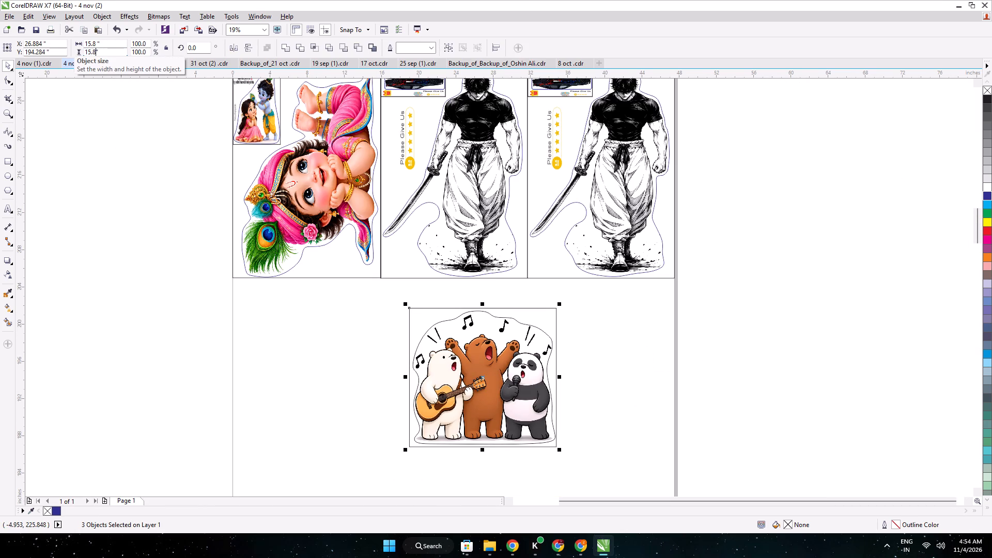
pyautogui.press('Return')
# Move the bears panel to just below the Krishna panel, at about X 10.88, Y 196.23 in.
pyautogui.moveTo(508, 372); pyautogui.dragTo(360, 354)
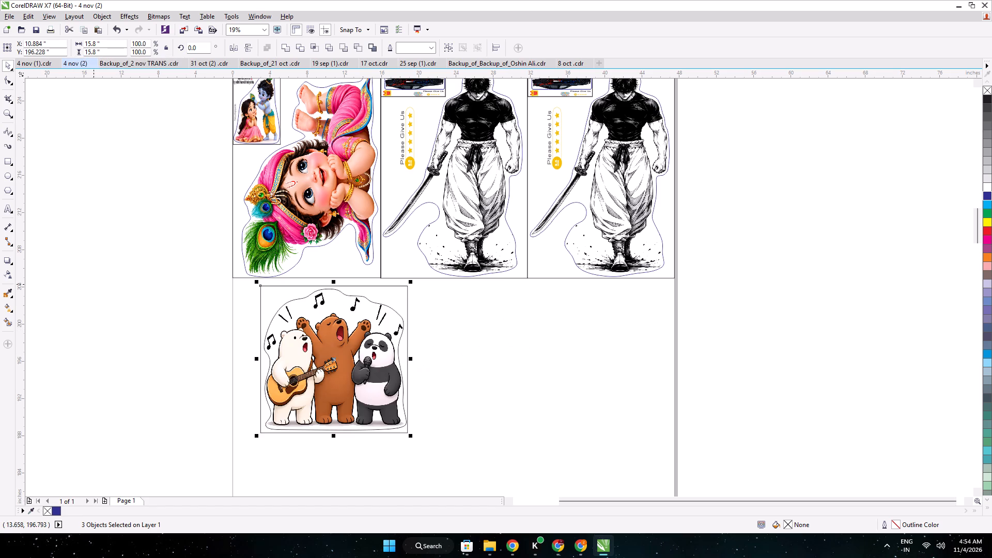
# Sample the blue of the Krishna panel's cut outline and apply it to the bears' cut outline.
pyautogui.click(8, 296)
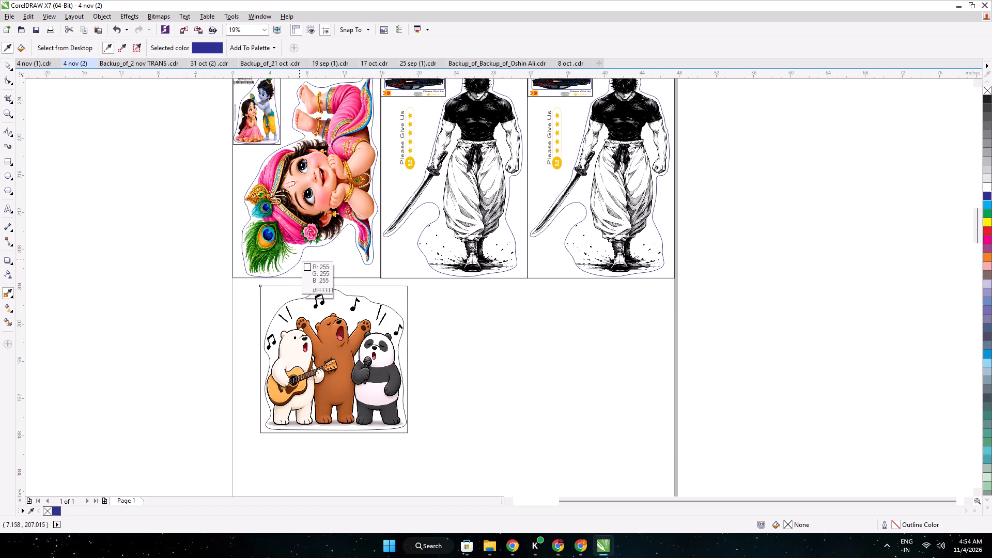
pyautogui.click(299, 259)
pyautogui.scroll(4, 301, 296)
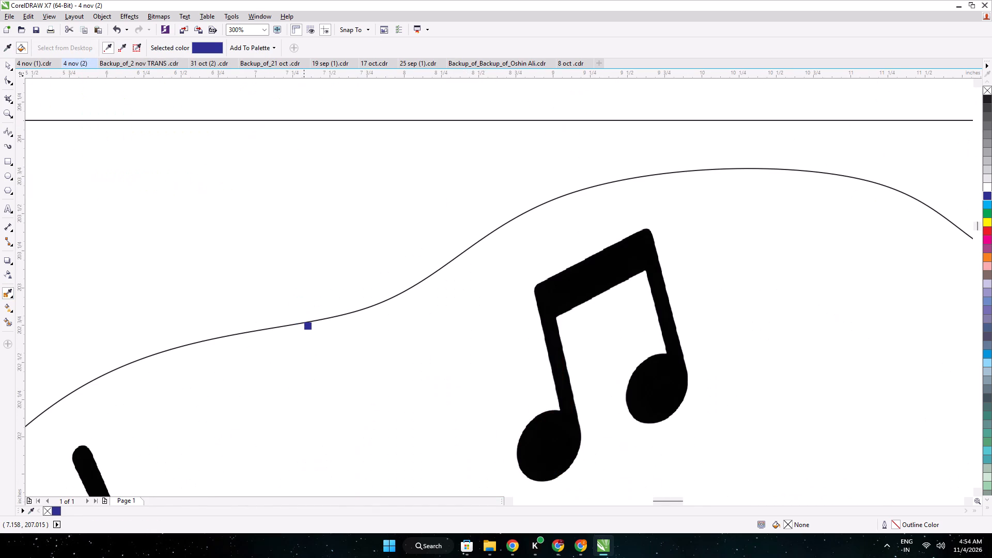
pyautogui.click(302, 324)
pyautogui.scroll(-4, 278, 317)
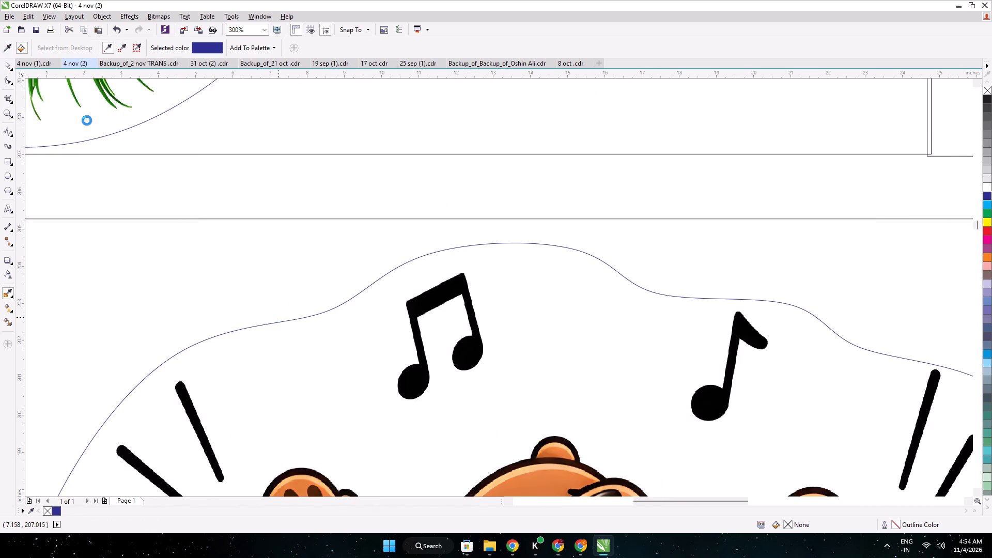
pyautogui.click(9, 65)
# Ungroup the right-hand swordsman panel.
pyautogui.scroll(-1, 90, 265)
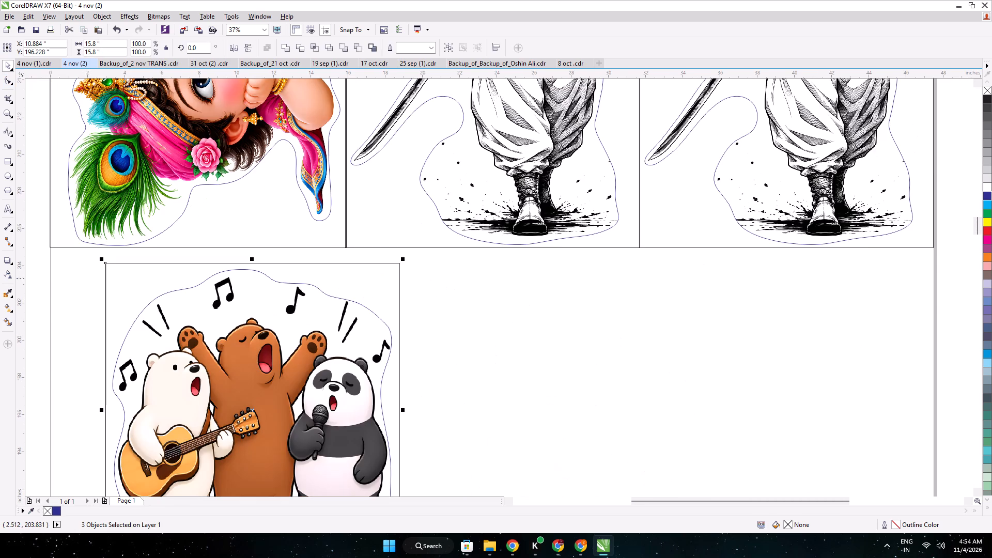
pyautogui.scroll(-1, 540, 328)
pyautogui.click(726, 343)
pyautogui.moveTo(714, 361); pyautogui.dragTo(660, 287)
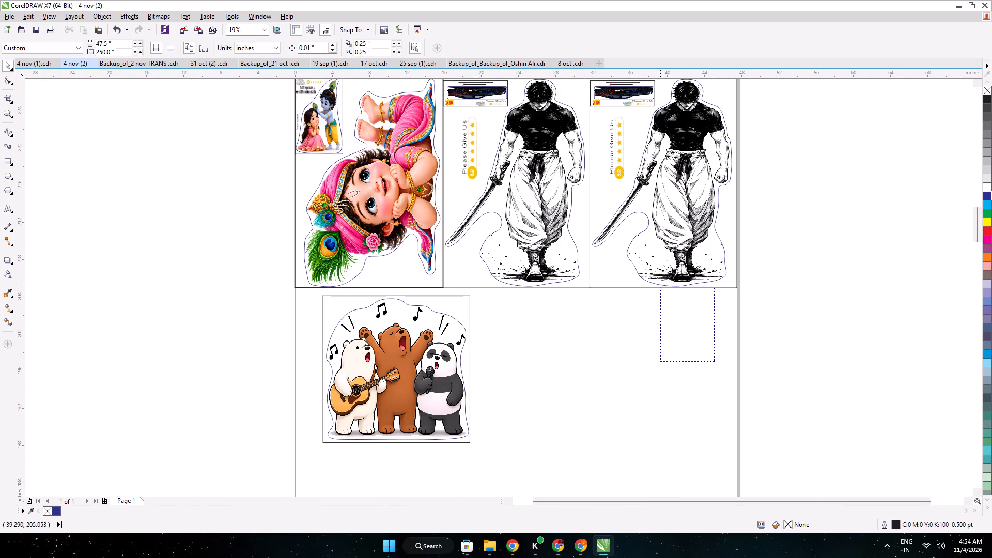
pyautogui.moveTo(660, 287); pyautogui.dragTo(587, 136)
pyautogui.moveTo(660, 287); pyautogui.dragTo(587, 136, button='right')
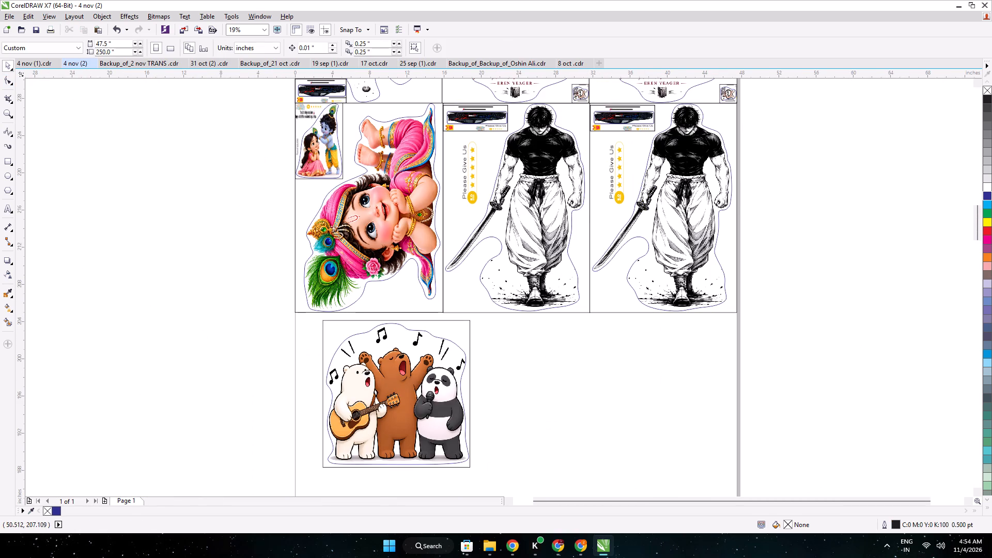
pyautogui.click(677, 251)
pyautogui.hotkey('ctrl', 'u')
# Duplicate the vertical "Please Give Us" rating strip from the right-hand swordsman panel and place the copy beside the bears panel.
pyautogui.click(687, 334)
pyautogui.moveTo(689, 382); pyautogui.dragTo(600, 194)
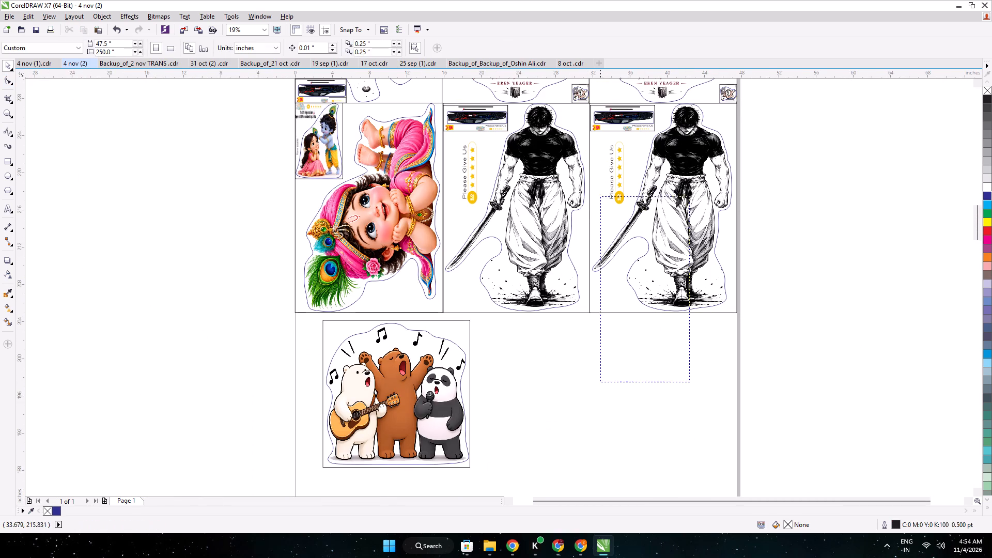
pyautogui.moveTo(600, 194); pyautogui.dragTo(598, 139)
pyautogui.hotkey('ctrl', 'd')
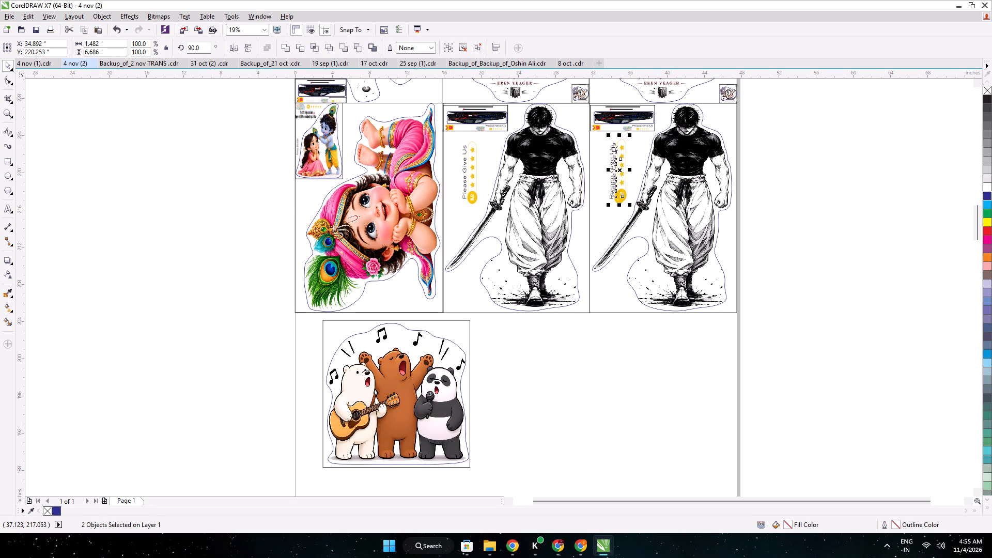
pyautogui.moveTo(618, 157); pyautogui.dragTo(575, 373)
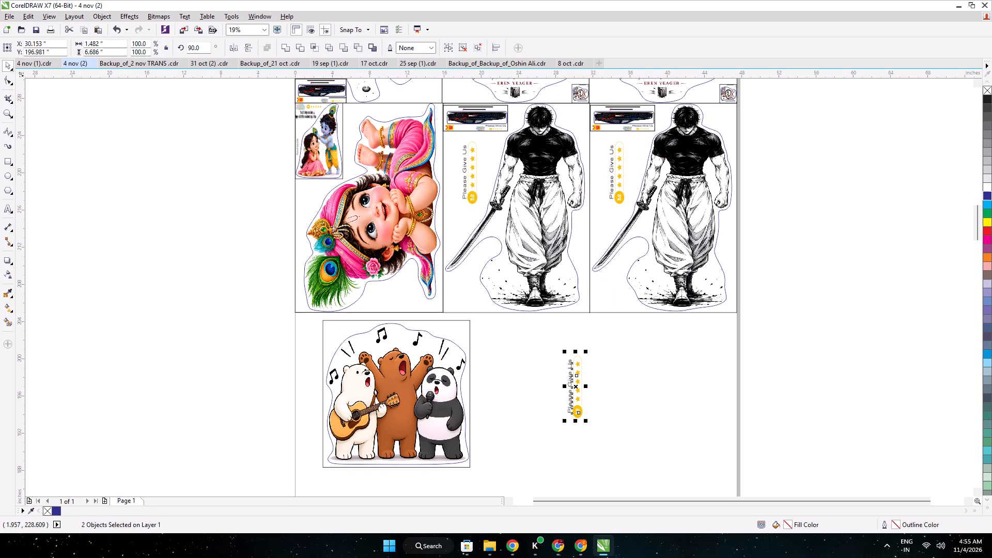
# Set the copied rating strip's rotation angle to 0 degrees.
pyautogui.tripleClick(200, 49)
pyautogui.click(200, 49)
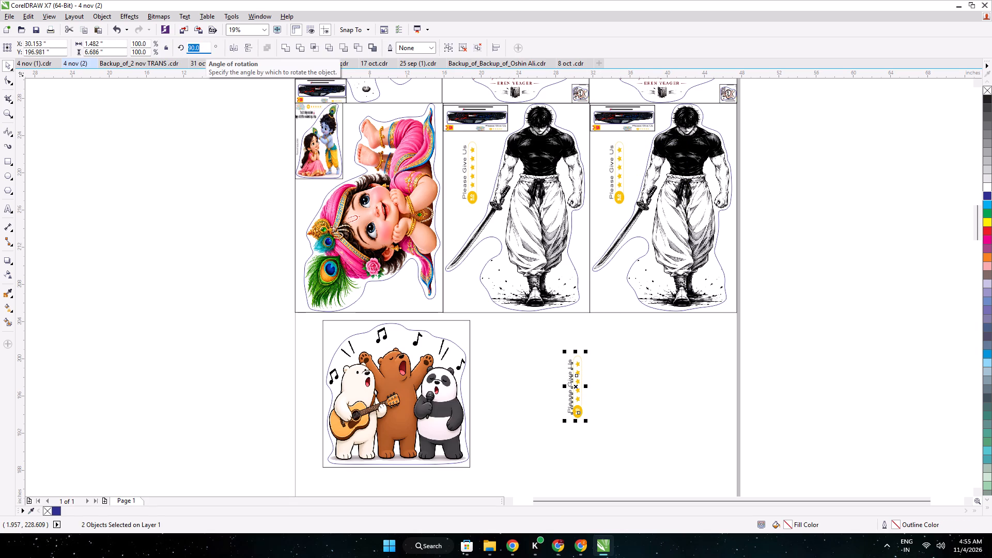
pyautogui.press('0')
pyautogui.press('Return')
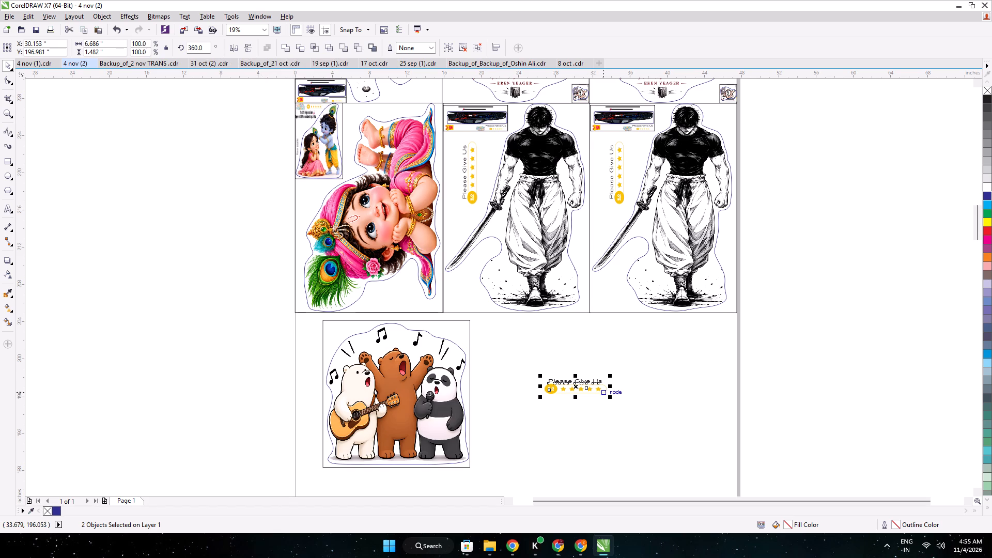
# Shrink the rating strip to about 4.74 x 1.05 in and fit it inside the bears panel's upper right corner.
pyautogui.moveTo(608, 396); pyautogui.dragTo(600, 393)
pyautogui.moveTo(570, 386); pyautogui.dragTo(451, 328)
pyautogui.scroll(4, 451, 328)
pyautogui.moveTo(627, 365); pyautogui.dragTo(604, 365)
pyautogui.press('Up')
pyautogui.press('Up')
pyautogui.press('Up')
pyautogui.press('Up')
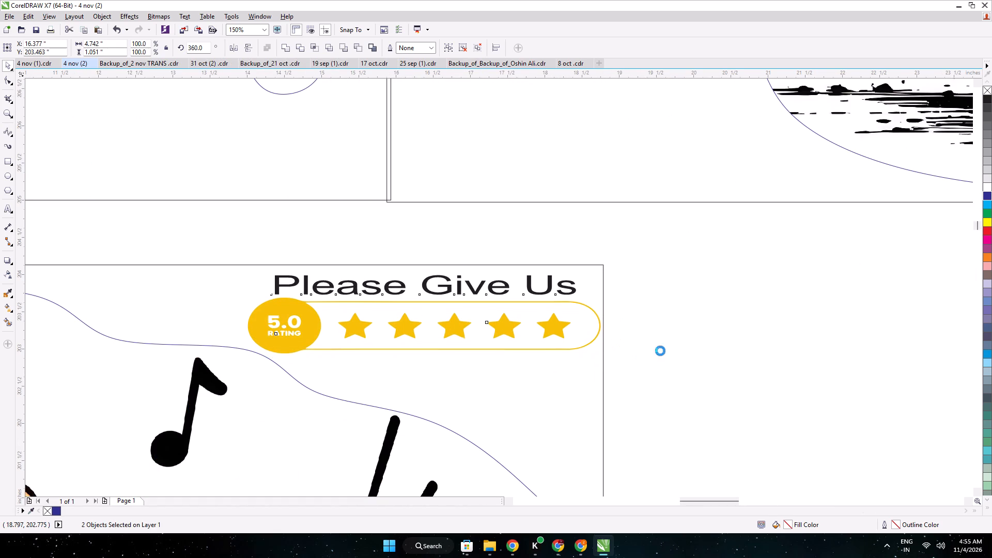
pyautogui.press('Up')
pyautogui.click(667, 346)
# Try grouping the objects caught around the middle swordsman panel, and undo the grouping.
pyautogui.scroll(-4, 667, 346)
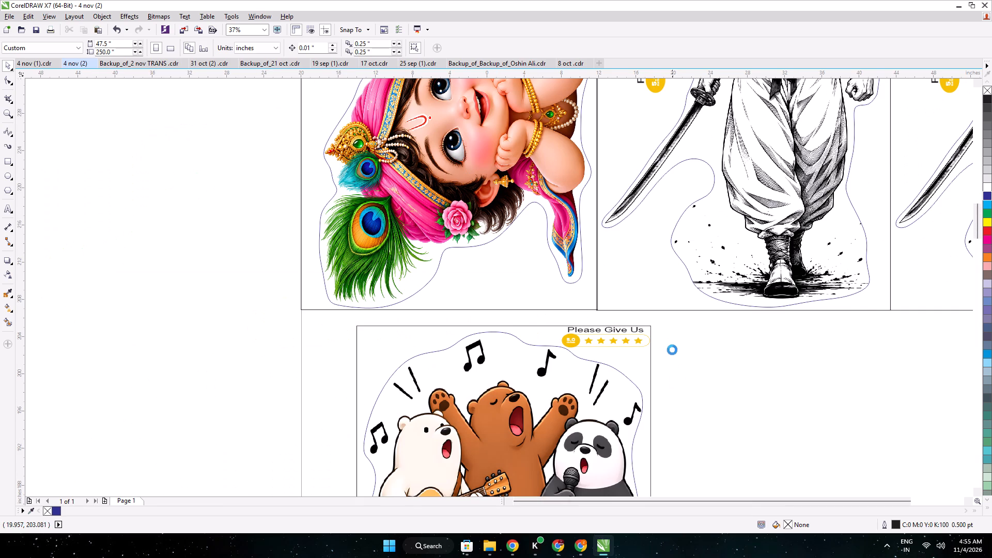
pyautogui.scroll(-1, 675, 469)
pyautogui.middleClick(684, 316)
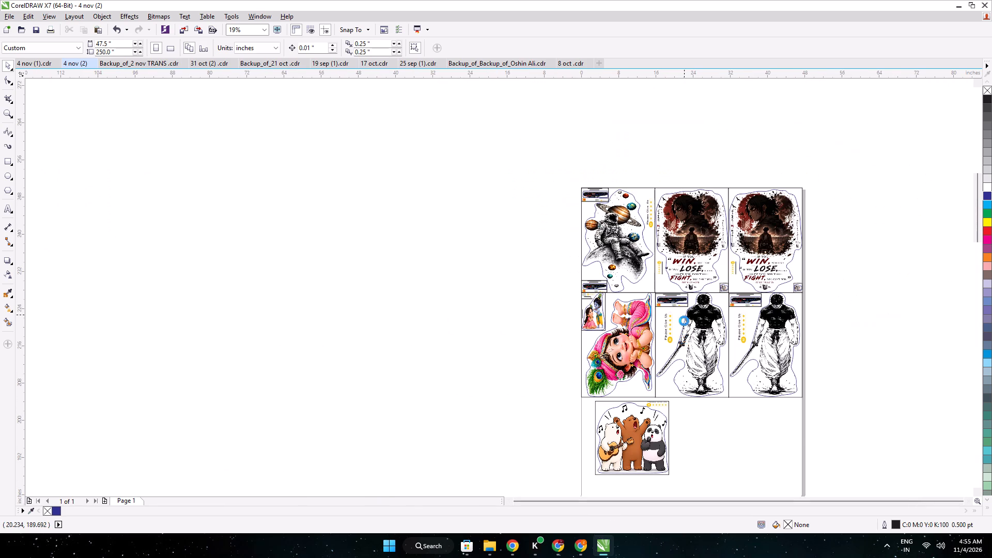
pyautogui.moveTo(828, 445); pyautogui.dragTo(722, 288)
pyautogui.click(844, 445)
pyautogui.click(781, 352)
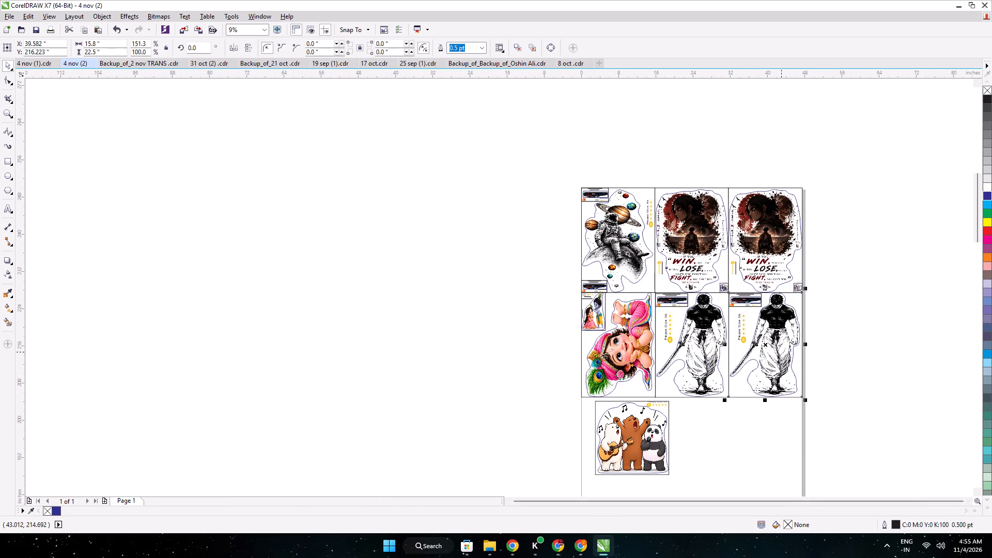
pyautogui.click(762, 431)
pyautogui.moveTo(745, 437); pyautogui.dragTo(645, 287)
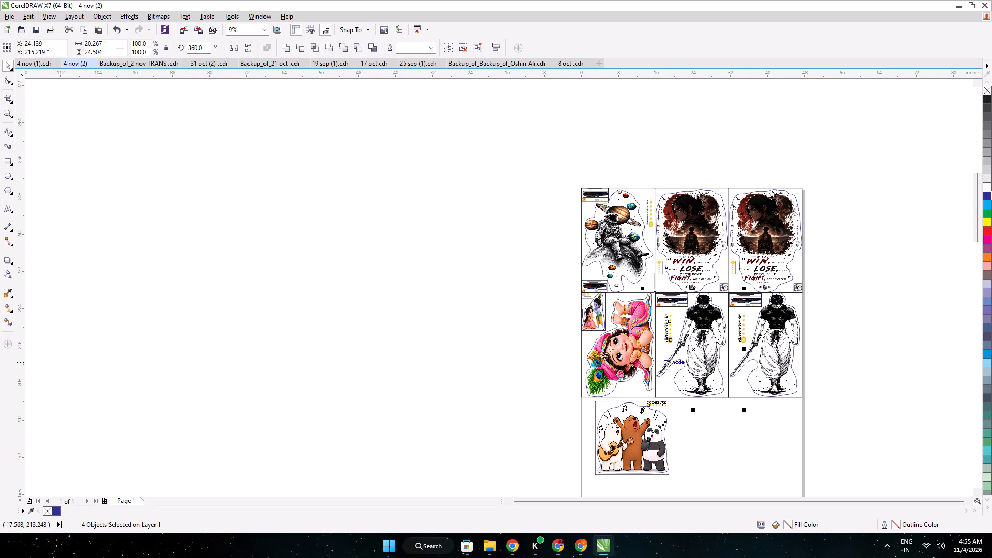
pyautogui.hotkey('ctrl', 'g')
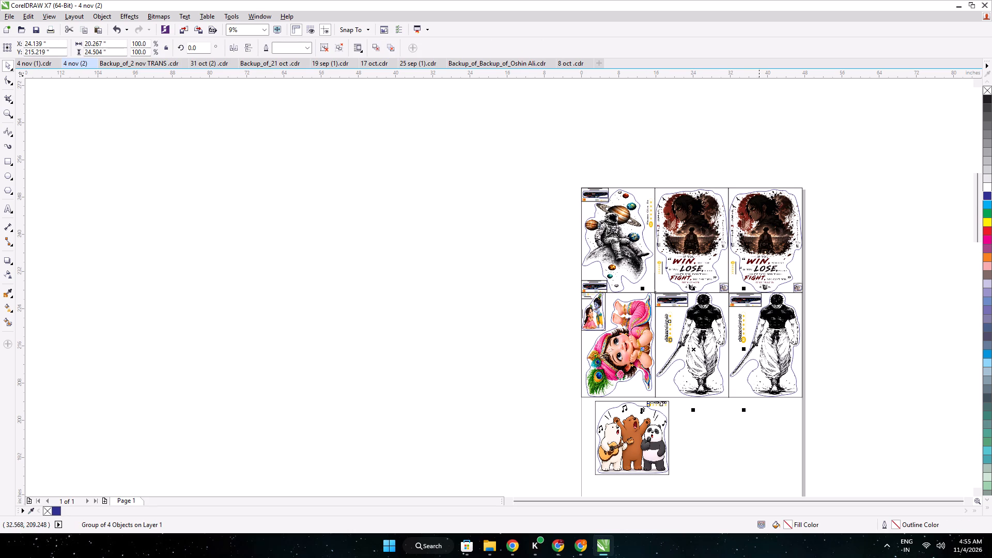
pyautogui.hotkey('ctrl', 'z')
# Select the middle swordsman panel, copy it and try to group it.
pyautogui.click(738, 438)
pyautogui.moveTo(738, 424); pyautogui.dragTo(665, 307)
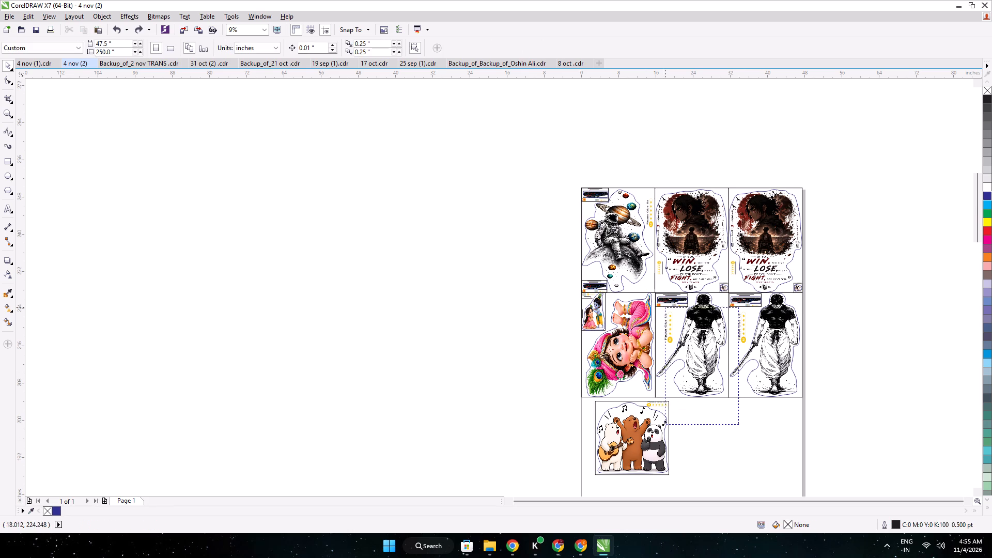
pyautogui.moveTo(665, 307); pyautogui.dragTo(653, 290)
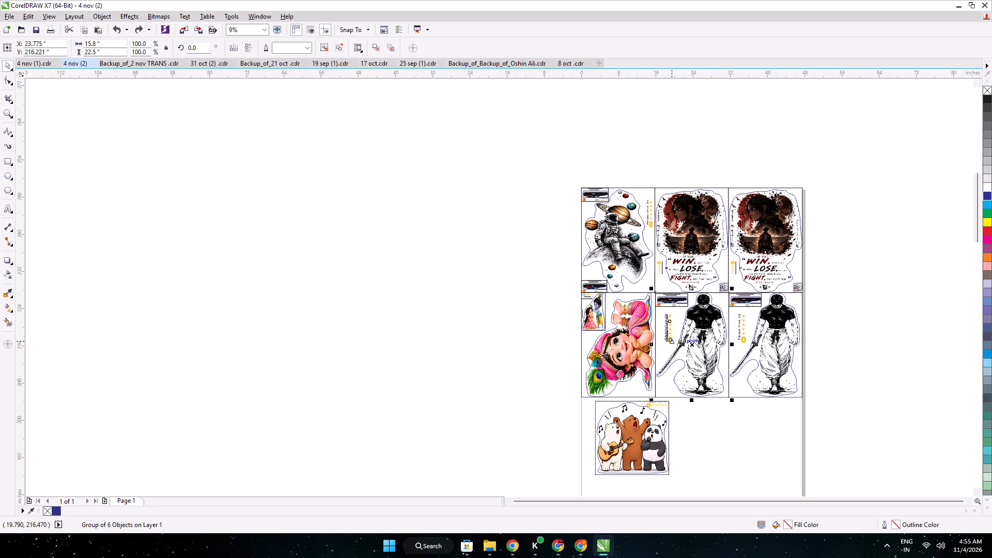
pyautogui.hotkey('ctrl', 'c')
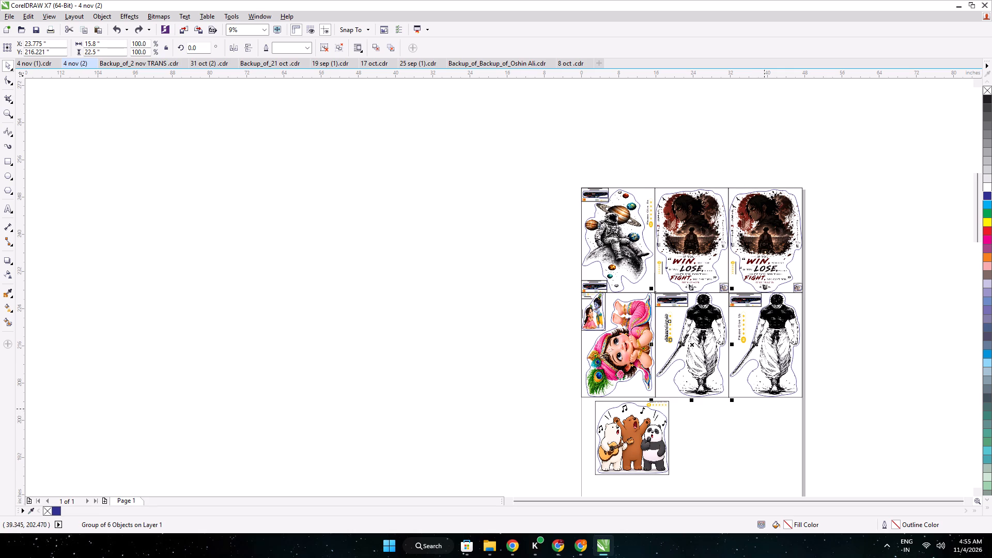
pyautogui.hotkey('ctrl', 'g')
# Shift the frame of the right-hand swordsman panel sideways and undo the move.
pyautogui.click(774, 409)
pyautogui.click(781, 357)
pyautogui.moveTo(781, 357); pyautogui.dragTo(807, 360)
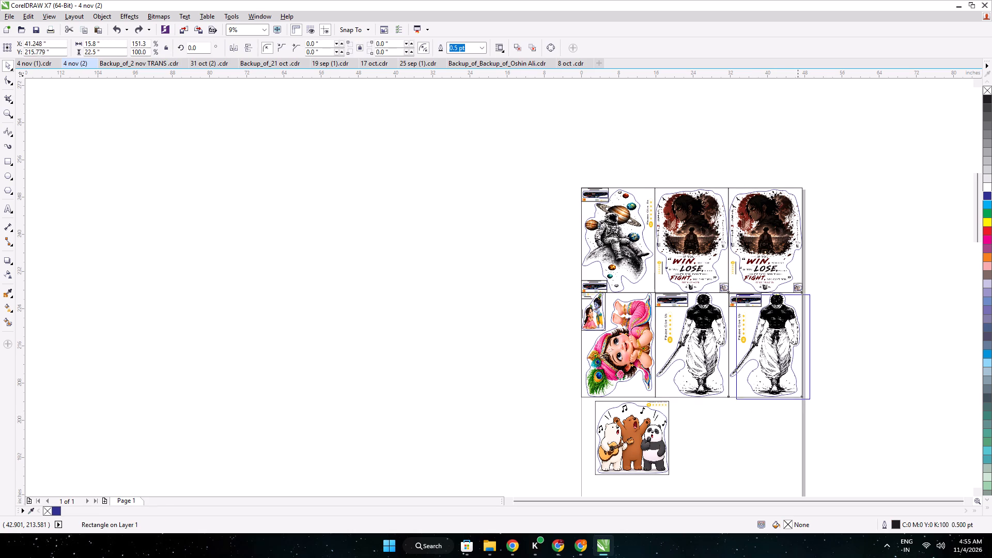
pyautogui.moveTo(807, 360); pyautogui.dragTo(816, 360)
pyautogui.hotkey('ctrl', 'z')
# Group all the objects of the third swordsman panel, at the page's right edge.
pyautogui.click(845, 401)
pyautogui.moveTo(822, 444); pyautogui.dragTo(732, 326)
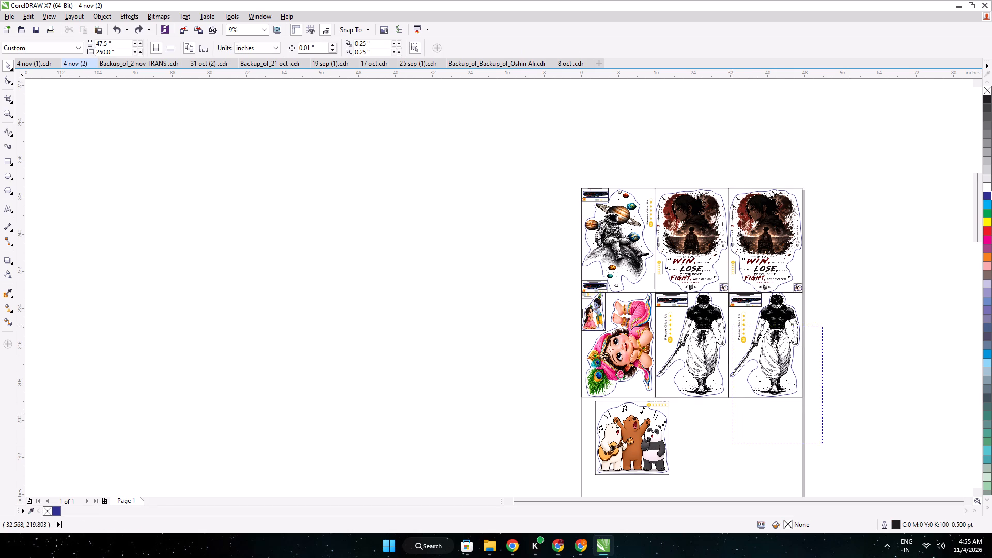
pyautogui.moveTo(732, 326); pyautogui.dragTo(724, 290)
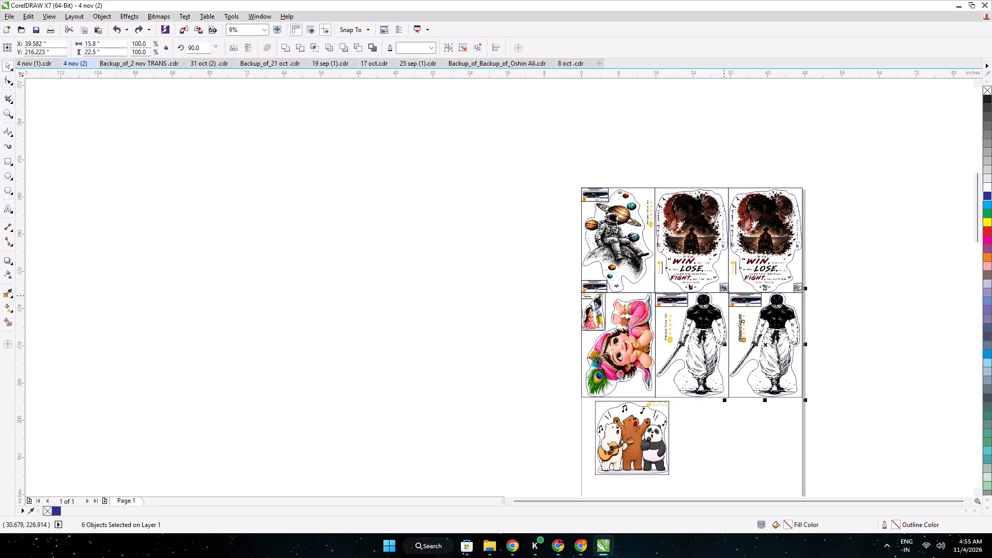
pyautogui.hotkey('ctrl', 'g')
pyautogui.click(733, 470)
# Group the We Bare Bears artwork, contour, frame and rating strip into one panel.
pyautogui.moveTo(734, 471); pyautogui.dragTo(709, 348, button='middle')
pyautogui.moveTo(689, 386); pyautogui.dragTo(565, 289)
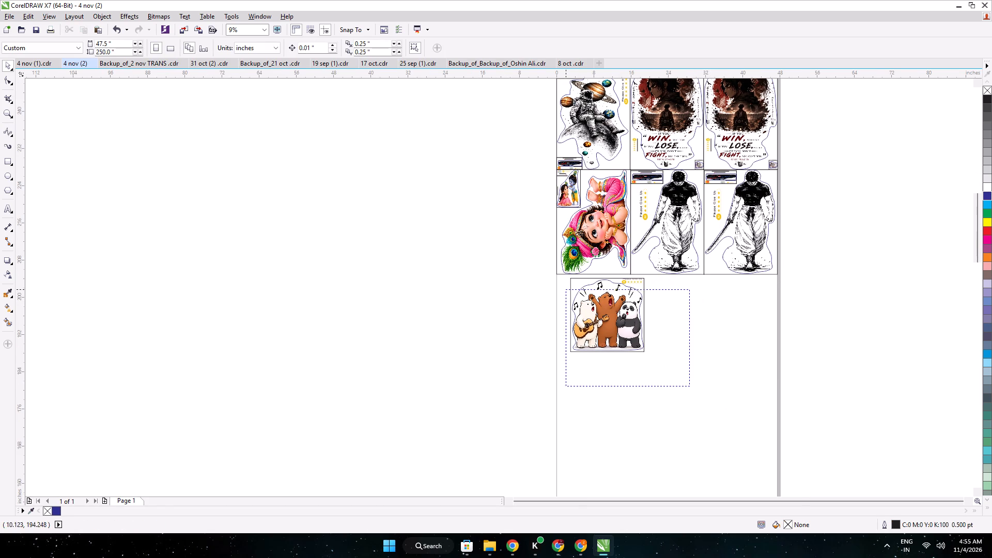
pyautogui.moveTo(565, 289); pyautogui.dragTo(557, 274)
pyautogui.hotkey('ctrl', 'g')
# Move the grouped bears panel flush against the page's left edge, directly below the Krishna panel.
pyautogui.scroll(1, 588, 295)
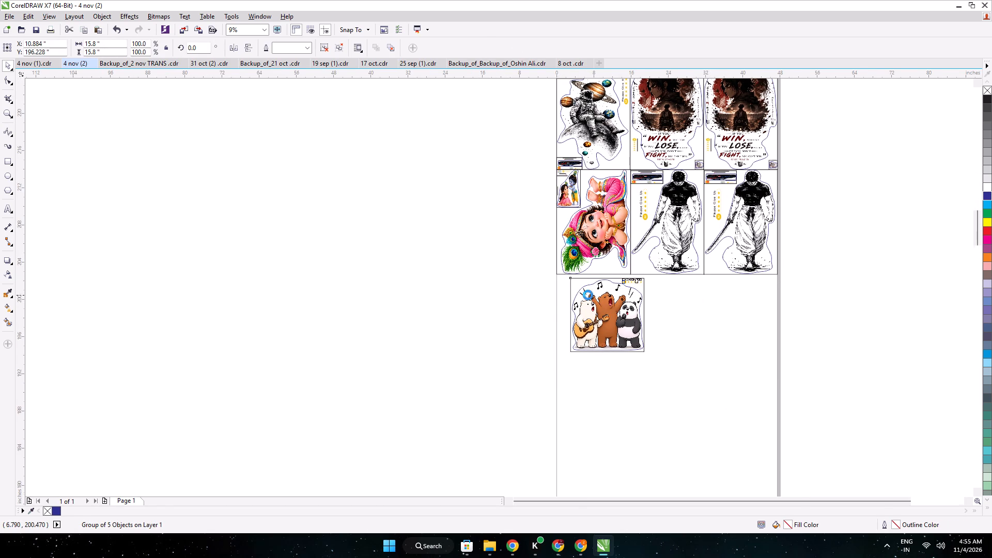
pyautogui.moveTo(590, 294); pyautogui.dragTo(553, 288)
pyautogui.scroll(3, 544, 272)
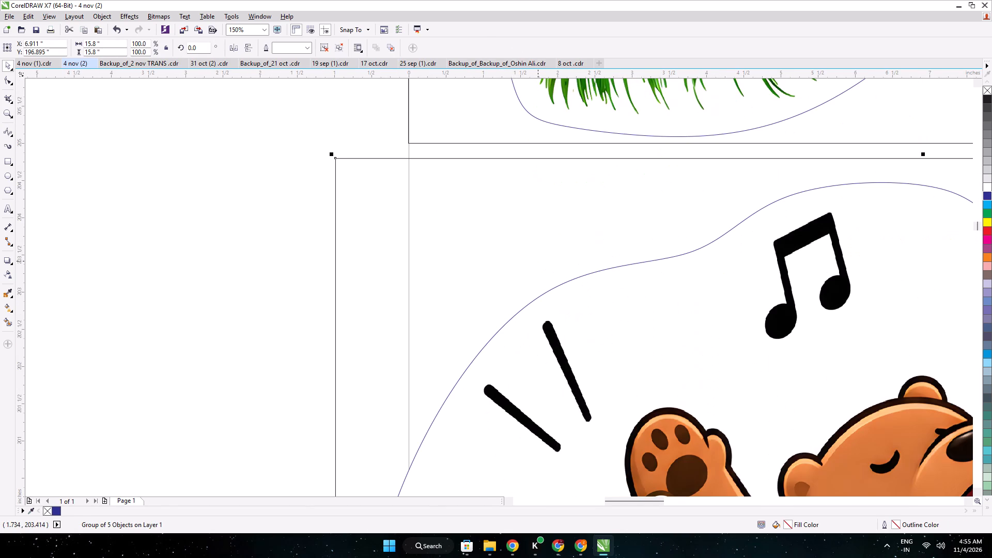
pyautogui.press('Right')
pyautogui.press('Right')
pyautogui.press('Right')
pyautogui.press('Right')
pyautogui.press('Right')
pyautogui.press('Right')
pyautogui.press('Right')
pyautogui.press('Right')
pyautogui.press('Right')
pyautogui.press('Right')
pyautogui.press('Right')
pyautogui.press('Right')
pyautogui.press('Right')
pyautogui.press('Right')
pyautogui.press('Right')
pyautogui.press('Right')
pyautogui.press('Right')
pyautogui.press('Right')
pyautogui.press('Right')
pyautogui.press('Right')
pyautogui.press('Right')
pyautogui.press('Right')
pyautogui.press('Right')
pyautogui.press('Right')
pyautogui.press('Right')
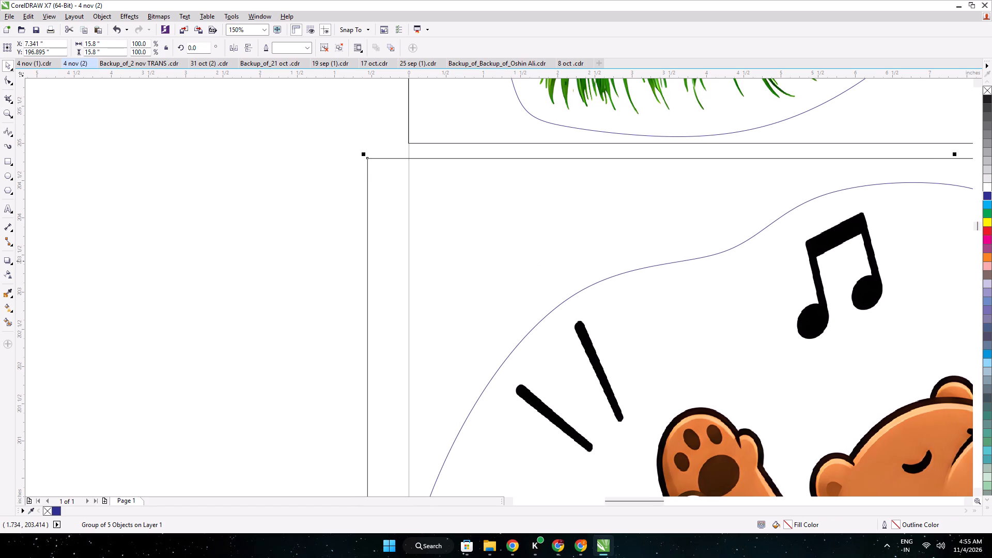
pyautogui.press('Right')
pyautogui.press('Right')
pyautogui.press('Right')
pyautogui.press('Right')
pyautogui.press('Right')
pyautogui.press('Right')
pyautogui.press('Right')
pyautogui.press('Right')
pyautogui.press('Right')
pyautogui.press('Right')
pyautogui.press('Right')
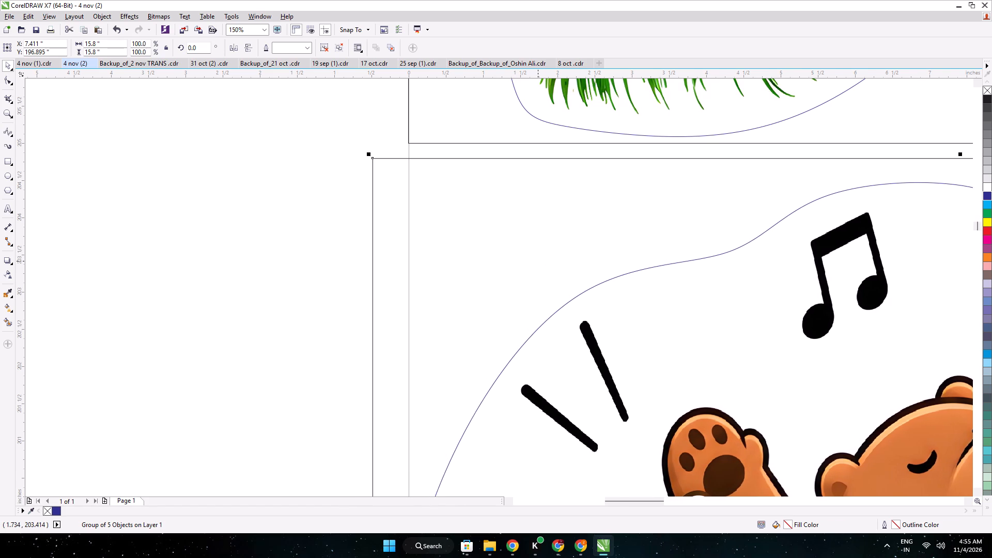
pyautogui.scroll(1, 538, 261)
pyautogui.scroll(-1, 424, 218)
pyautogui.moveTo(424, 218); pyautogui.dragTo(456, 202)
pyautogui.press('Right')
pyautogui.press('Right')
pyautogui.press('Right')
pyautogui.press('Right')
pyautogui.press('Right')
pyautogui.press('Right')
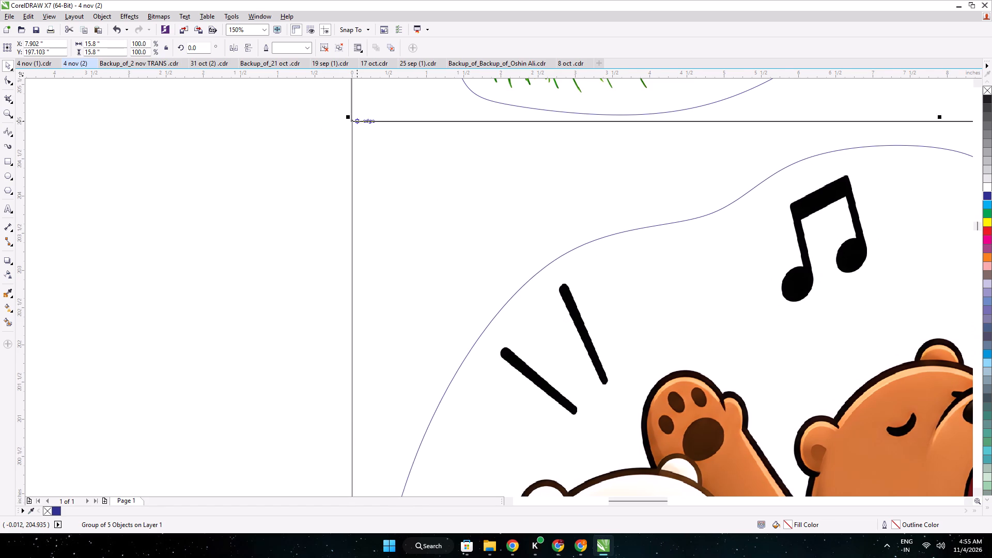
pyautogui.scroll(1, 357, 122)
# Duplicate the bears panel and butt the copy against the original's right edge, below the middle swordsman panel.
pyautogui.scroll(-5, 357, 122)
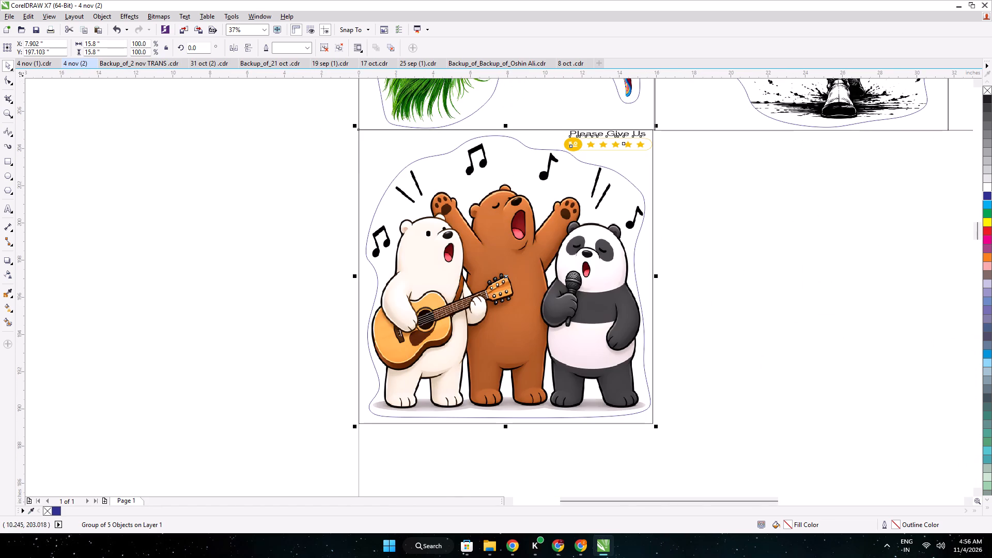
pyautogui.hotkey('ctrl', 'd')
pyautogui.moveTo(536, 197); pyautogui.dragTo(757, 205)
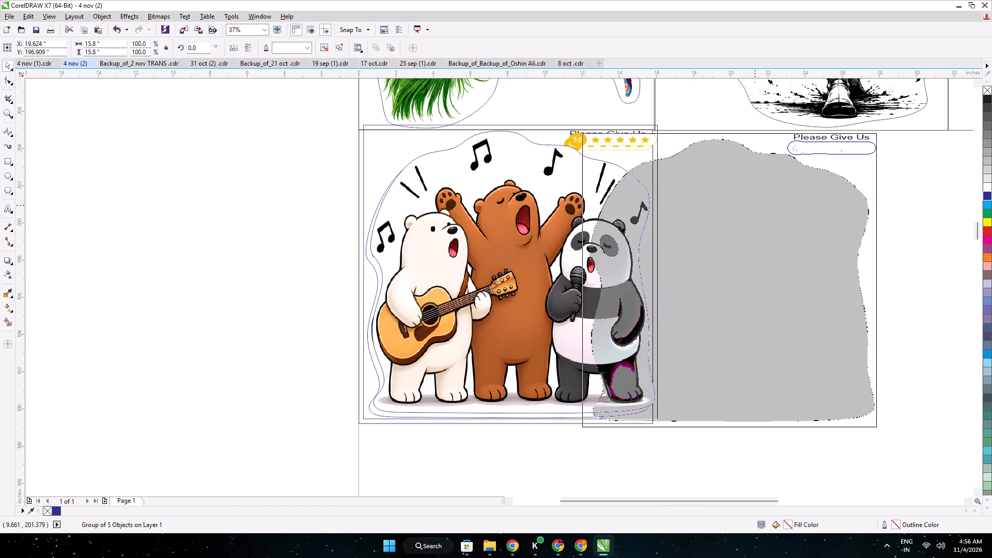
pyautogui.moveTo(757, 205); pyautogui.dragTo(824, 199)
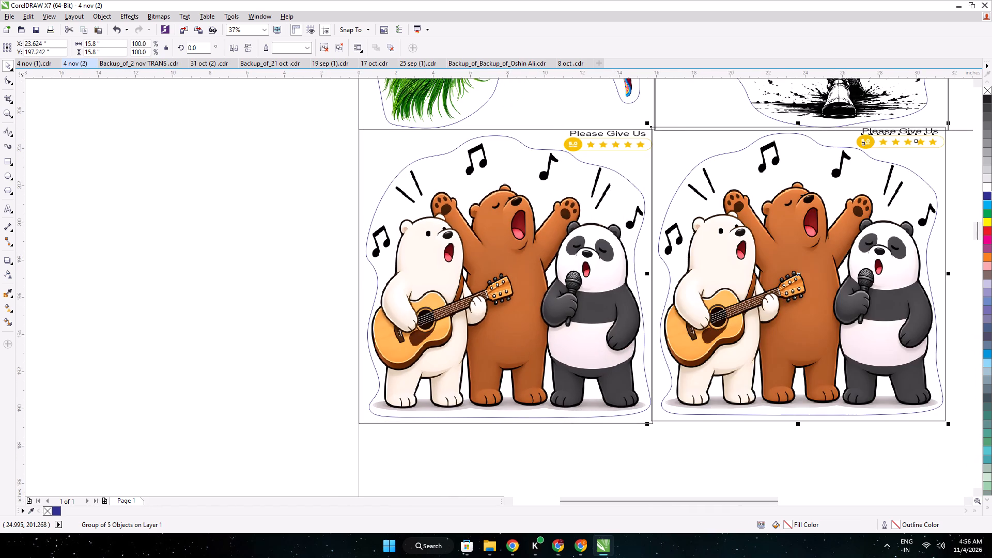
pyautogui.scroll(2, 651, 136)
pyautogui.moveTo(679, 151); pyautogui.dragTo(686, 161)
pyautogui.press('Left')
pyautogui.scroll(1, 673, 121)
pyautogui.press('Down')
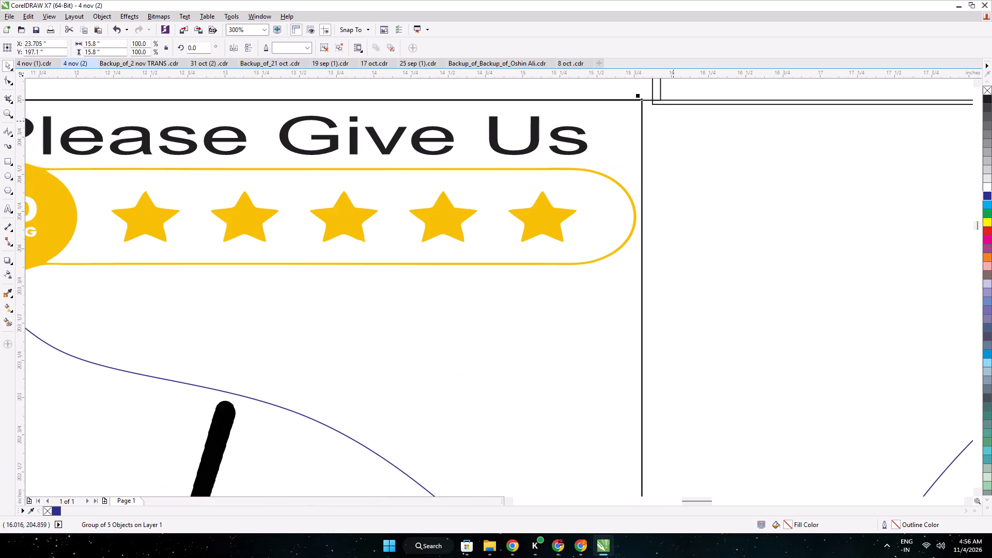
pyautogui.scroll(-4, 673, 121)
pyautogui.scroll(-1, 798, 135)
pyautogui.moveTo(798, 135); pyautogui.dragTo(691, 122, button='middle')
pyautogui.click(680, 315)
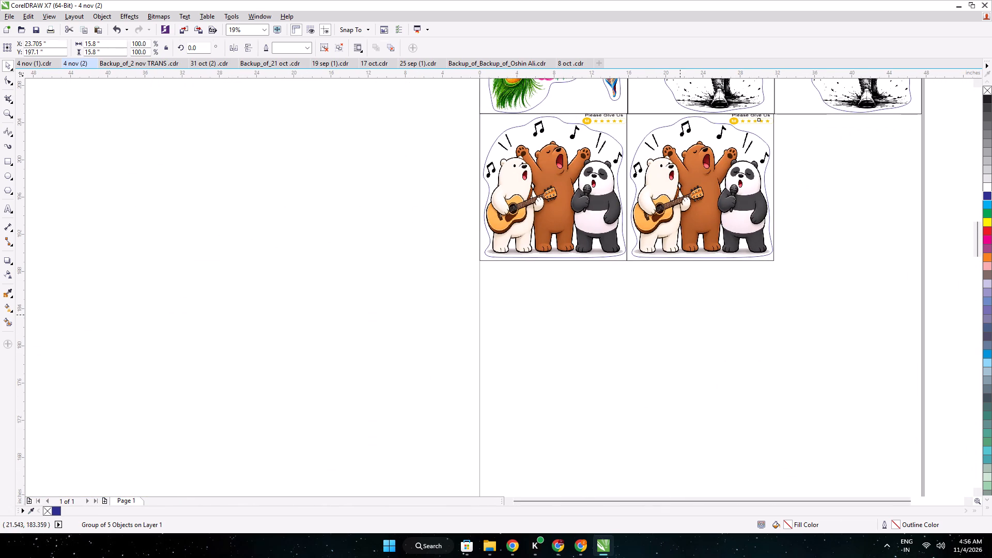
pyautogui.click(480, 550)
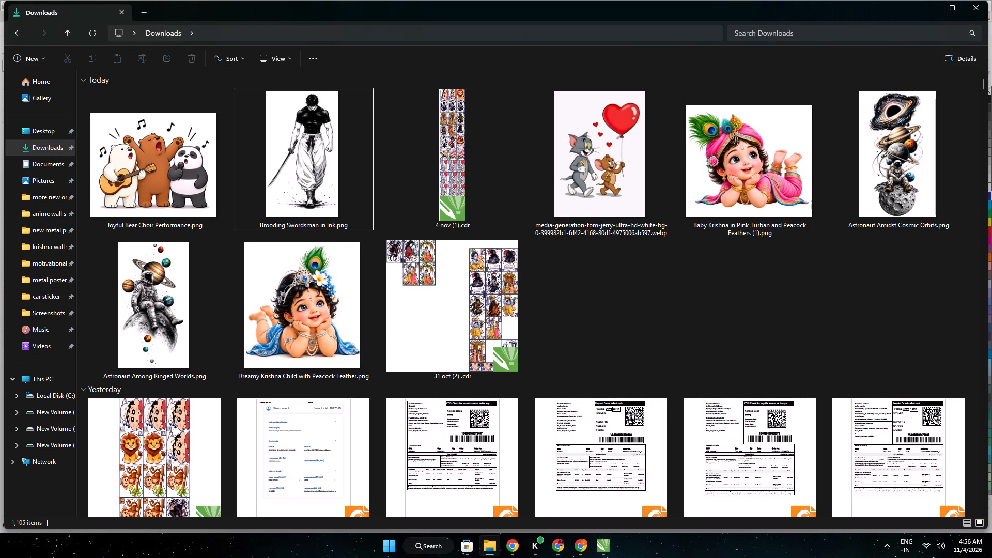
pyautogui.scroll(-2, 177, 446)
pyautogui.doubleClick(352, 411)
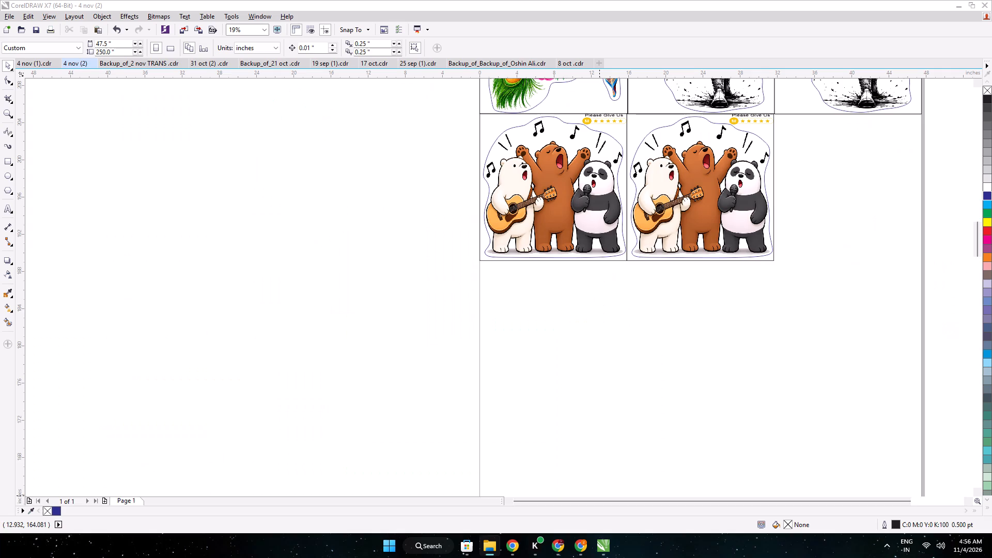
# In Chrome, accept both pending INOV MP w bear orders on Meesho, close the image search results and reload the orders page.
pyautogui.click(581, 543)
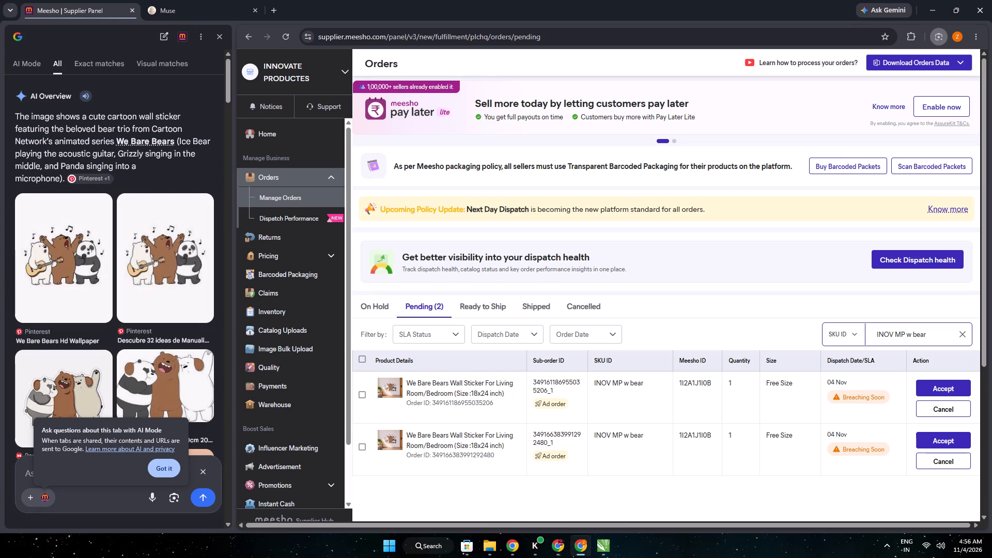
pyautogui.click(363, 356)
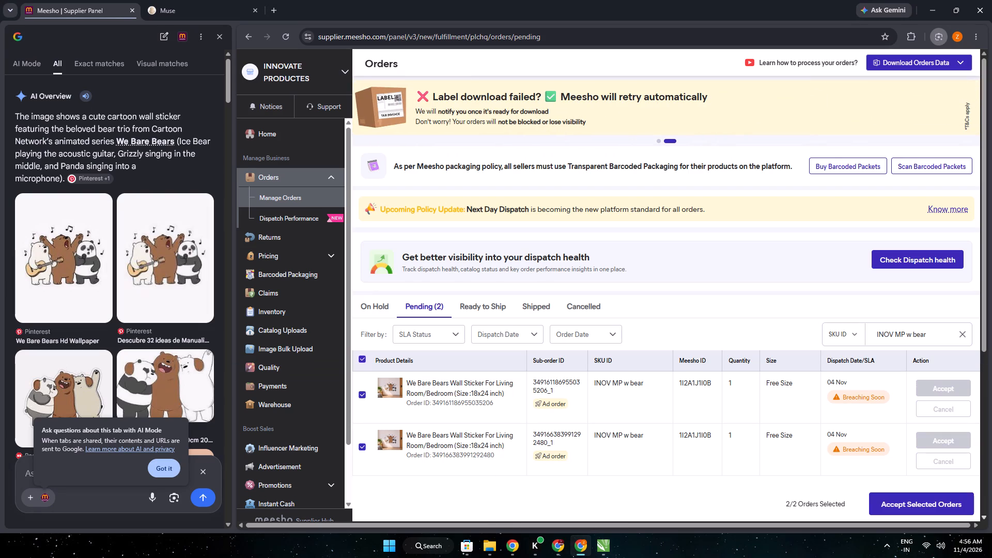
pyautogui.click(962, 505)
pyautogui.click(558, 312)
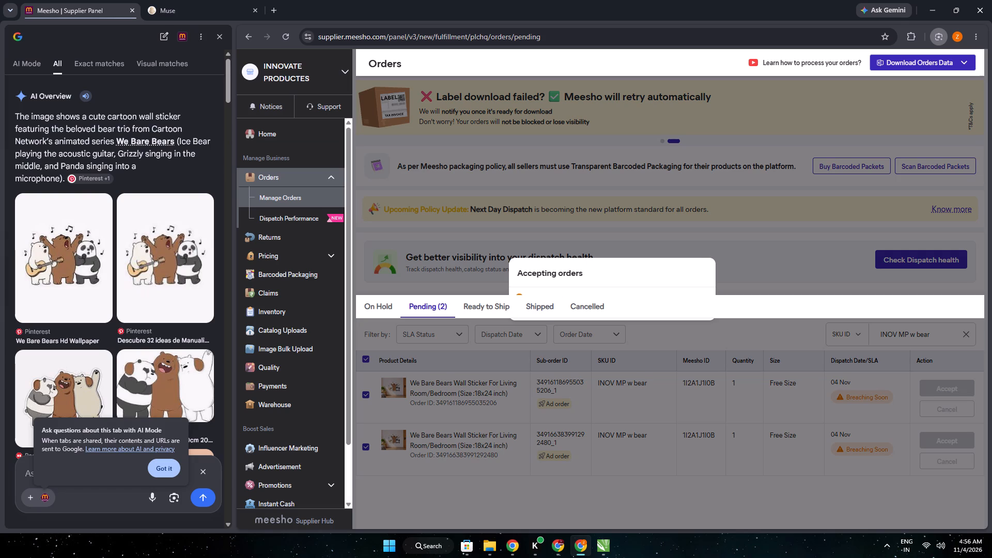
pyautogui.click(224, 39)
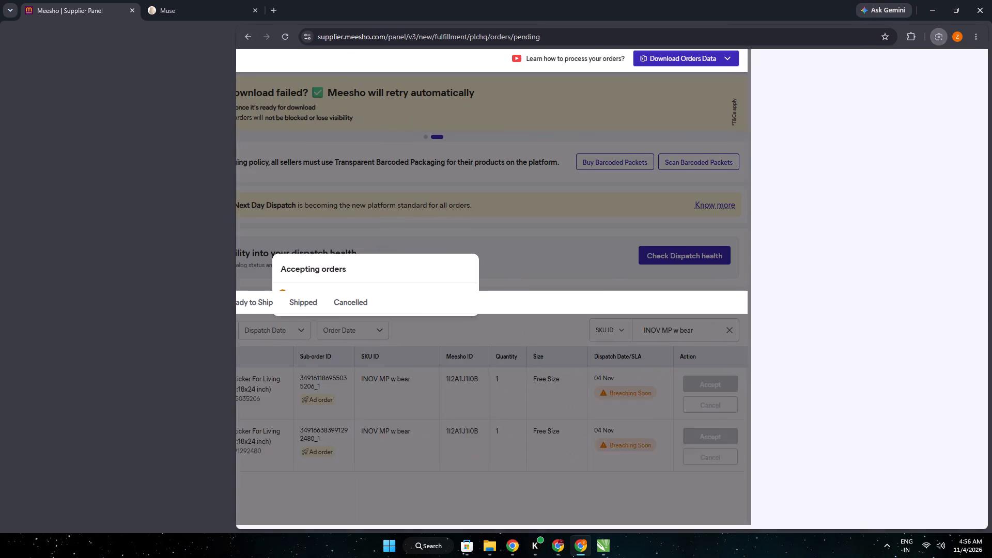
pyautogui.click(49, 30)
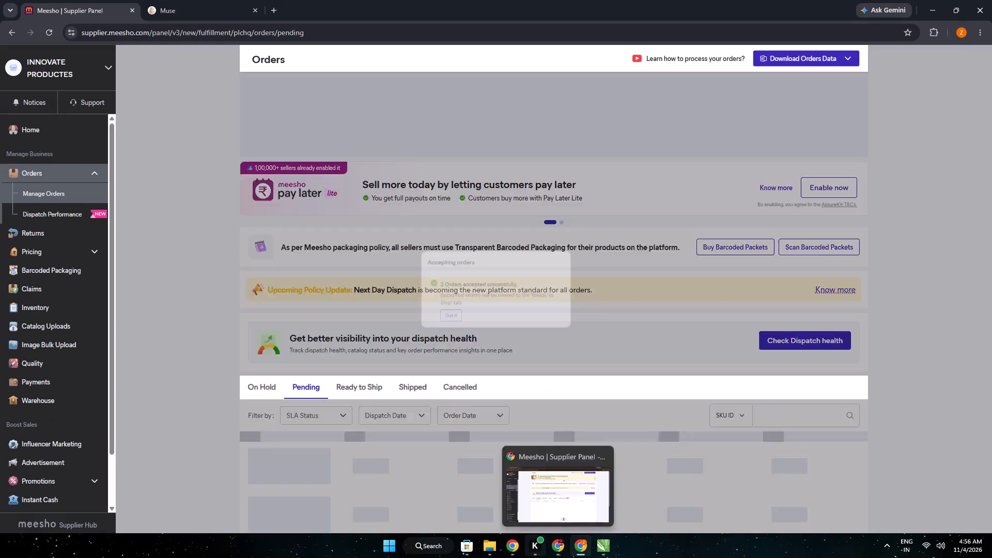
pyautogui.click(432, 322)
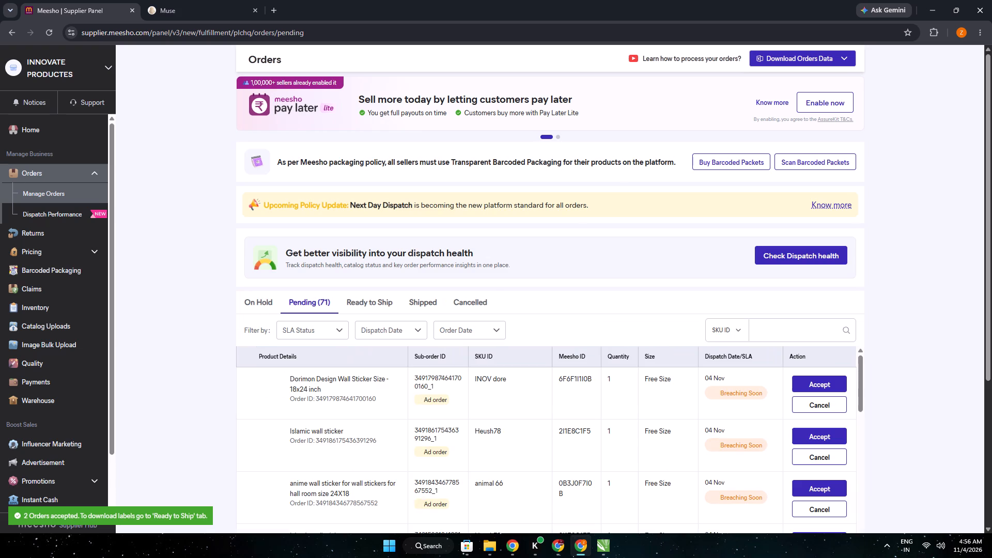
pyautogui.click(48, 33)
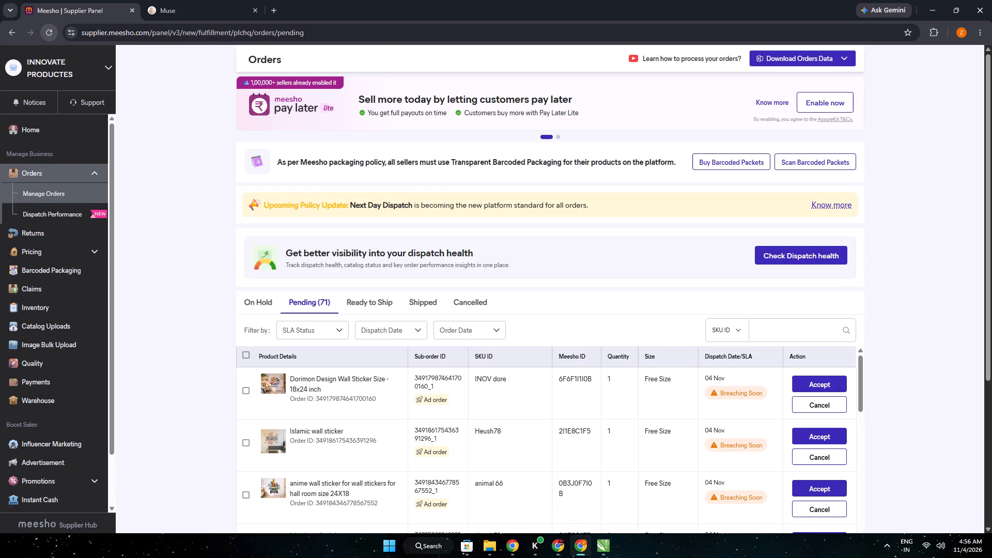
pyautogui.click(48, 33)
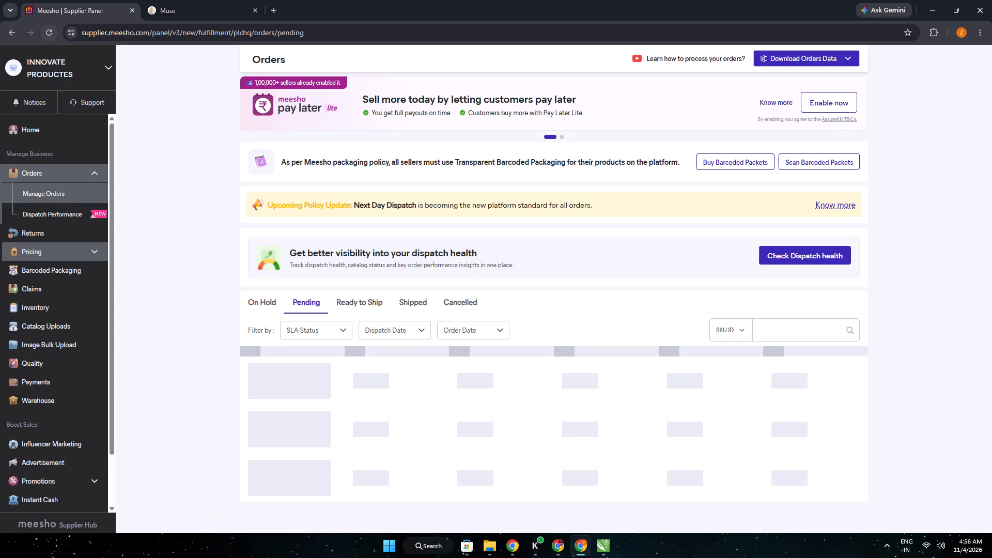
# Open the Meesho advertisement overview and set its period to Today.
pyautogui.click(58, 458)
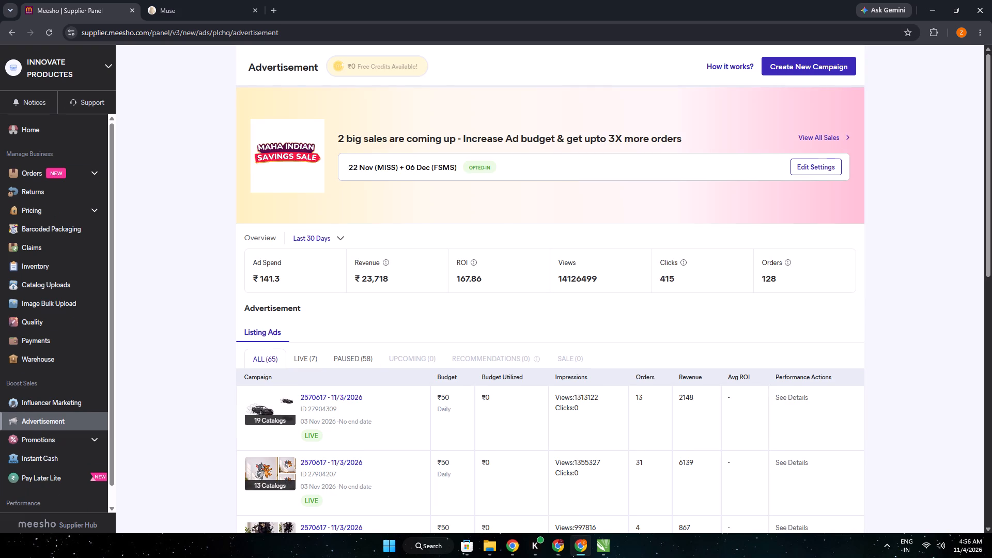
pyautogui.click(339, 230)
pyautogui.click(337, 240)
pyautogui.click(315, 331)
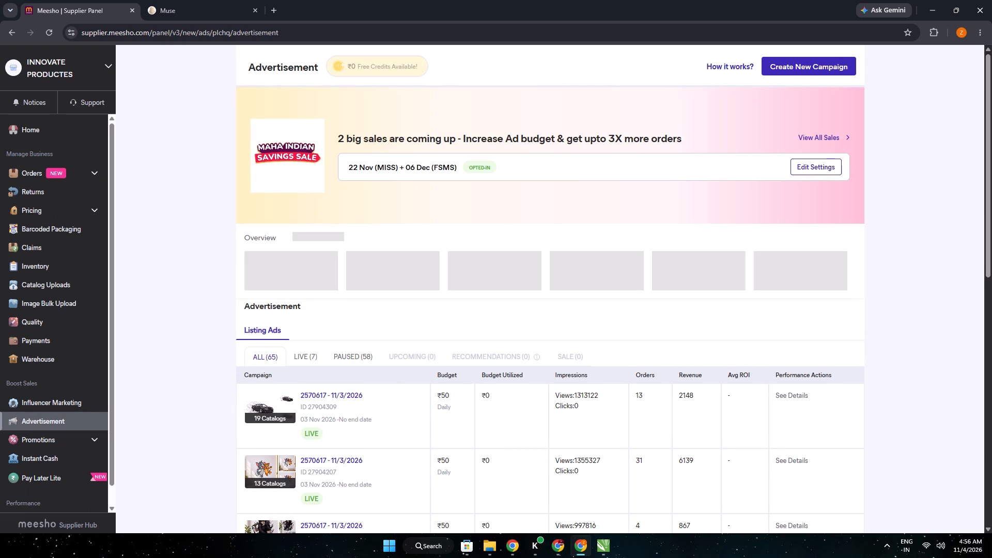
# Return to the pending orders, look through the list and open the product picture of the first Dorimon Design Wall Sticker order.
pyautogui.click(58, 180)
pyautogui.scroll(-6, 302, 463)
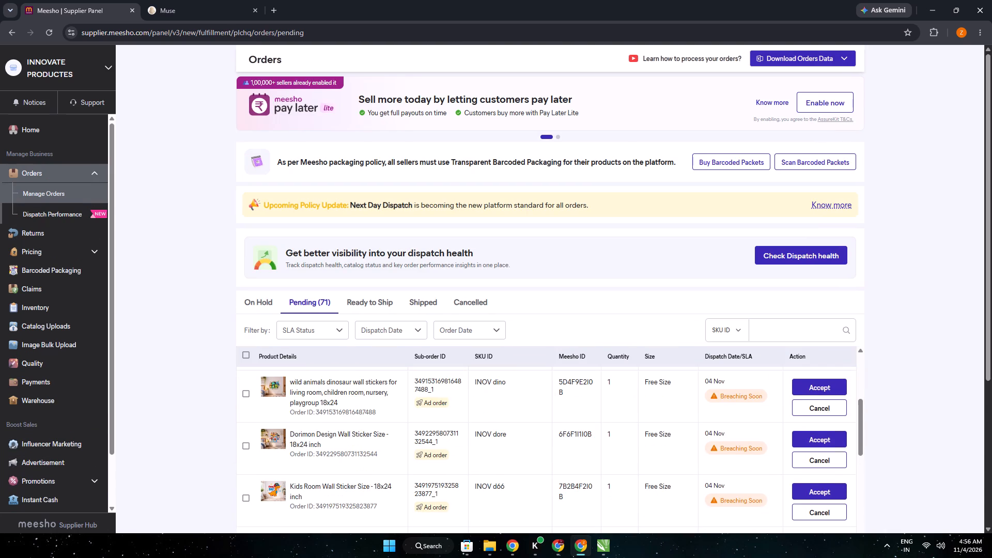
pyautogui.scroll(-4, 302, 463)
pyautogui.scroll(17, 302, 463)
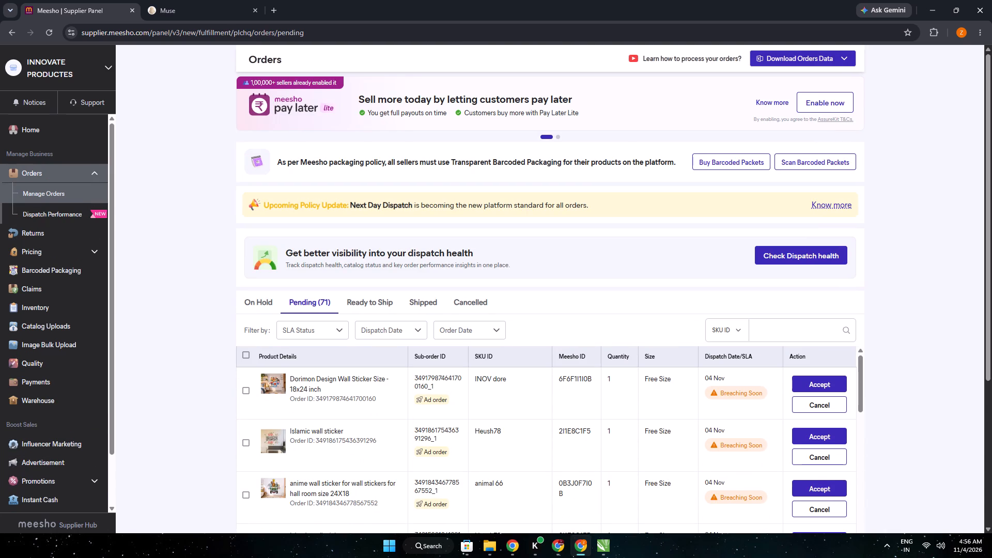
pyautogui.click(279, 378)
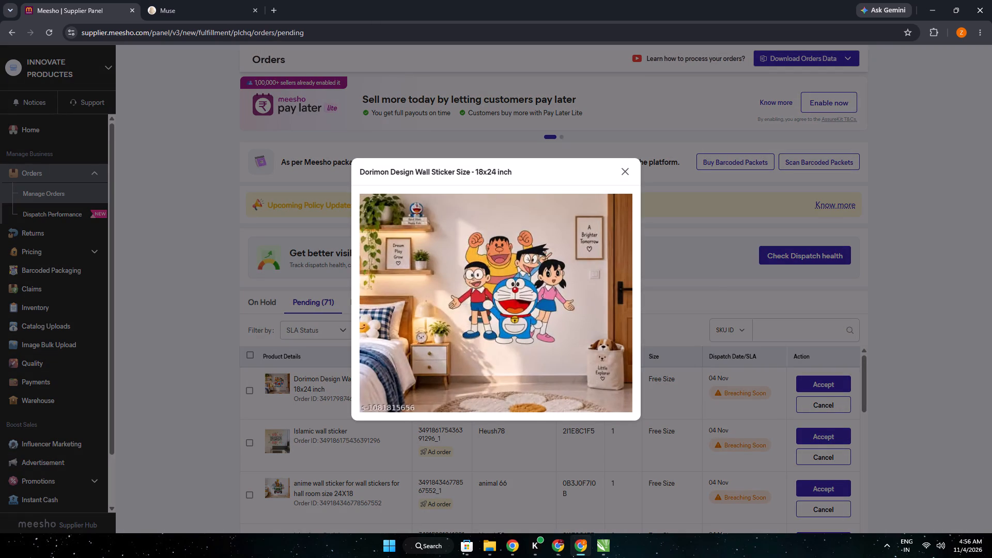
pyautogui.rightClick(561, 253)
pyautogui.click(586, 341)
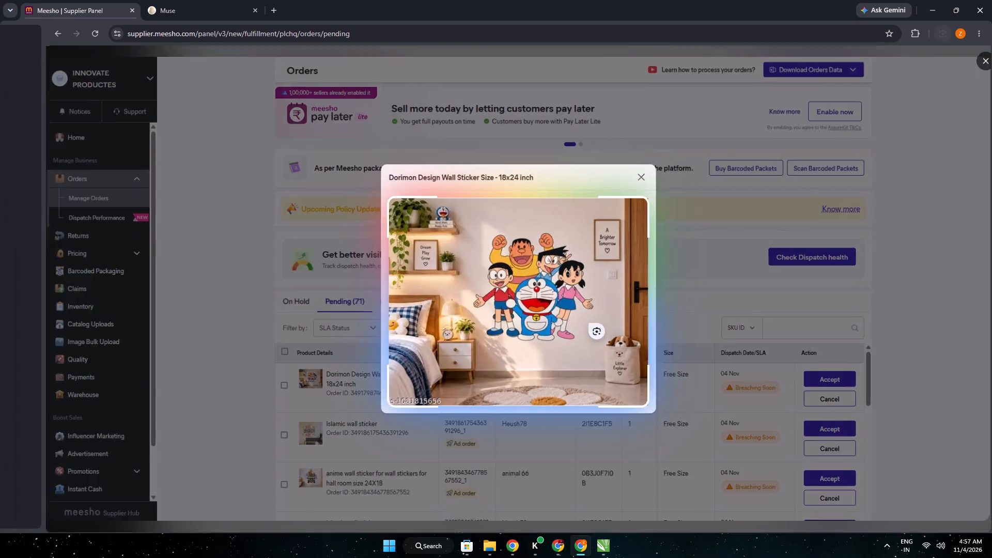
pyautogui.moveTo(585, 239); pyautogui.dragTo(661, 337)
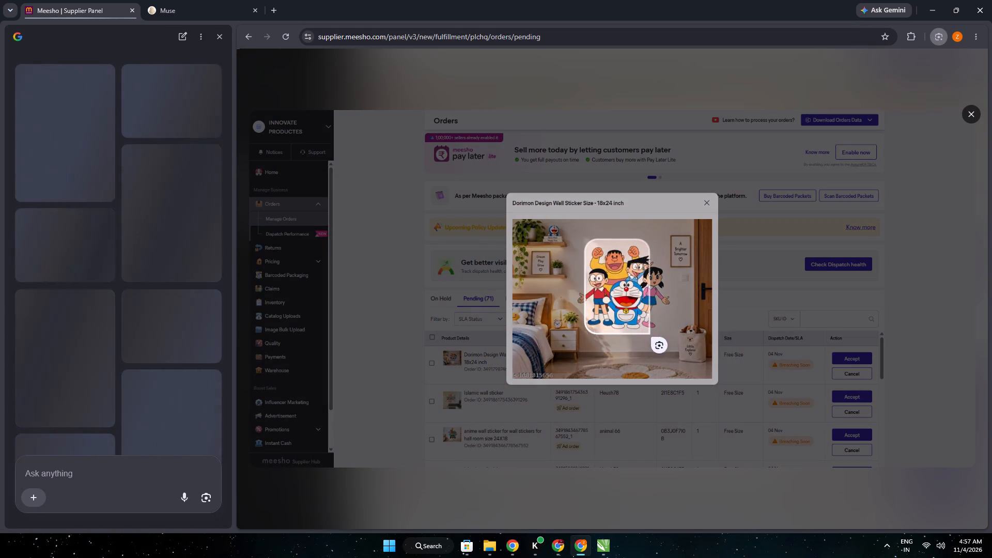
pyautogui.moveTo(661, 337); pyautogui.dragTo(672, 338)
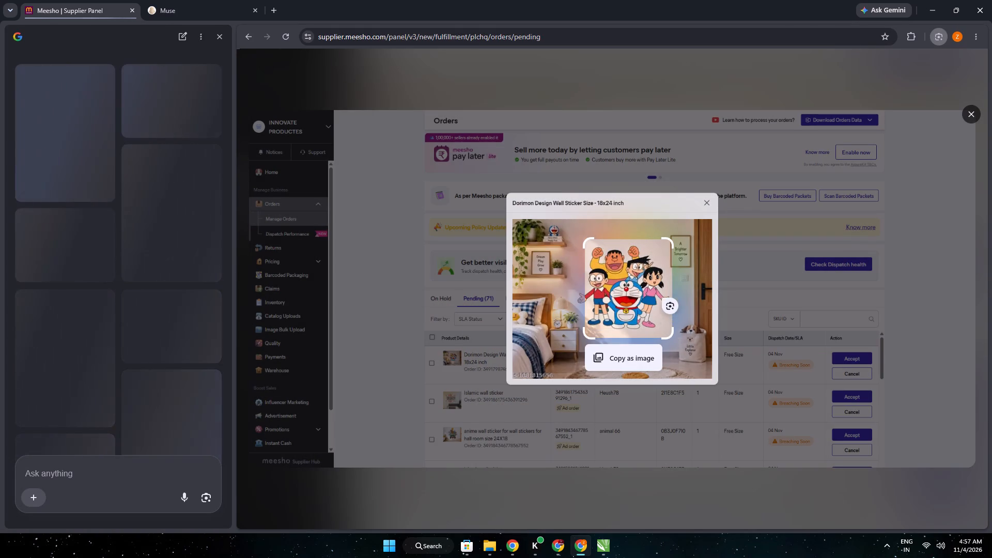
pyautogui.moveTo(670, 236); pyautogui.dragTo(669, 241)
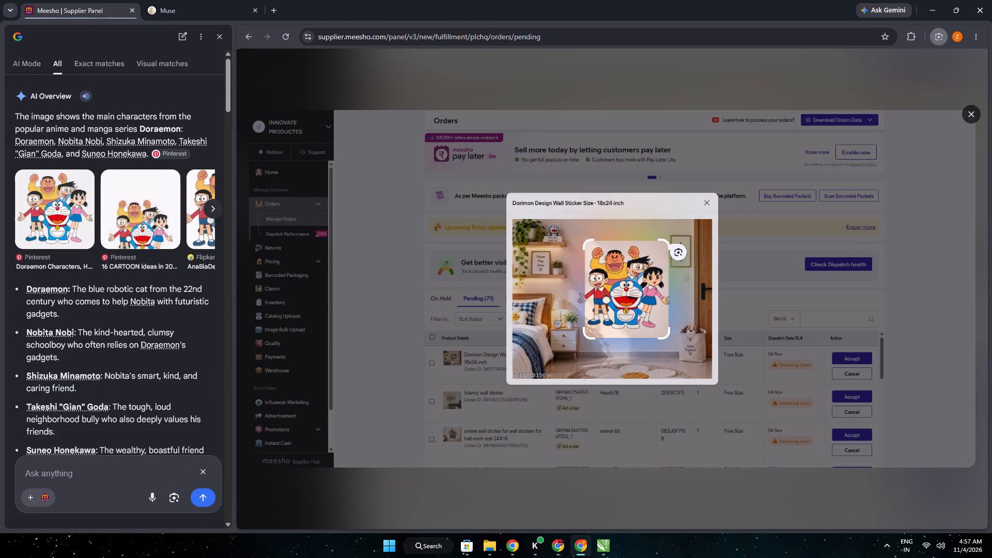
pyautogui.moveTo(669, 241); pyautogui.dragTo(669, 250)
pyautogui.moveTo(669, 247); pyautogui.dragTo(667, 240)
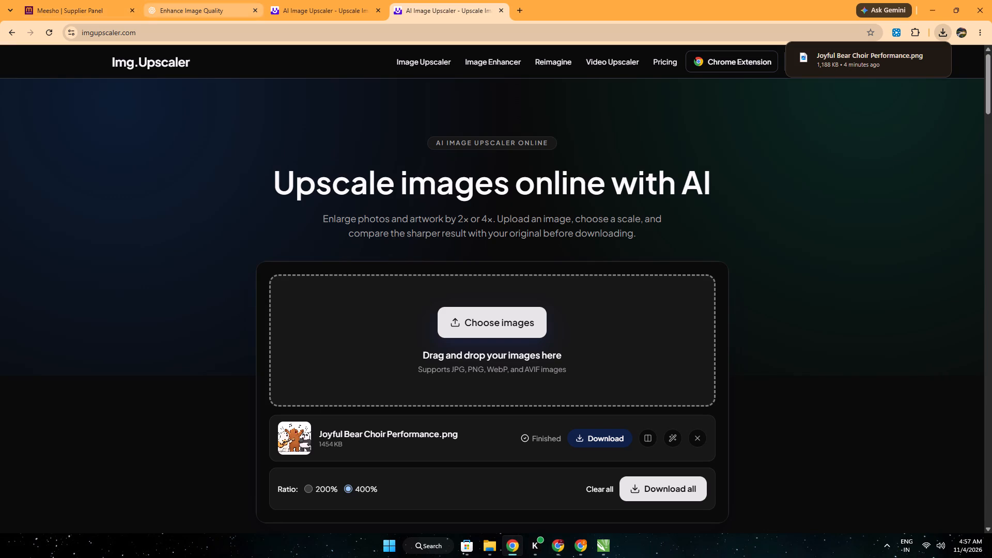
pyautogui.click(702, 439)
# Reload the TREND BRIDGE pending orders page on Meesho, dismiss the order acceptance notice and close the image search results.
pyautogui.click(152, 0)
pyautogui.click(97, 0)
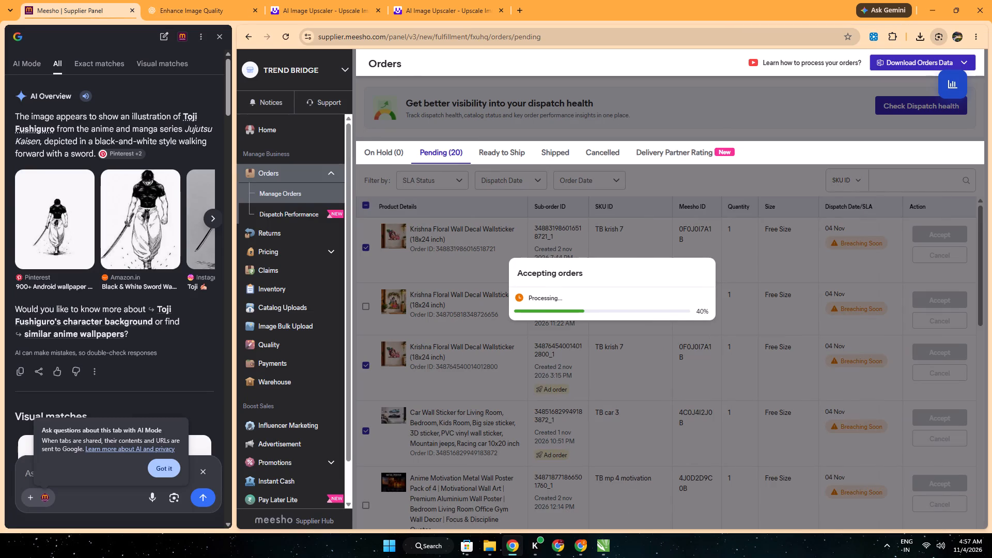
pyautogui.click(286, 42)
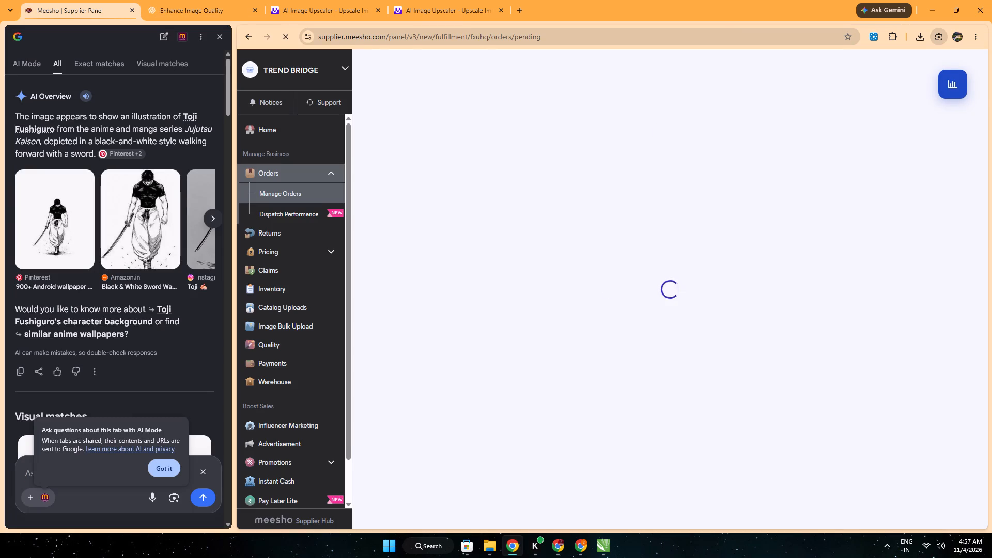
pyautogui.click(548, 334)
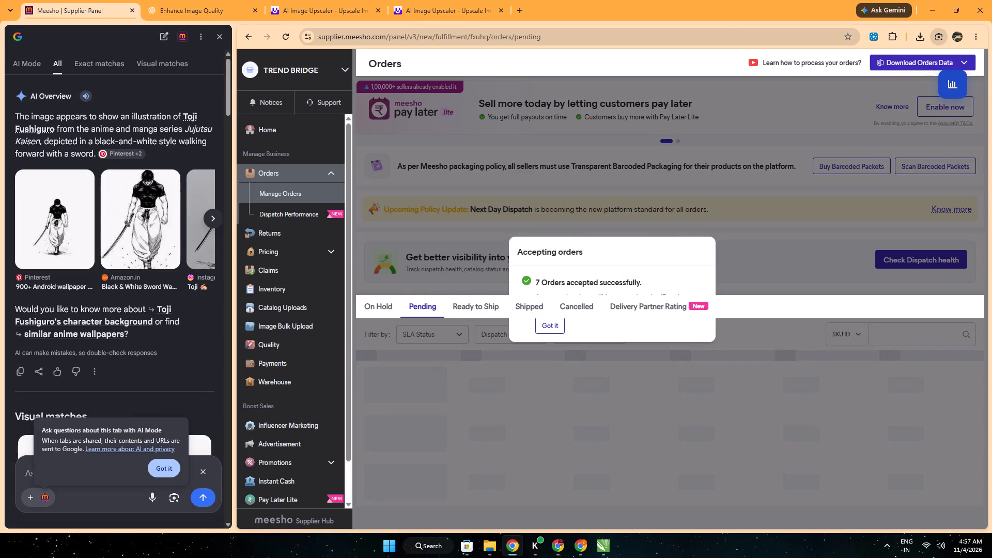
pyautogui.click(550, 331)
pyautogui.scroll(-1, 458, 366)
pyautogui.scroll(-1, 424, 413)
pyautogui.scroll(4, 424, 413)
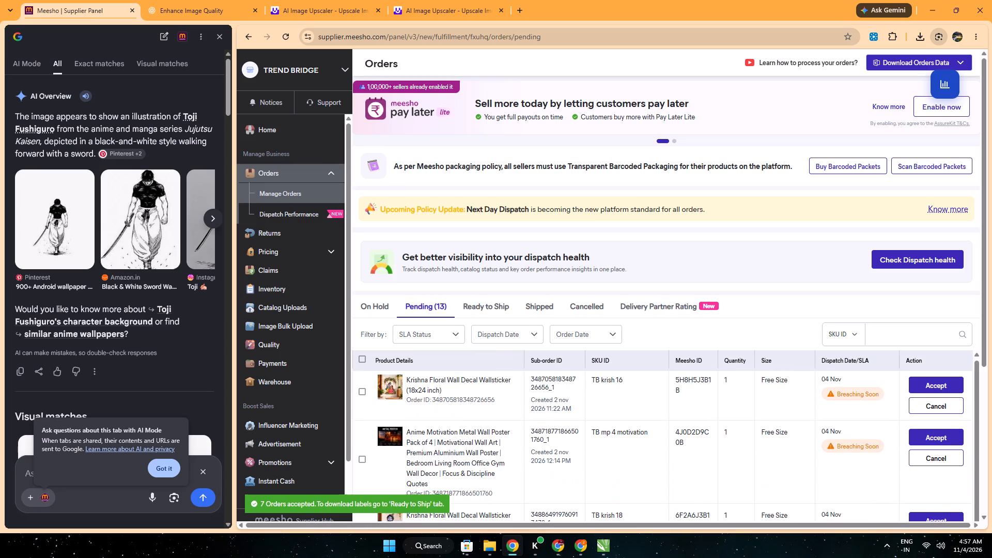
pyautogui.click(215, 36)
# Look through the TREND BRIDGE pending orders and the Ready to Ship list.
pyautogui.scroll(-3, 165, 398)
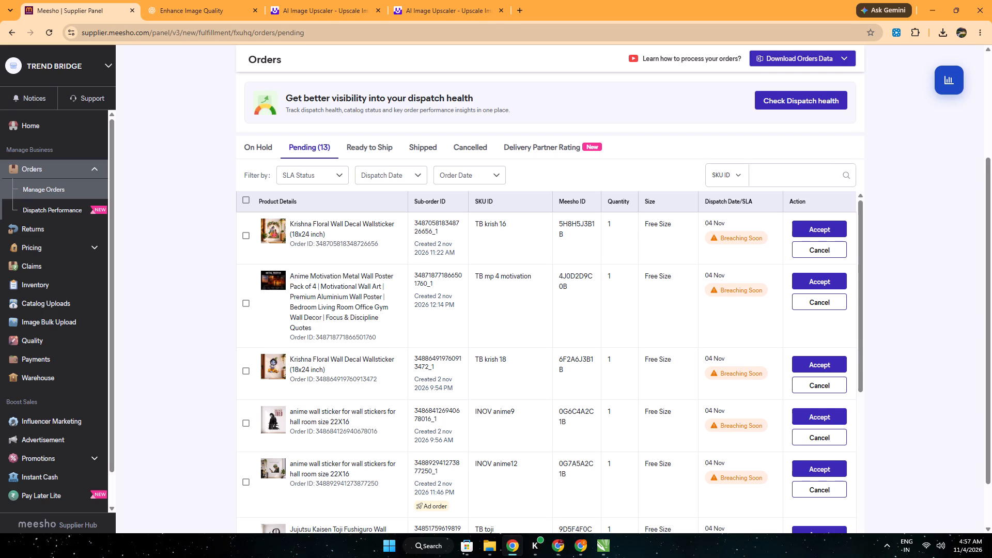
pyautogui.scroll(-7, 265, 407)
pyautogui.scroll(-4, 311, 408)
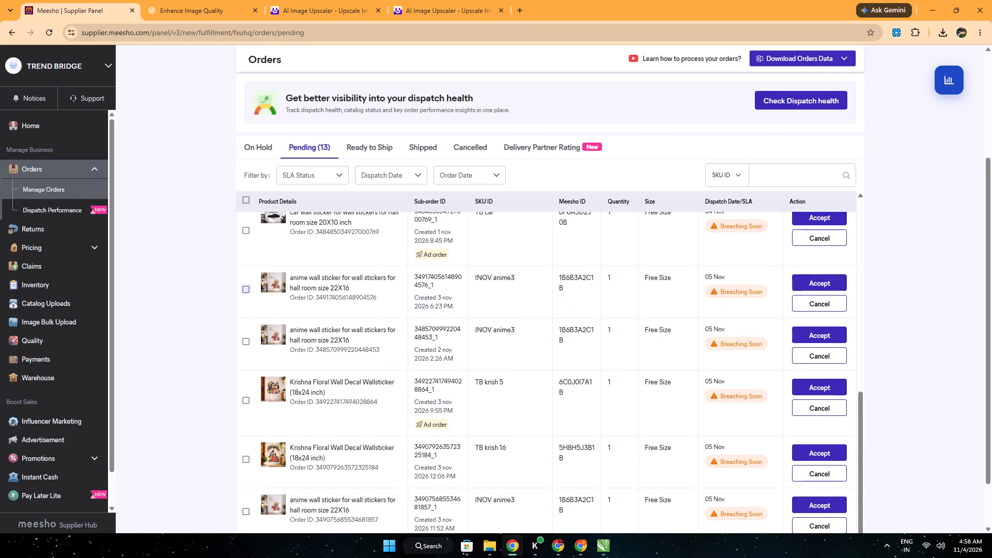
pyautogui.click(371, 147)
pyautogui.scroll(-7, 285, 431)
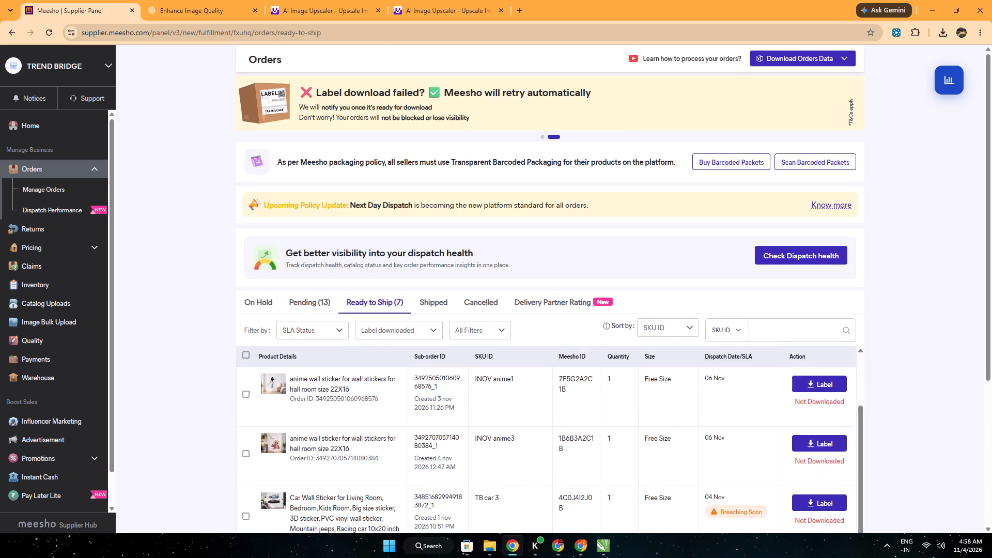
pyautogui.scroll(-4, 309, 448)
# Return to the pending orders and select the three INOV anime3 wall sticker orders.
pyautogui.click(327, 101)
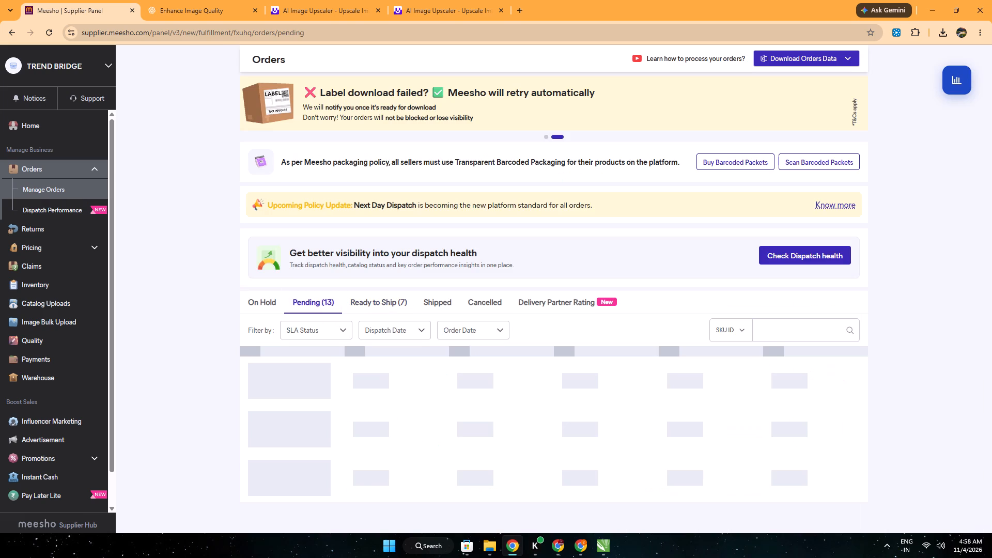
pyautogui.scroll(-20, 220, 422)
pyautogui.scroll(-1, 220, 422)
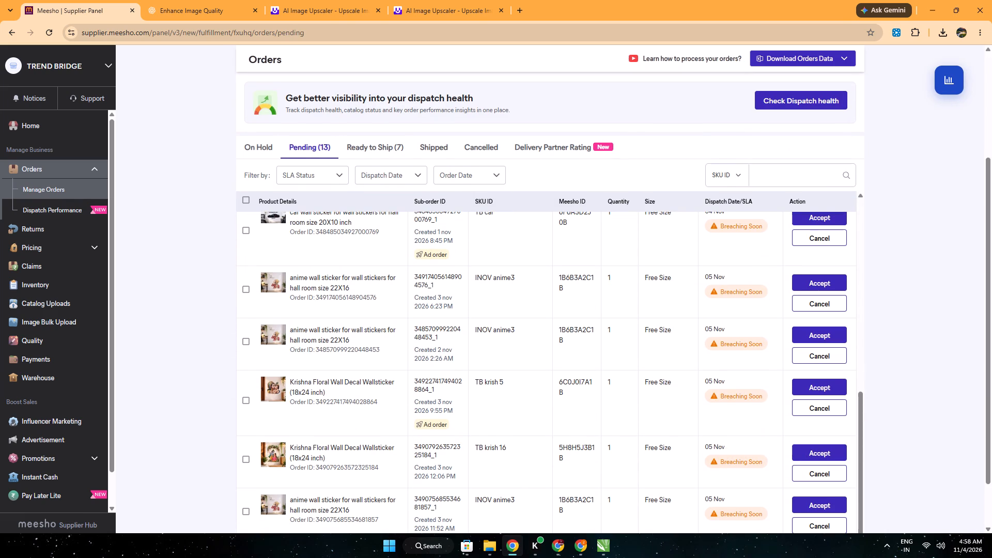
pyautogui.click(245, 515)
pyautogui.click(249, 339)
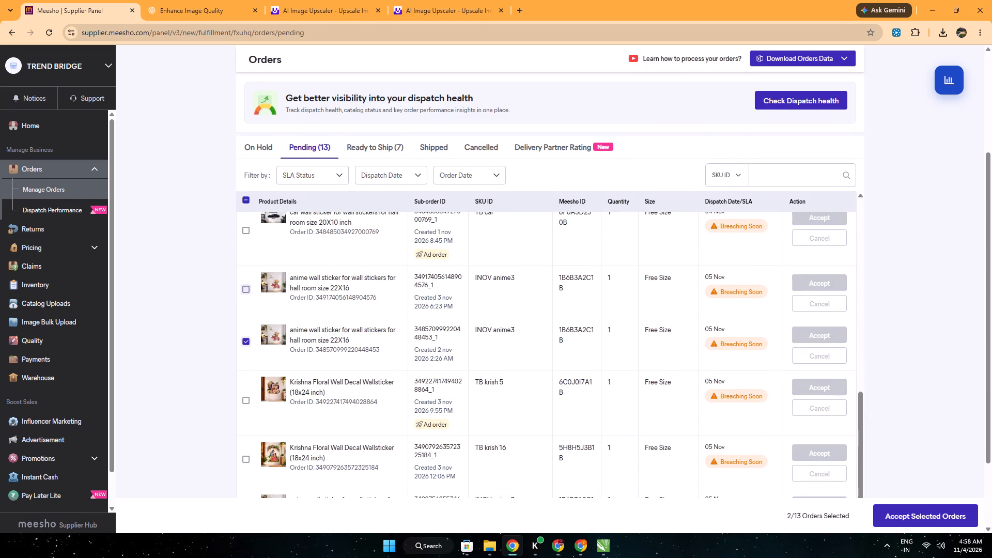
pyautogui.click(246, 285)
pyautogui.scroll(-4, 389, 288)
pyautogui.scroll(-5, 474, 404)
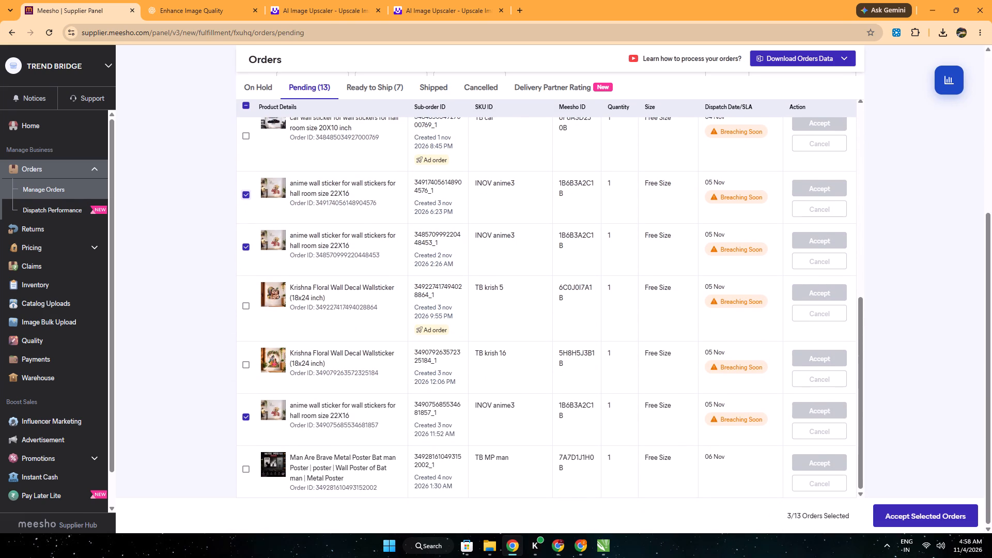
# In CorelDRAW, copy the first Earth globe panel with its frame, cut line and labels from 2 nov TRANS .cdr.
pyautogui.click(491, 548)
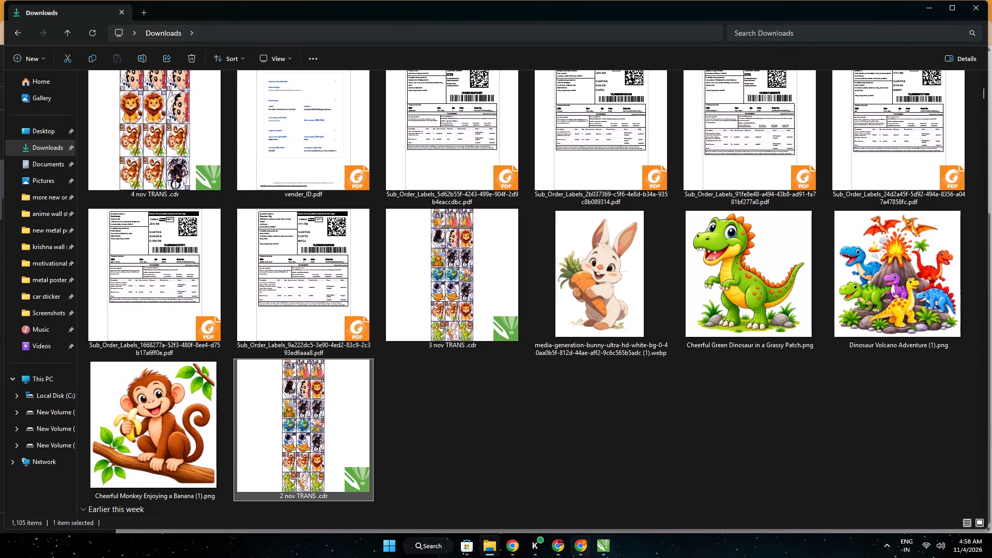
pyautogui.click(598, 552)
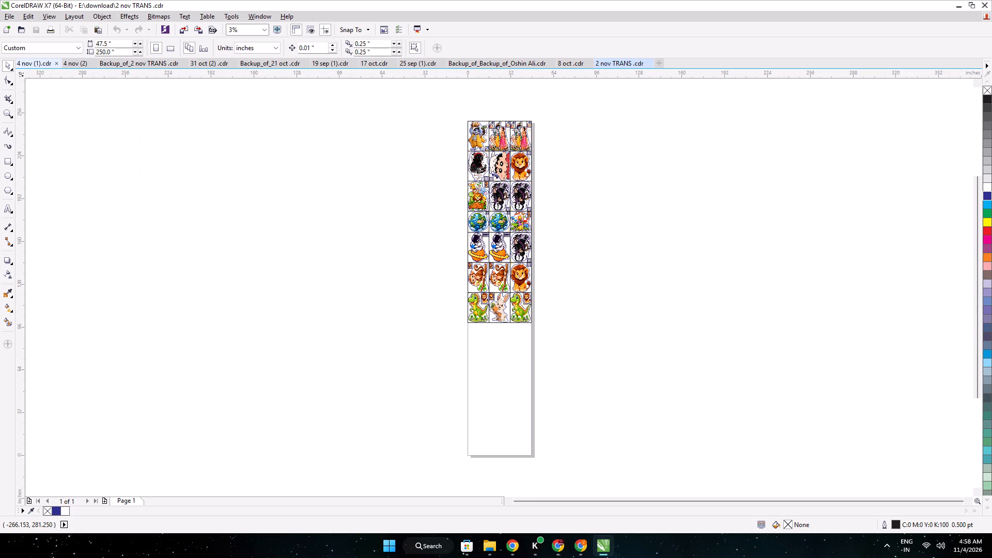
pyautogui.scroll(4, 475, 222)
pyautogui.moveTo(446, 211); pyautogui.dragTo(606, 362)
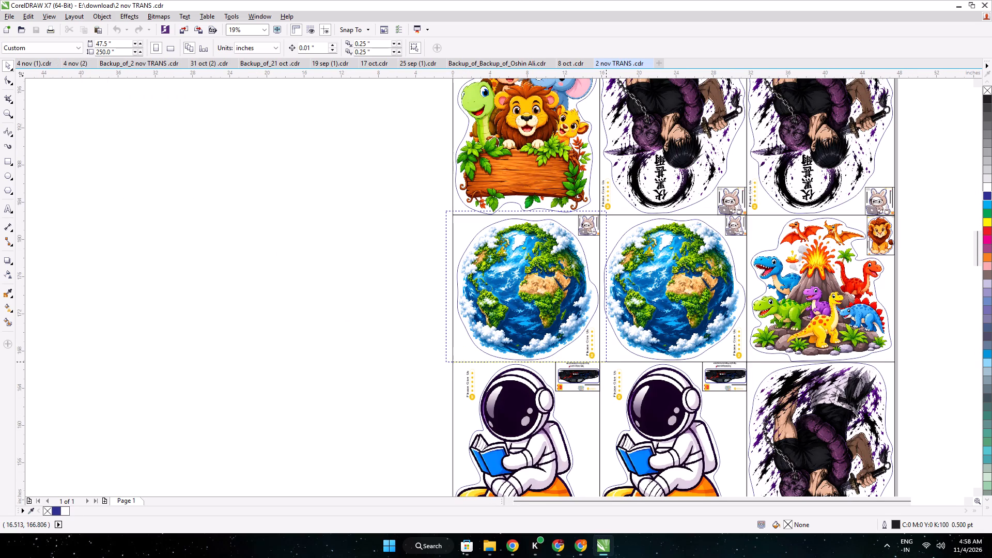
pyautogui.moveTo(606, 362); pyautogui.dragTo(606, 363)
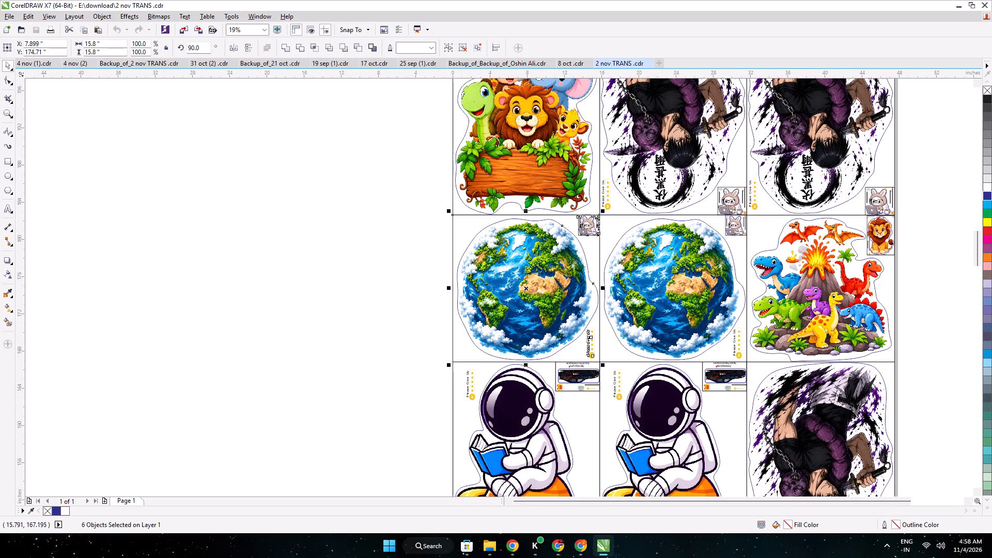
pyautogui.hotkey('ctrl', 'c')
# Paste the Earth globe panel into 4 nov (2) and fit it against the second bears panel, aligned with the row above.
pyautogui.click(75, 65)
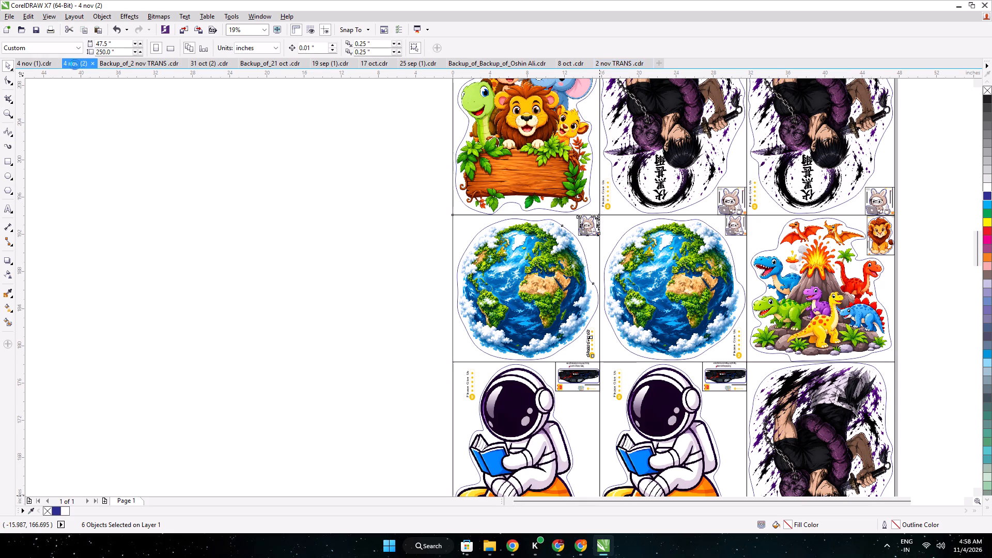
pyautogui.hotkey('ctrl', 'v')
pyautogui.moveTo(542, 426); pyautogui.dragTo(874, 219)
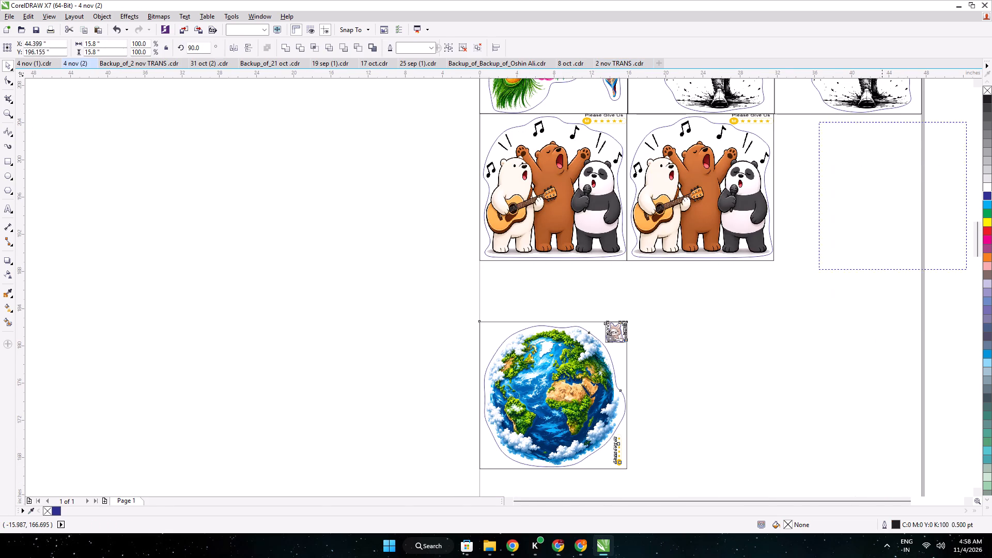
pyautogui.moveTo(874, 219); pyautogui.dragTo(836, 221)
pyautogui.scroll(1, 788, 125)
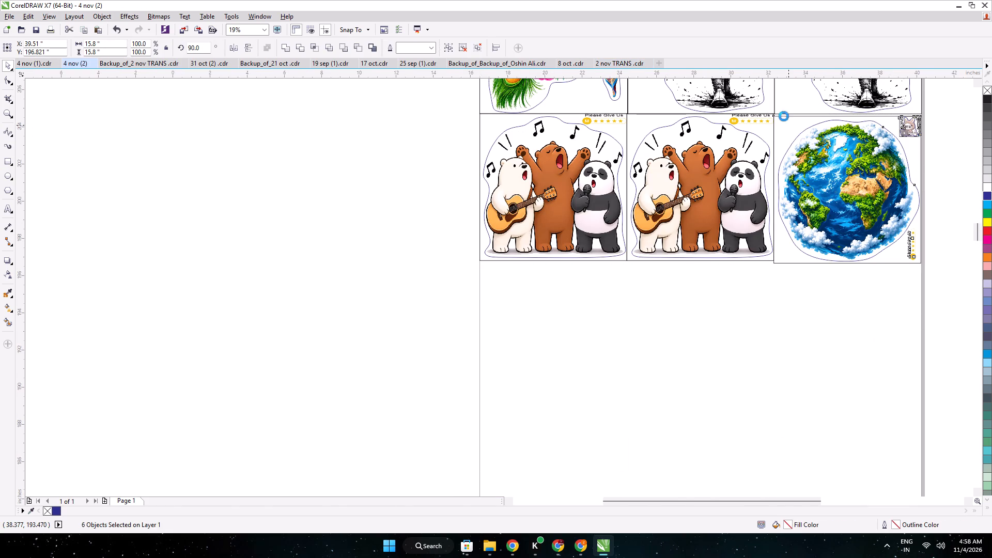
pyautogui.scroll(1, 784, 116)
pyautogui.moveTo(780, 157); pyautogui.dragTo(780, 148)
pyautogui.scroll(-1, 760, 262)
# Stretch the Earth globe panel's outer side out to the sheet's edge and deselect it.
pyautogui.moveTo(903, 252); pyautogui.dragTo(625, 248, button='middle')
pyautogui.scroll(4, 768, 323)
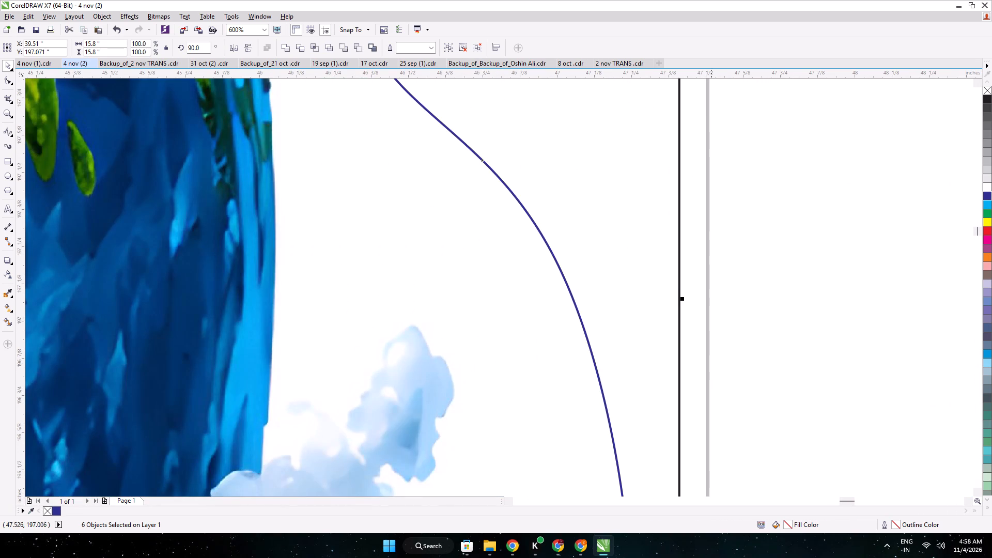
pyautogui.moveTo(684, 300); pyautogui.dragTo(710, 300)
pyautogui.click(740, 301)
pyautogui.scroll(-7, 740, 301)
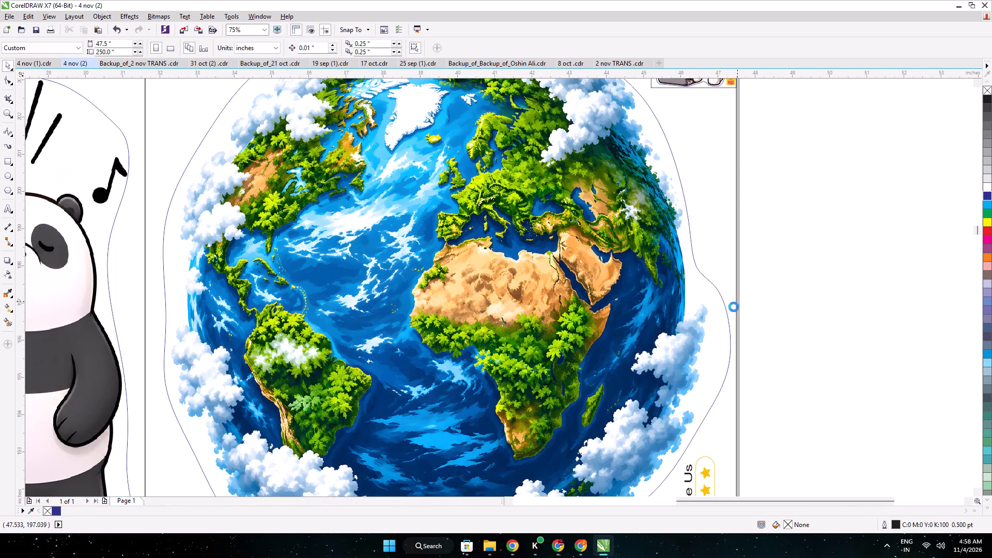
# Work out 250 × 48 ÷ 144 × 13.5 × 7 in Calculator and close it.
pyautogui.click(384, 544)
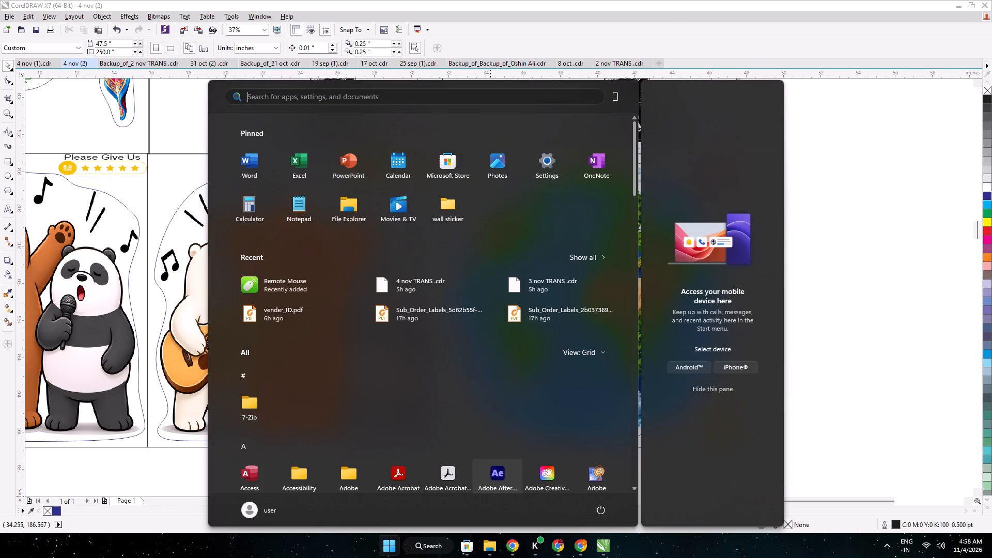
pyautogui.click(250, 204)
pyautogui.write('25')
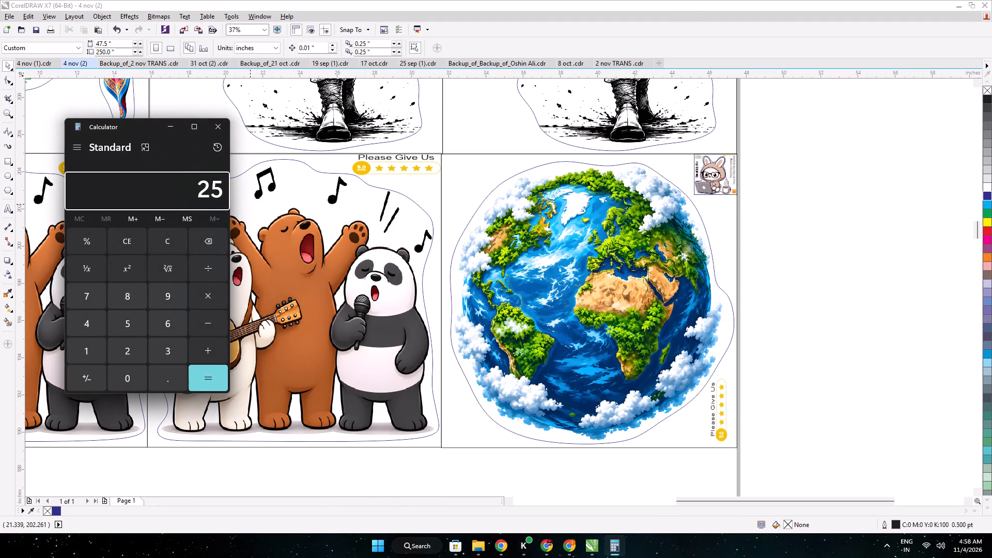
pyautogui.write('0*')
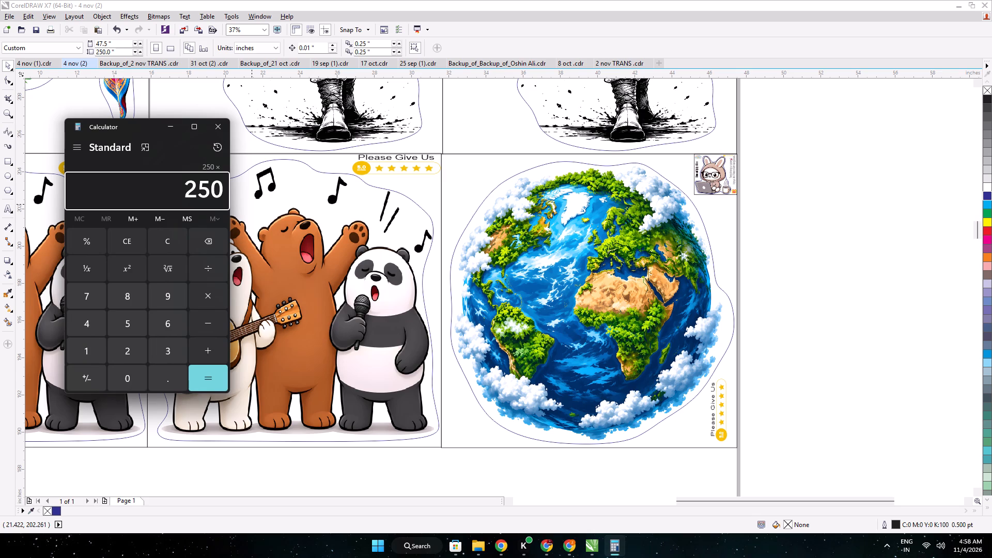
pyautogui.write('48')
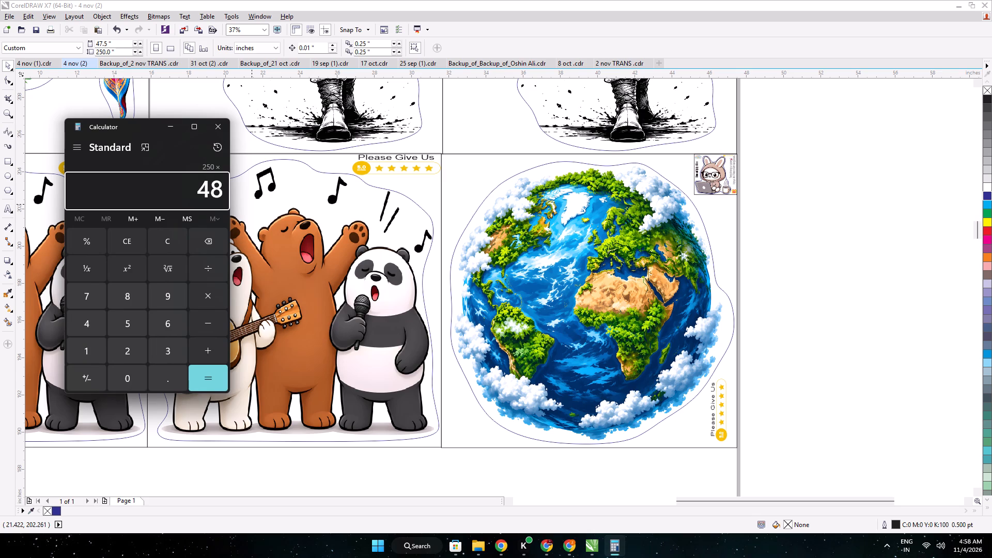
pyautogui.press('/')
pyautogui.write('144')
pyautogui.press('*')
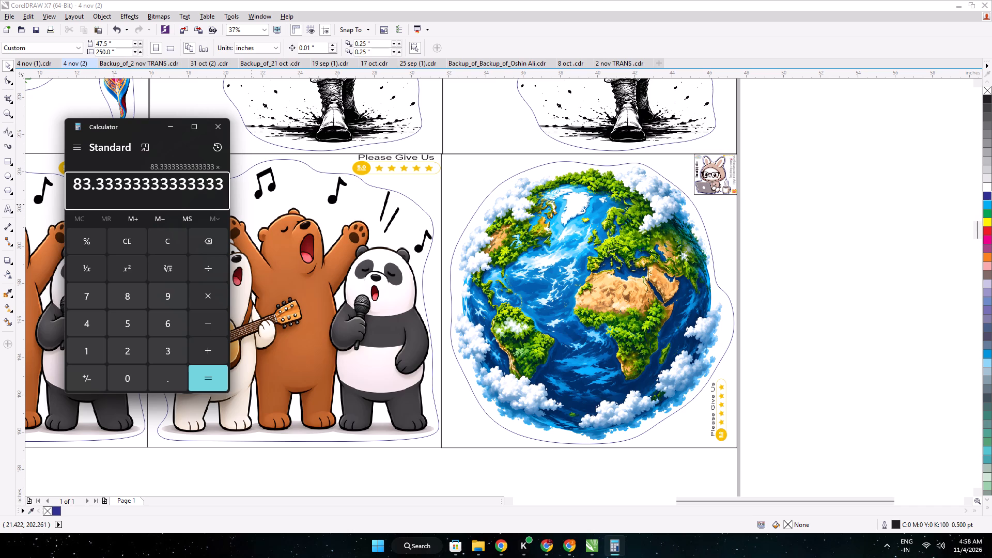
pyautogui.write('13.5')
pyautogui.press('Return')
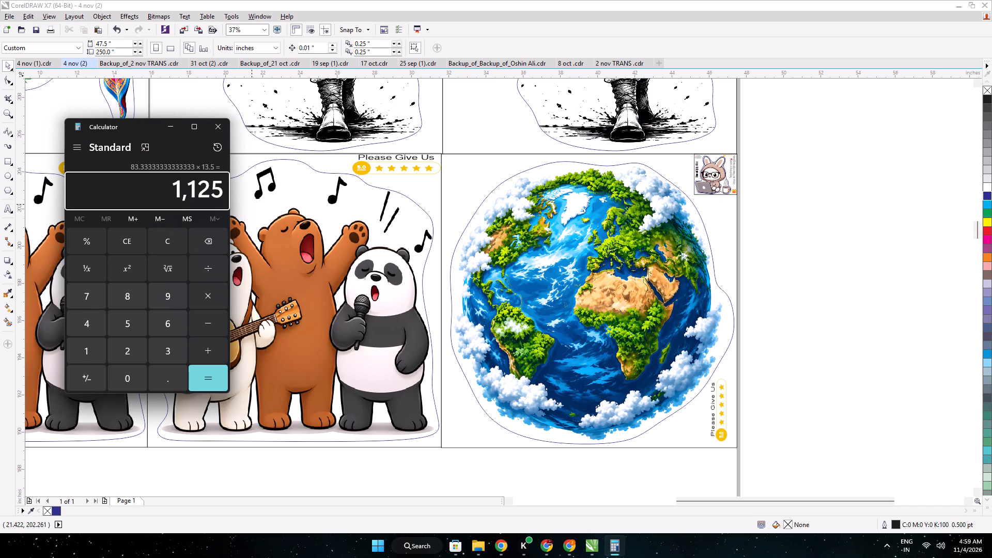
pyautogui.write('*7')
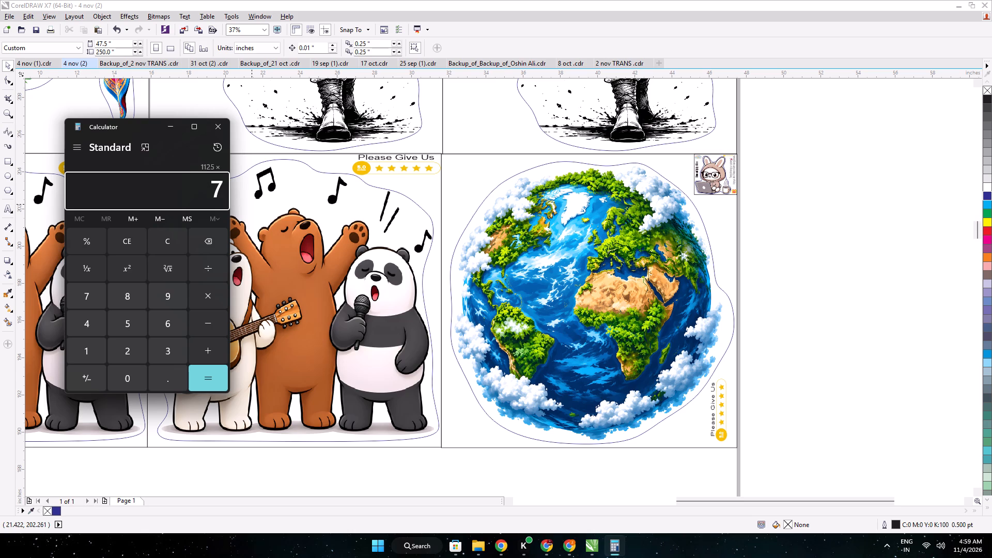
pyautogui.press('Return')
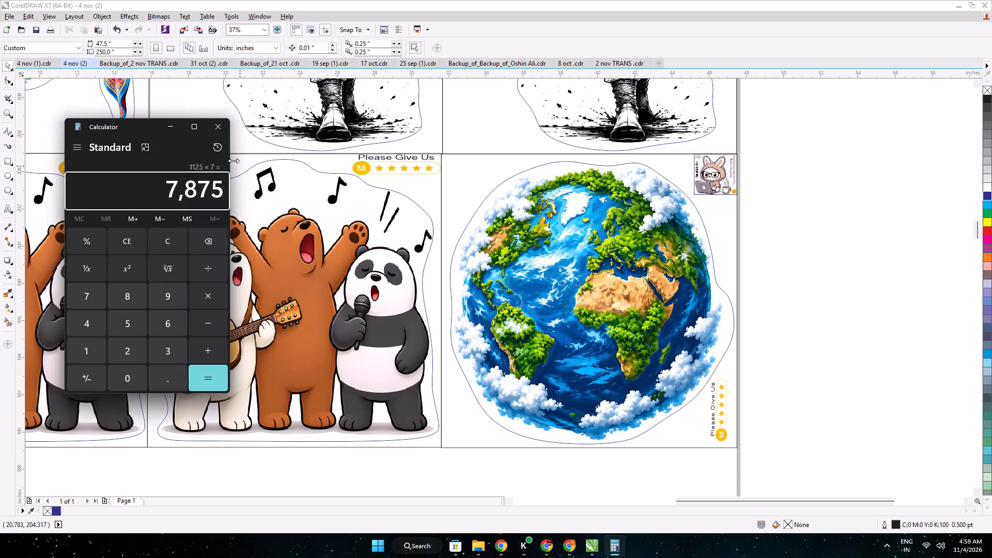
pyautogui.click(223, 130)
pyautogui.scroll(-2, 369, 338)
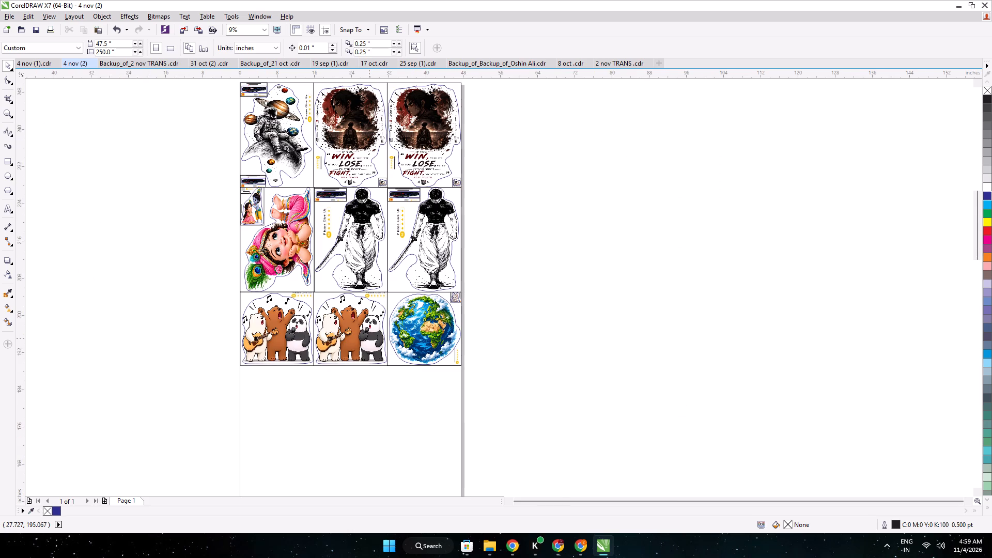
# In the Muse chat in Chrome, open the generated Doraemon group image on white background and download it.
pyautogui.click(586, 546)
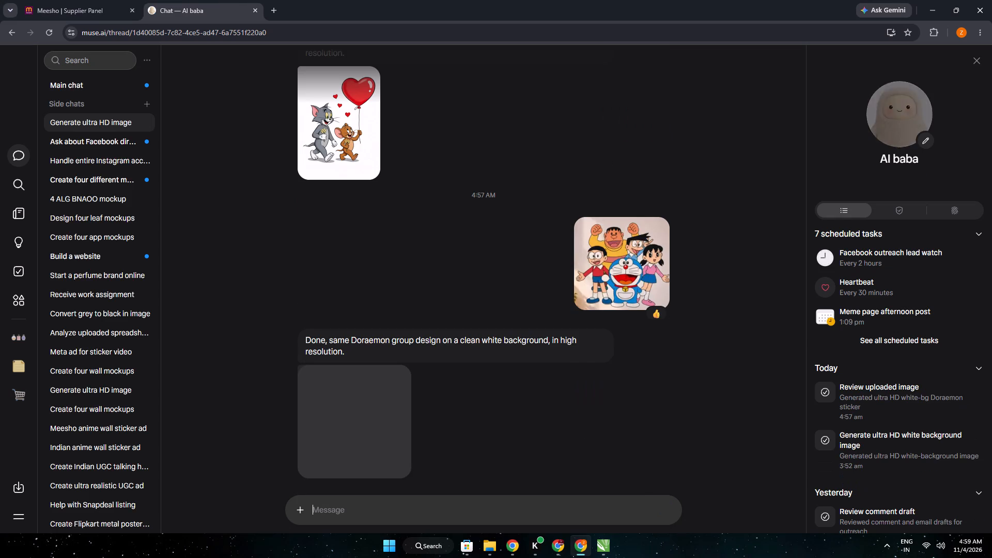
pyautogui.click(332, 427)
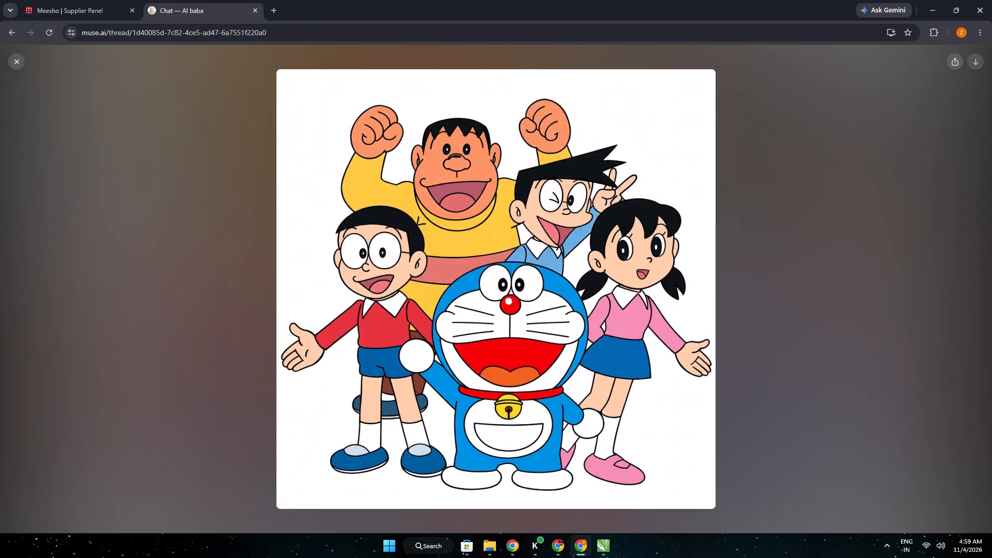
pyautogui.click(982, 62)
# In the other Chrome window, upload the downloaded Doraemon image to Img.Upscaler and start upscaling it at 400%.
pyautogui.click(553, 546)
pyautogui.click(517, 542)
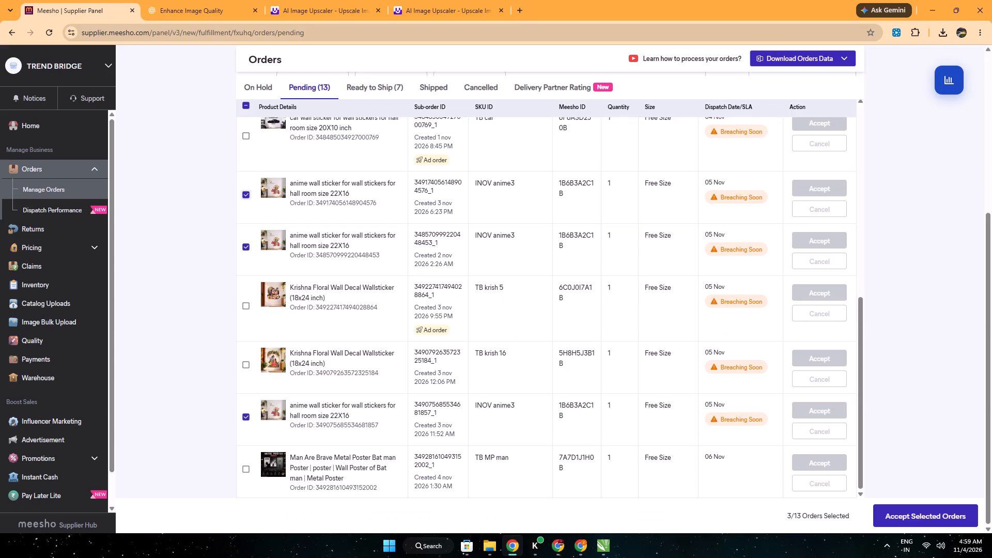
pyautogui.click(444, 0)
pyautogui.click(492, 307)
pyautogui.click(489, 324)
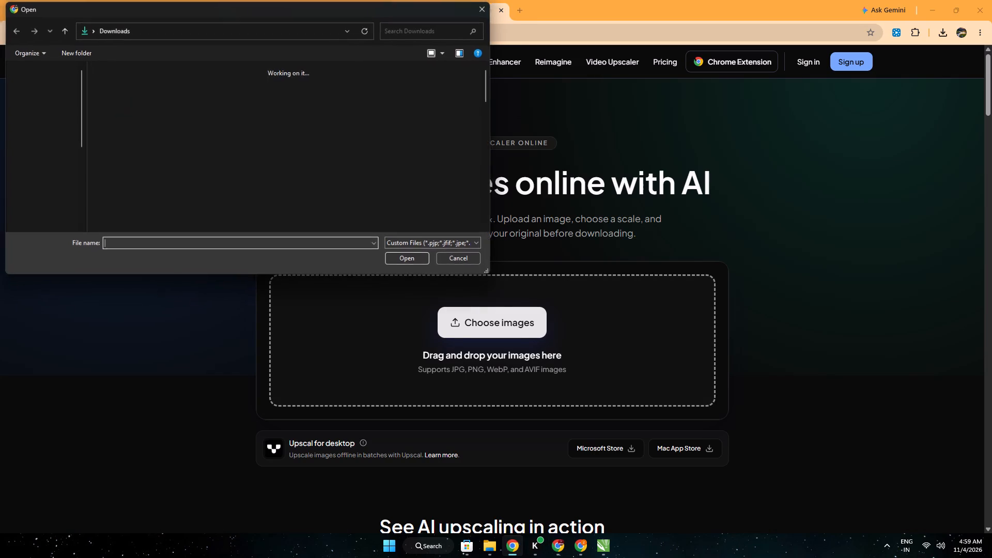
pyautogui.click(155, 121)
pyautogui.press('Return')
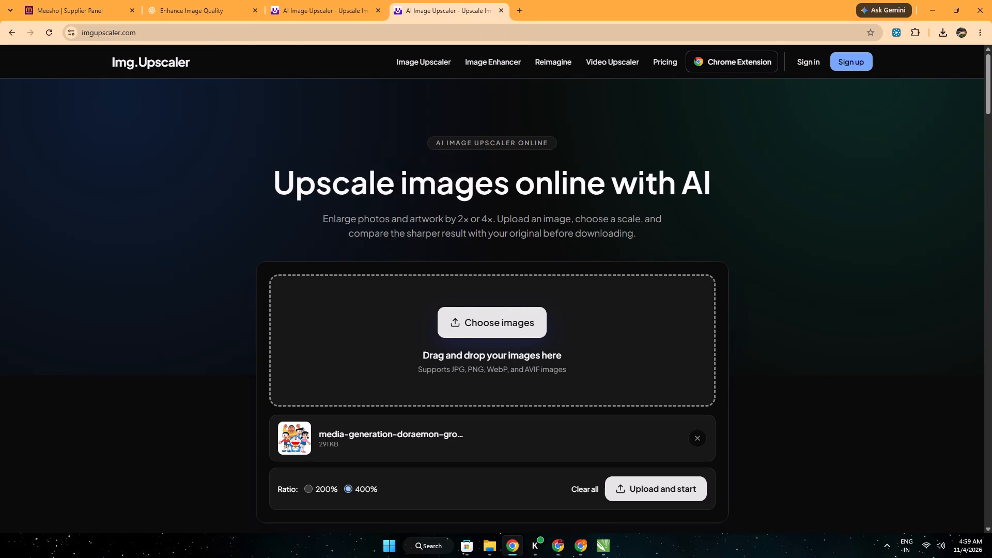
pyautogui.click(636, 491)
# In File Explorer, delete the original Doraemon group webp file from Downloads.
pyautogui.click(493, 548)
pyautogui.scroll(2, 358, 297)
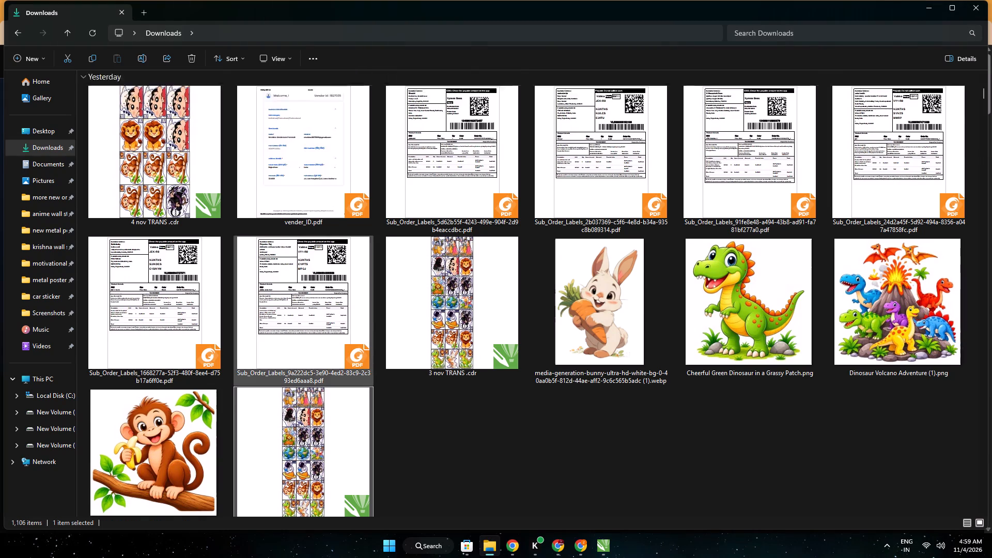
pyautogui.scroll(6, 359, 298)
pyautogui.click(197, 153)
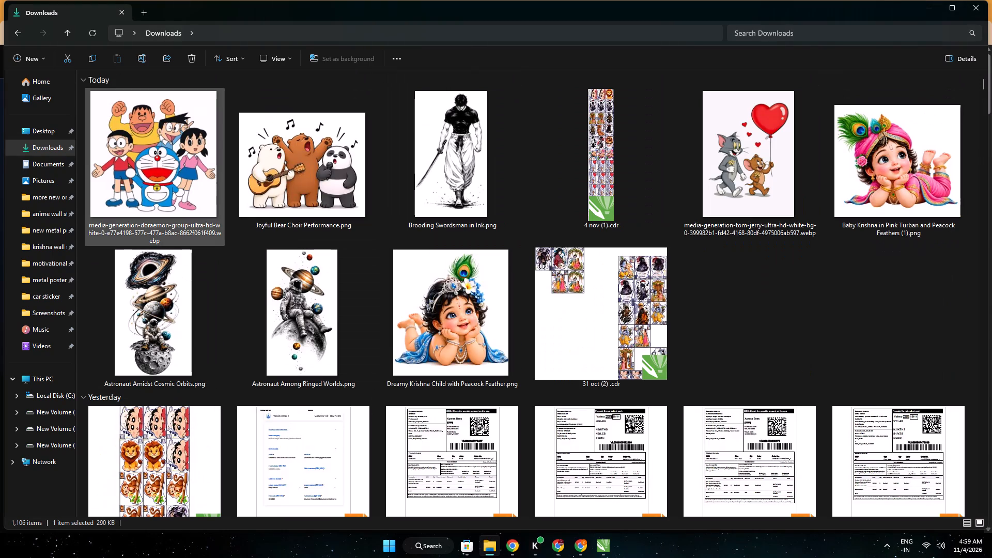
pyautogui.press('Delete')
pyautogui.scroll(-1, 502, 320)
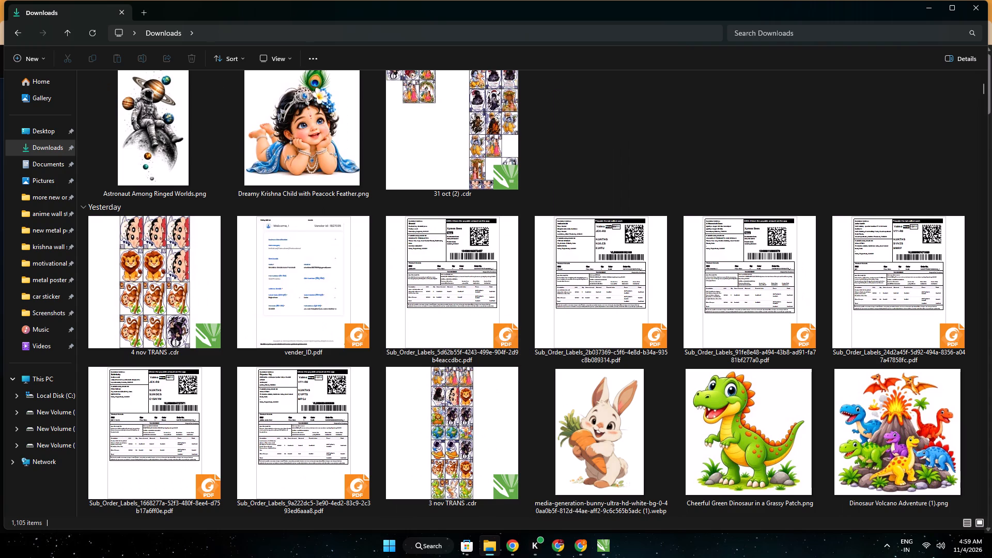
# In Chrome, dismiss the image search and product preview on the INNOVATE PRODUCTES pending orders, and filter them by SKU ID INOV dore.
pyautogui.click(518, 541)
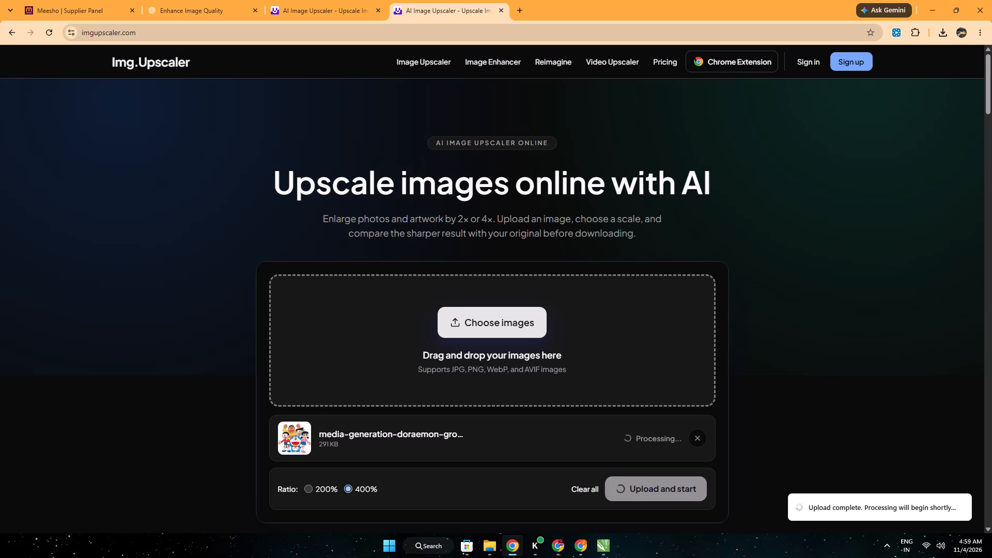
pyautogui.click(573, 547)
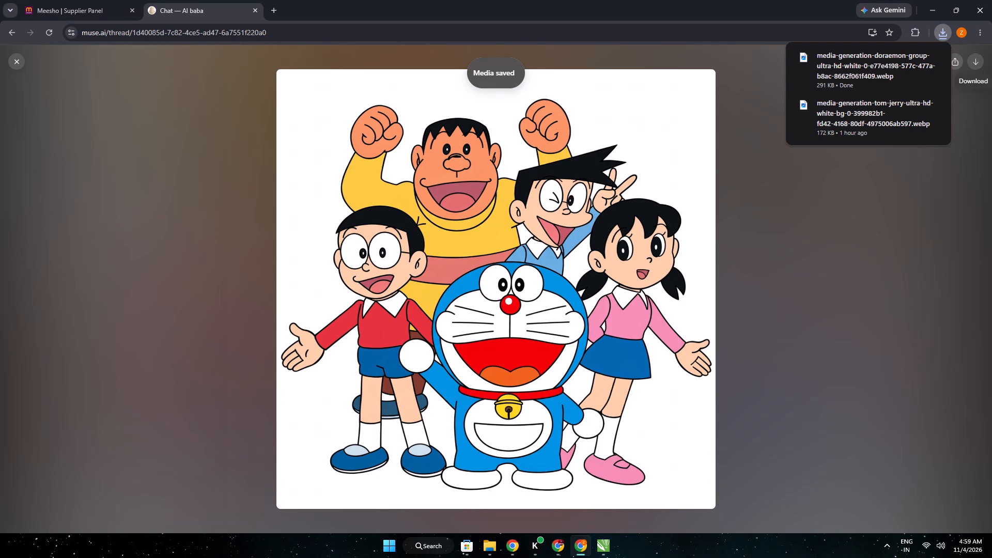
pyautogui.click(110, 7)
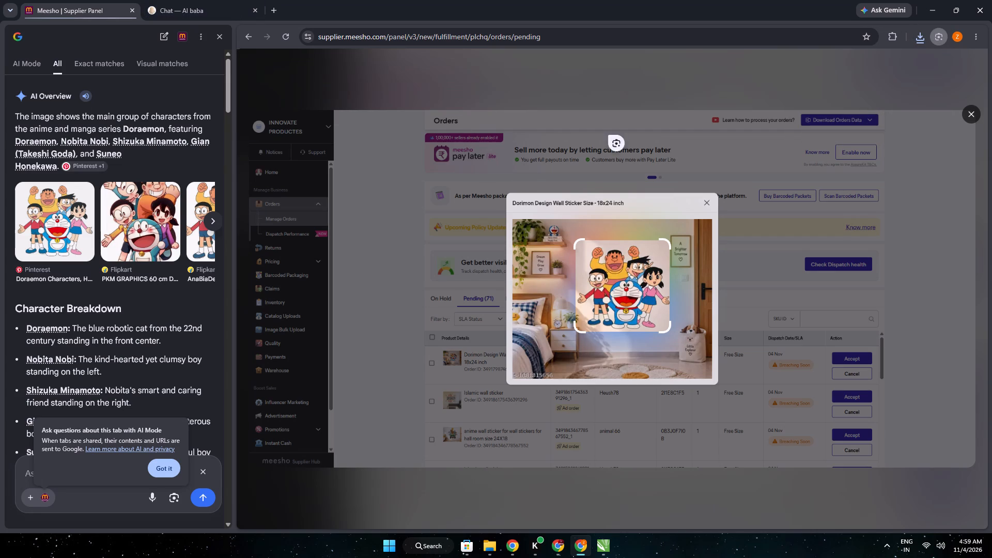
pyautogui.click(971, 117)
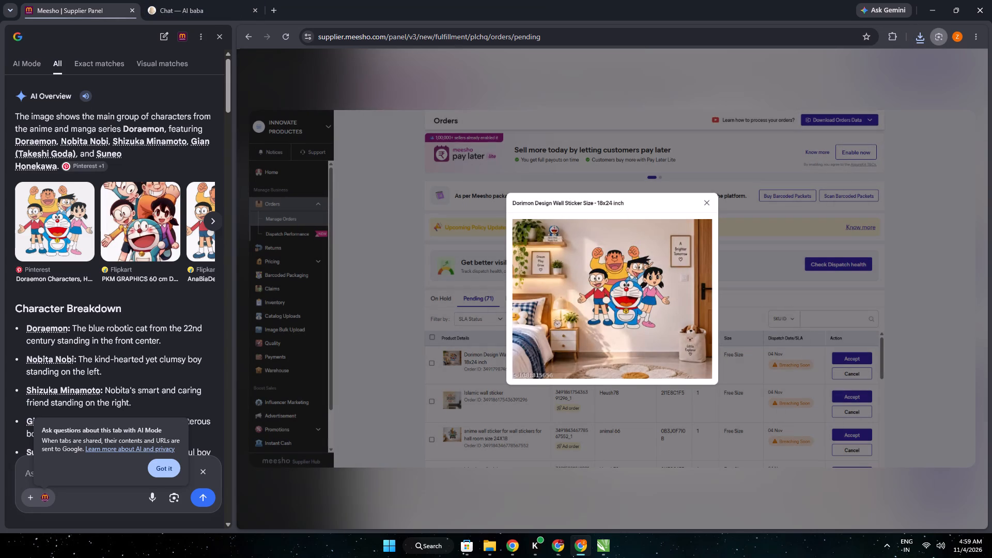
pyautogui.click(741, 167)
pyautogui.tripleClick(611, 381)
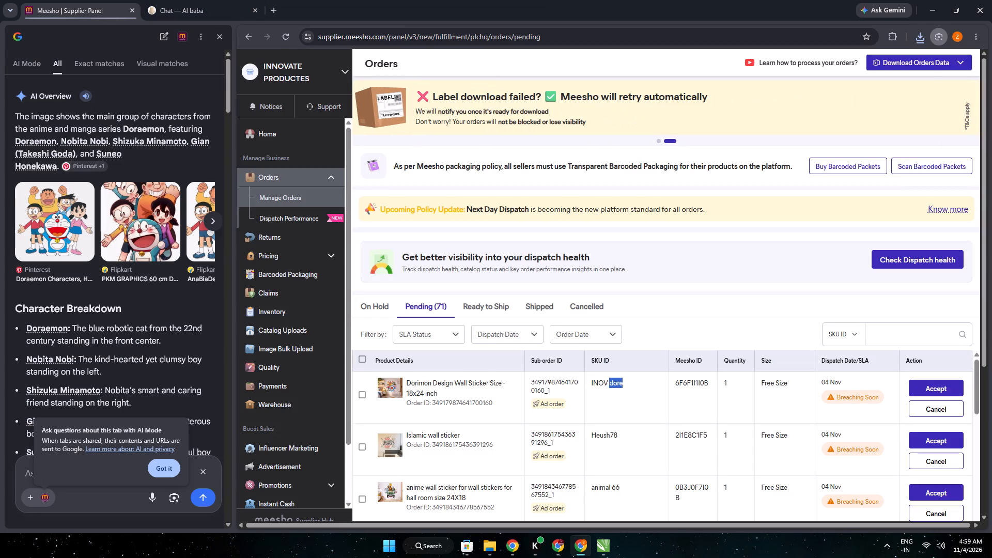
pyautogui.hotkey('ctrl', 'v')
pyautogui.hotkey('ctrl', 'c')
pyautogui.keyDown('ctrl'); pyautogui.click(900, 340); pyautogui.keyUp('ctrl')
pyautogui.hotkey('ctrl', 'v')
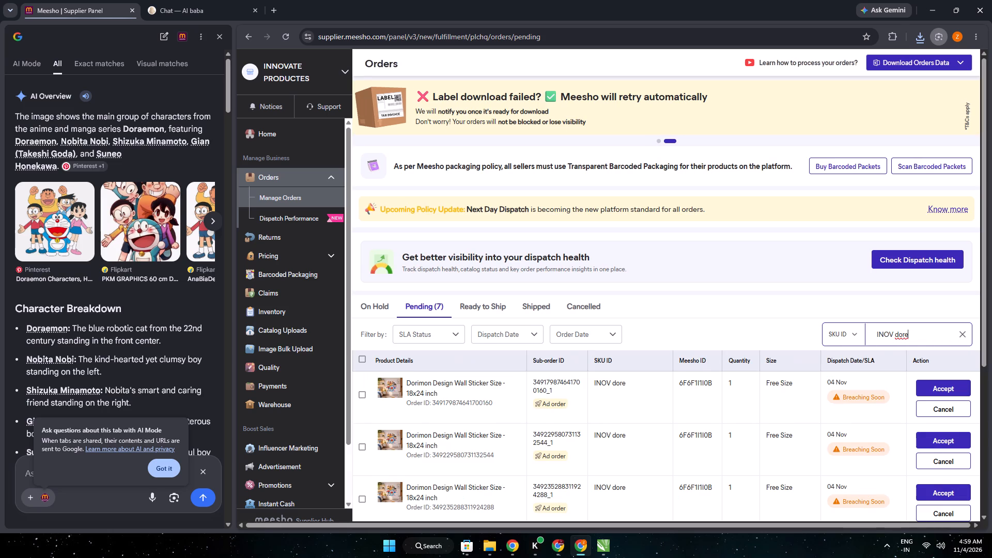
pyautogui.scroll(-8, 583, 410)
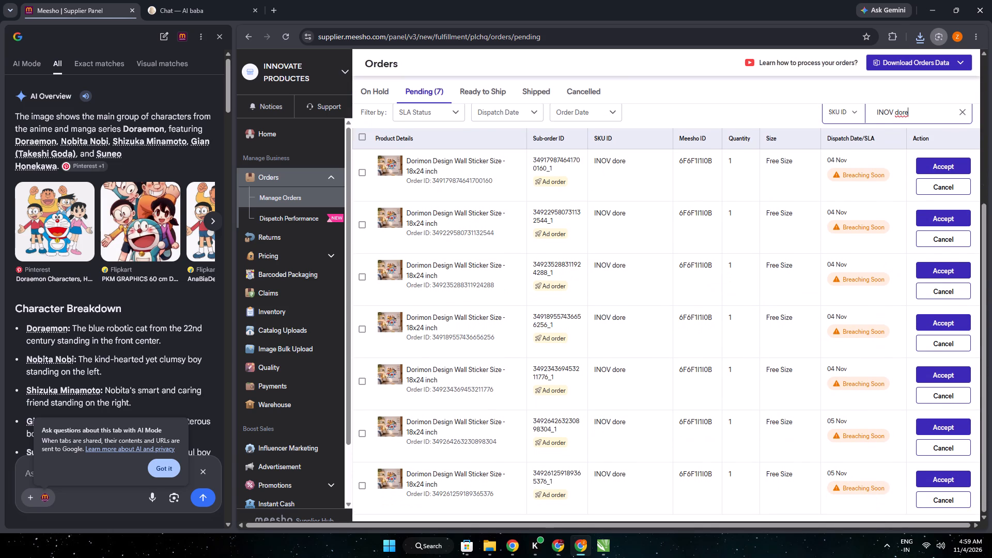
pyautogui.click(215, 31)
# Switch to CorelDRAW and copy the straw-hat Luffy quote sticker with its frame and labels from the Backup_of_2 nov TRANS document.
pyautogui.click(595, 544)
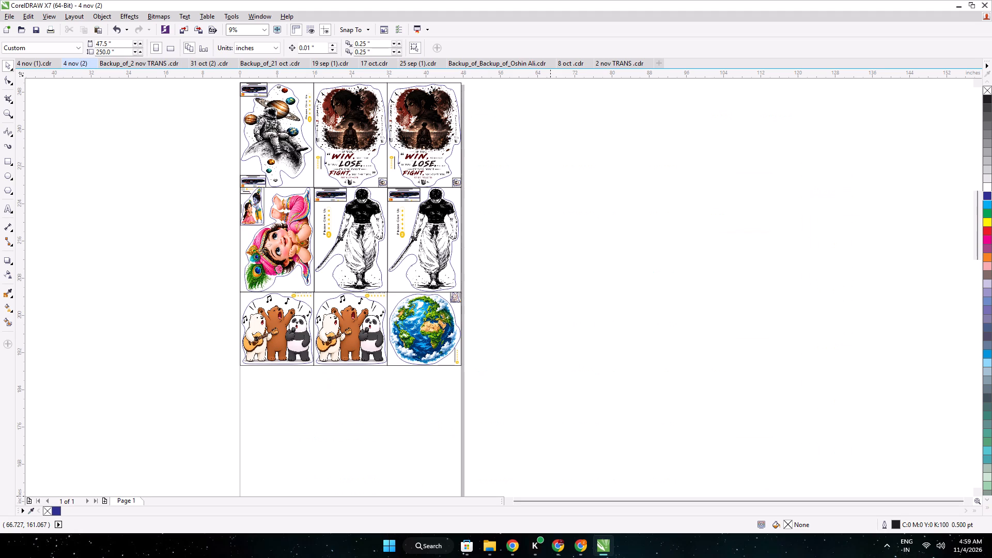
pyautogui.scroll(3, 384, 284)
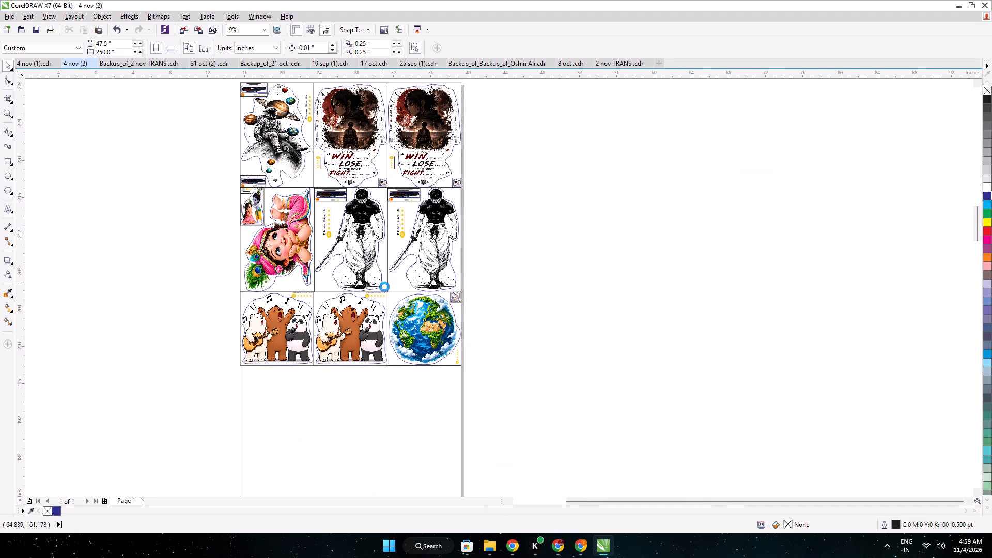
pyautogui.scroll(1, 384, 287)
pyautogui.scroll(-2, 368, 351)
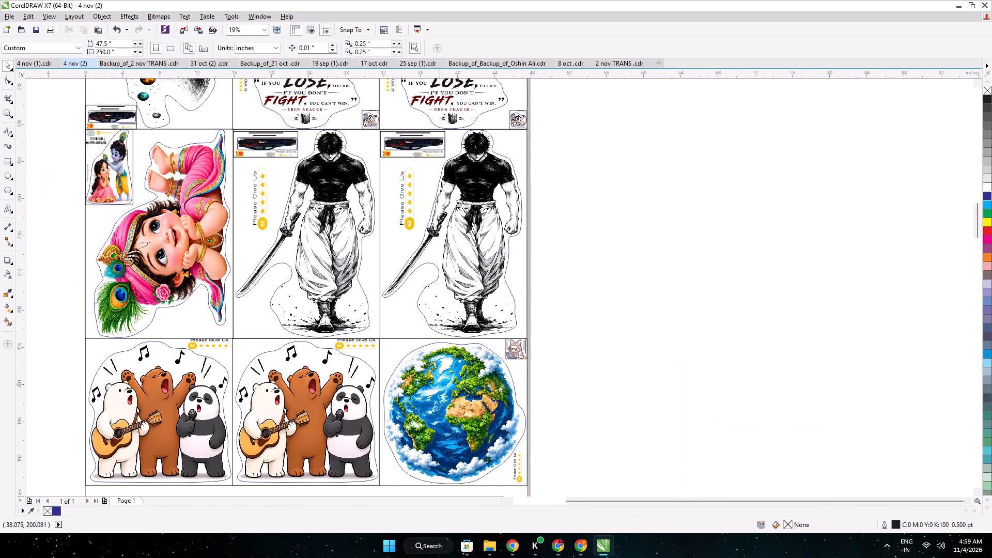
pyautogui.moveTo(440, 384); pyautogui.dragTo(472, 265, button='middle')
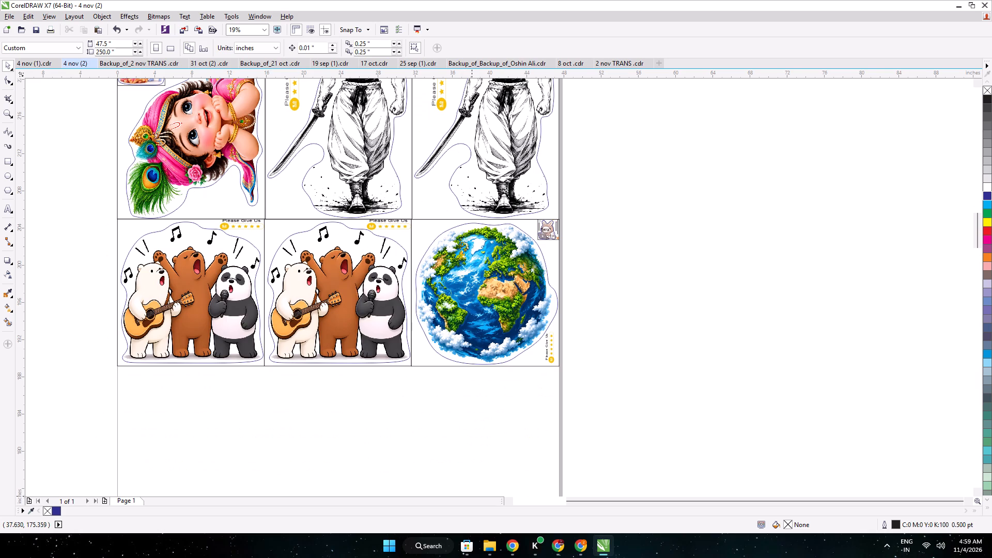
pyautogui.click(149, 68)
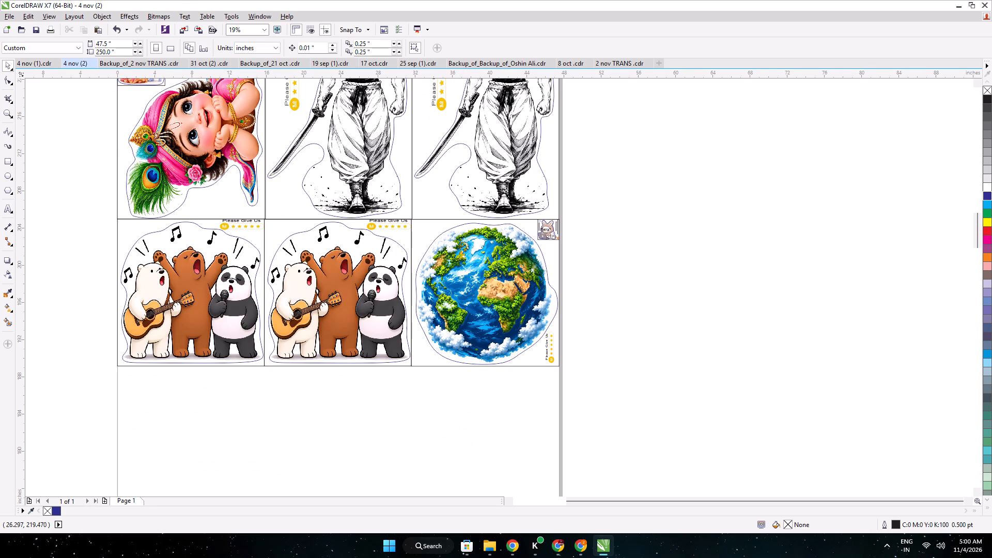
pyautogui.click(151, 61)
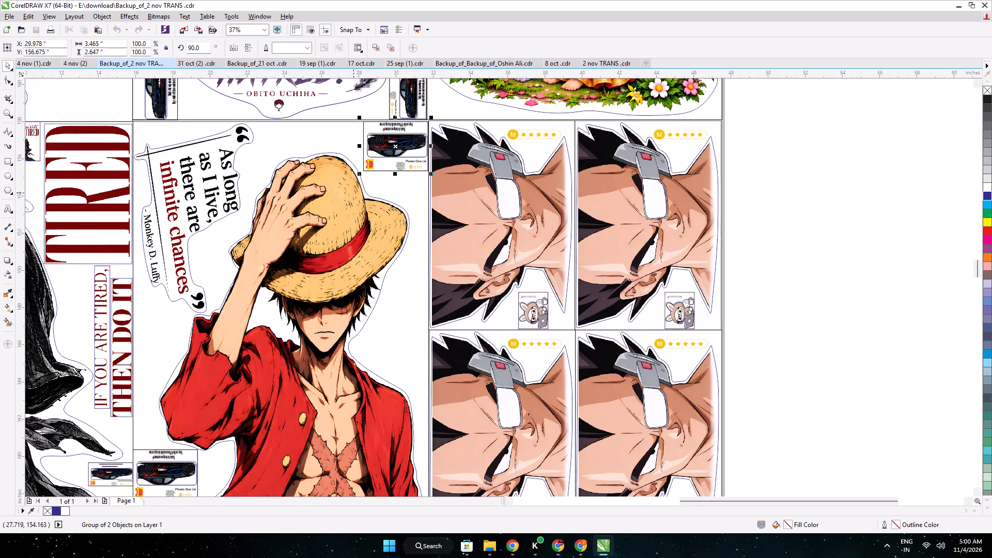
pyautogui.scroll(-2, 353, 193)
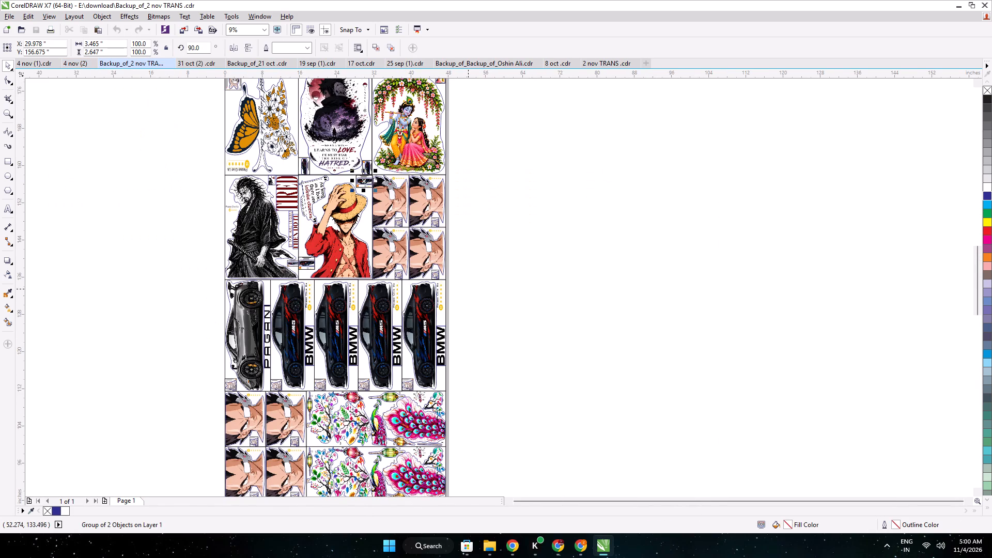
pyautogui.click(465, 278)
pyautogui.moveTo(452, 281); pyautogui.dragTo(369, 178)
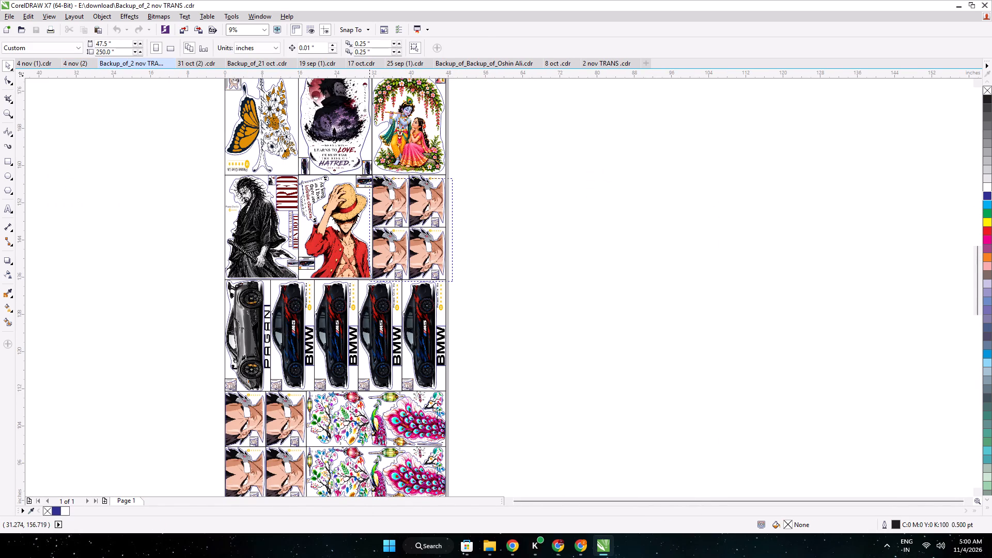
pyautogui.moveTo(369, 178); pyautogui.dragTo(368, 174)
pyautogui.click(367, 171)
pyautogui.click(470, 238)
pyautogui.moveTo(452, 284); pyautogui.dragTo(386, 215)
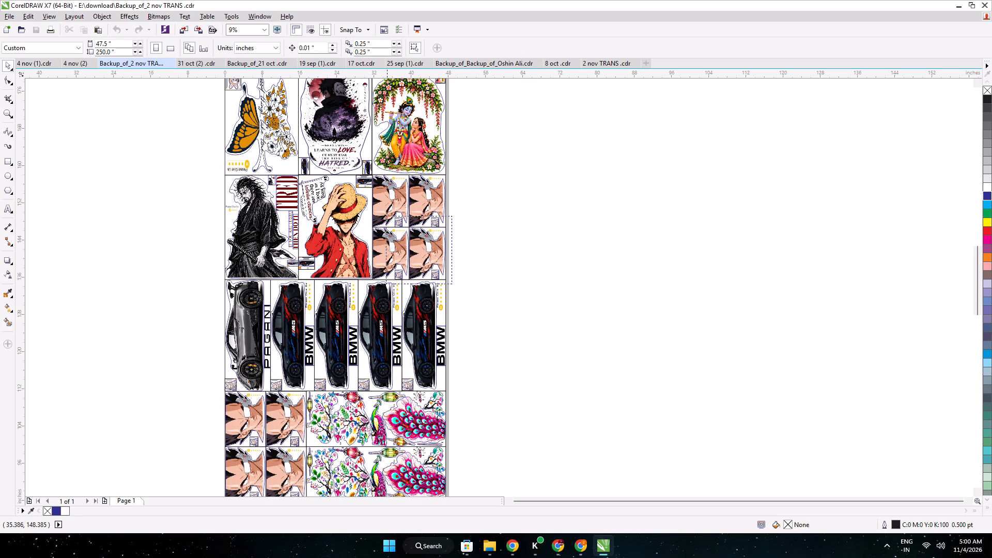
pyautogui.moveTo(386, 215); pyautogui.dragTo(295, 173)
pyautogui.moveTo(368, 173); pyautogui.dragTo(295, 173, button='right')
pyautogui.scroll(2, 298, 166)
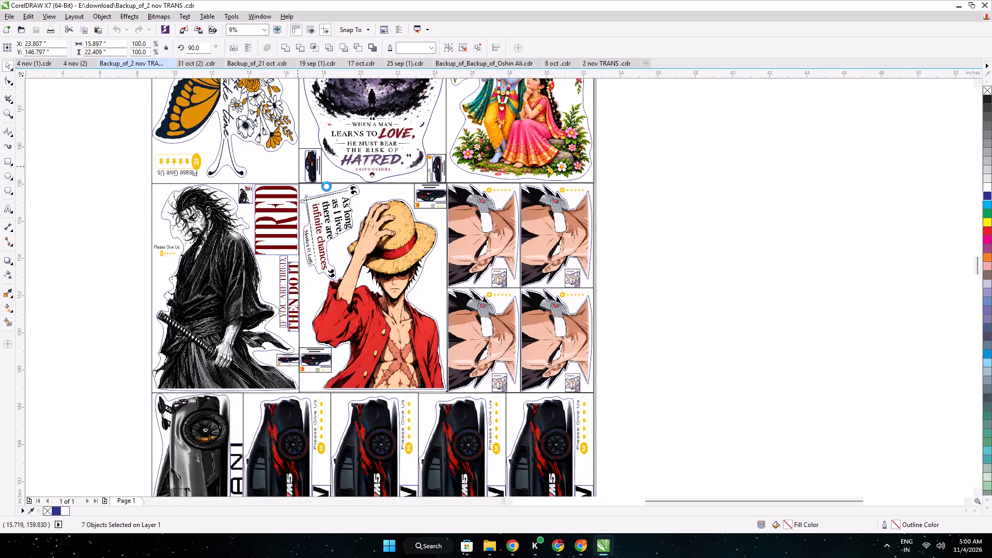
pyautogui.hotkey('ctrl', 'c')
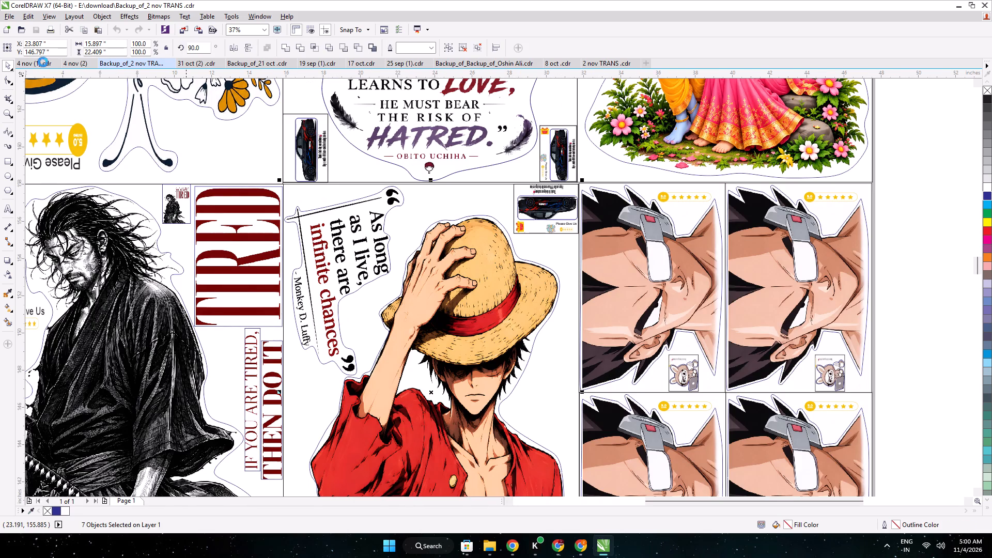
# Paste the Luffy sticker into 4 nov (2) and align it with the page's left edge, directly below the first bears sticker.
pyautogui.click(73, 65)
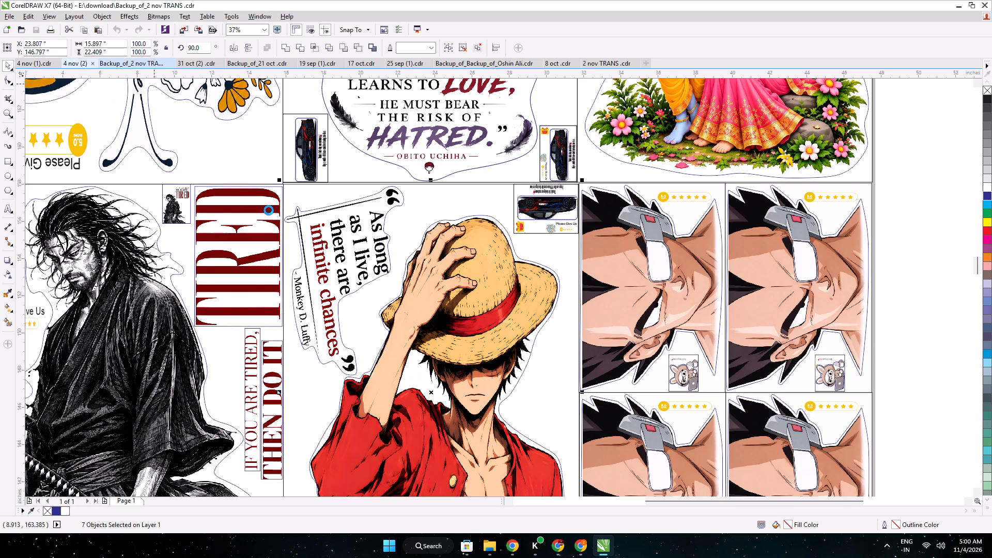
pyautogui.hotkey('ctrl', 'v')
pyautogui.scroll(-1, 269, 210)
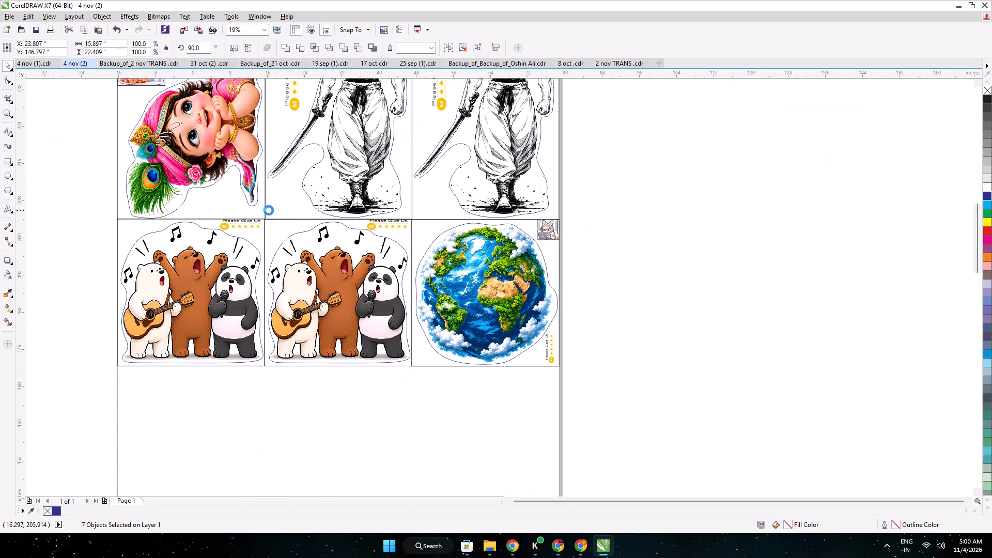
pyautogui.moveTo(315, 464); pyautogui.dragTo(238, 325)
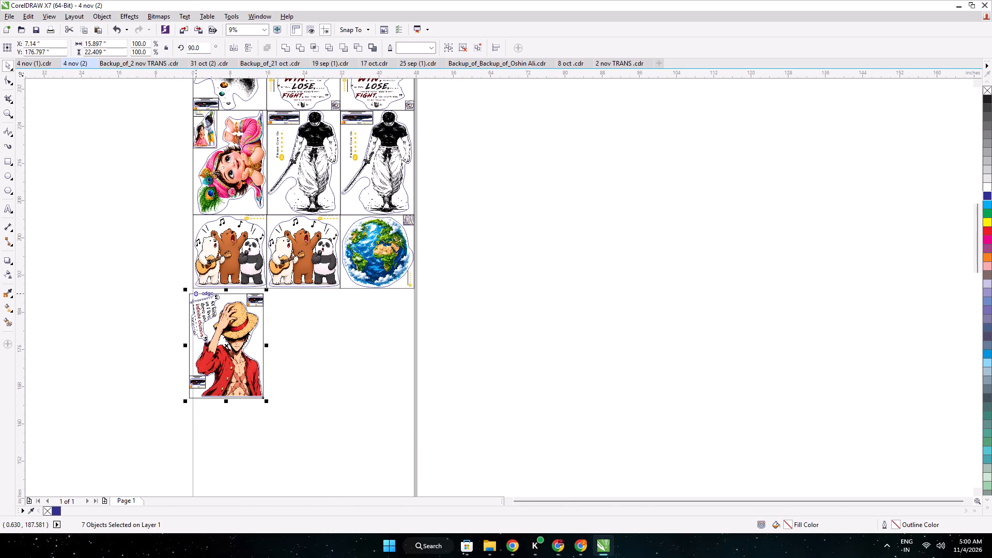
pyautogui.scroll(5, 196, 296)
pyautogui.moveTo(203, 305); pyautogui.dragTo(234, 263)
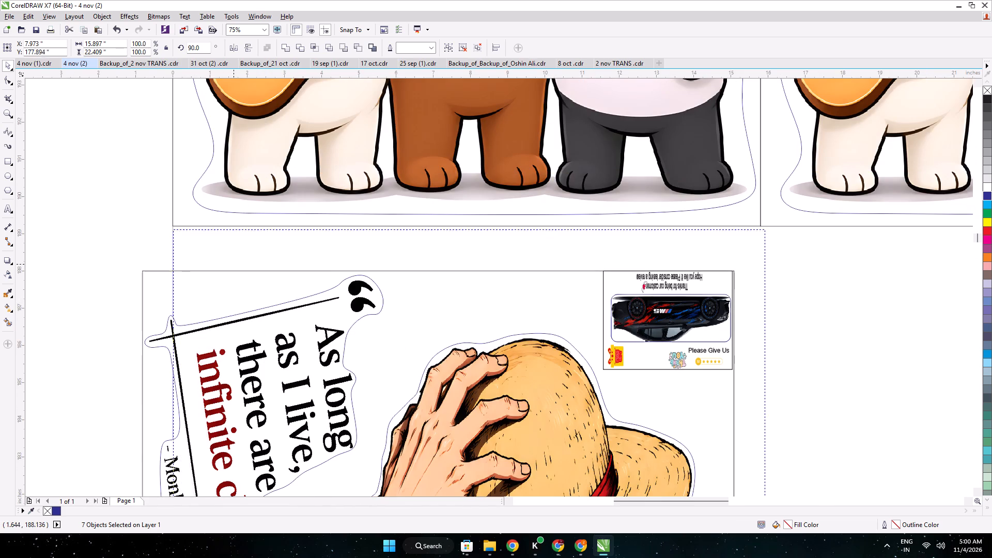
pyautogui.moveTo(234, 263); pyautogui.dragTo(234, 261)
pyautogui.scroll(3, 191, 231)
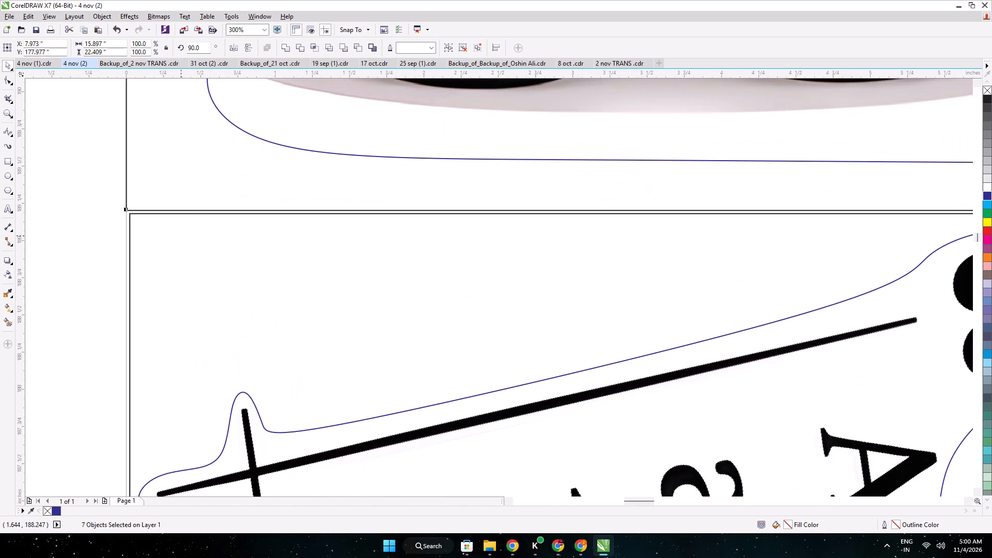
pyautogui.press('Up')
pyautogui.press('Up')
pyautogui.press('Up')
pyautogui.press('Left')
pyautogui.press('Left')
pyautogui.press('Down')
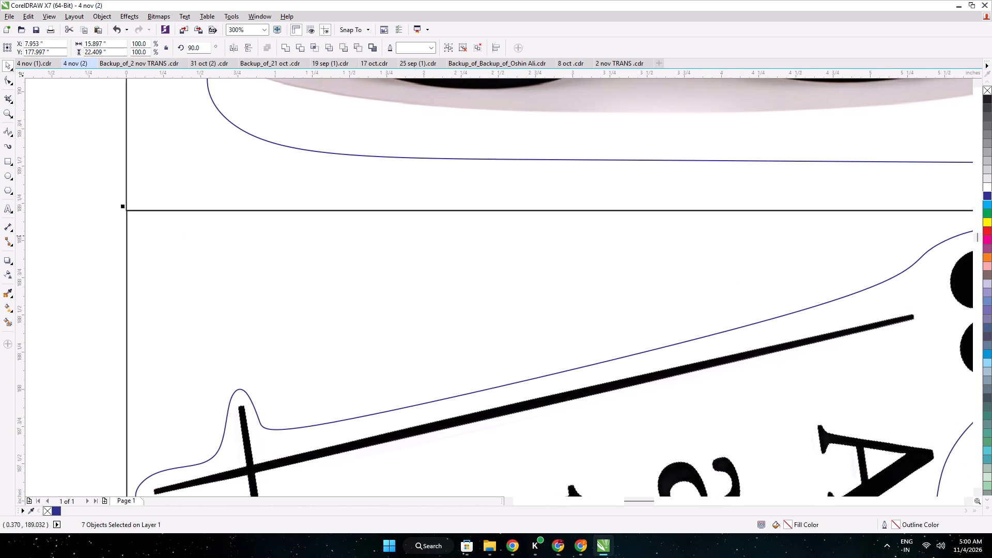
# Duplicate the Luffy sticker and align the copy edge to edge beside the first, below the second bears sticker.
pyautogui.scroll(-3, 181, 236)
pyautogui.moveTo(449, 238); pyautogui.dragTo(237, 212, button='middle')
pyautogui.scroll(-1, 430, 247)
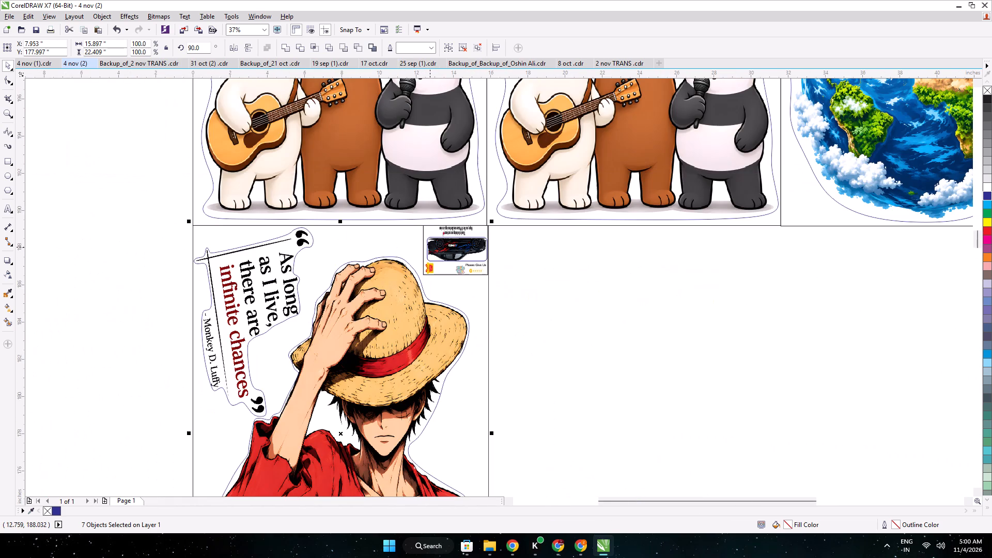
pyautogui.hotkey('ctrl', 'd')
pyautogui.moveTo(367, 306); pyautogui.dragTo(645, 316)
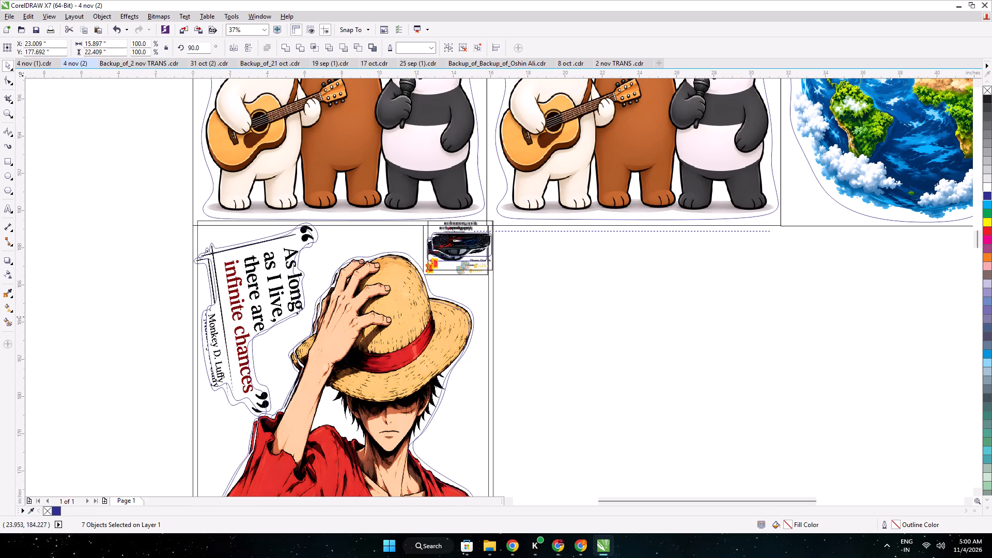
pyautogui.moveTo(645, 316); pyautogui.dragTo(657, 312)
pyautogui.scroll(1, 501, 228)
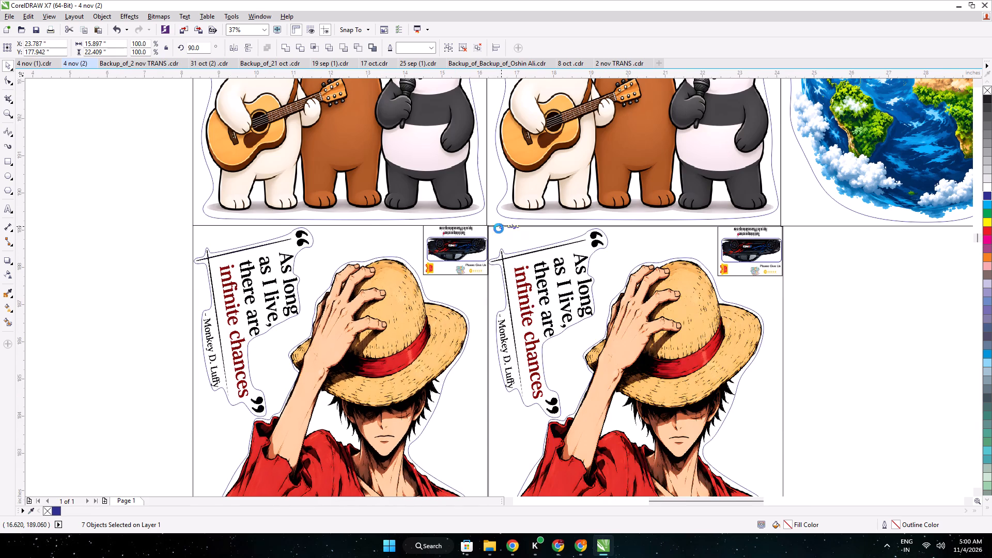
pyautogui.press('Up')
pyautogui.press('Up')
pyautogui.scroll(2, 493, 234)
pyautogui.press('Up')
pyautogui.press('Up')
pyautogui.press('Up')
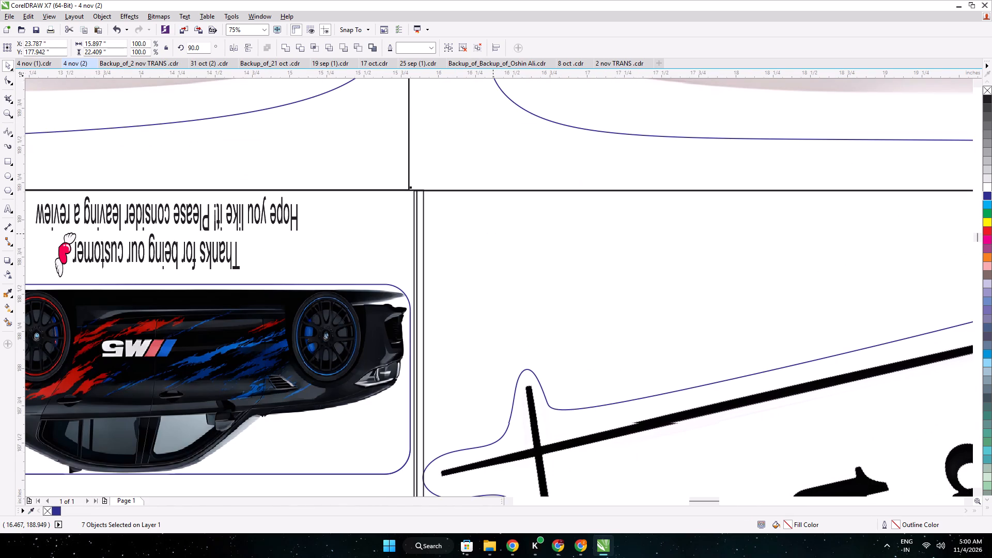
pyautogui.press('Right')
pyautogui.press('Right')
pyautogui.press('Right')
pyautogui.press('Right')
pyautogui.press('Right')
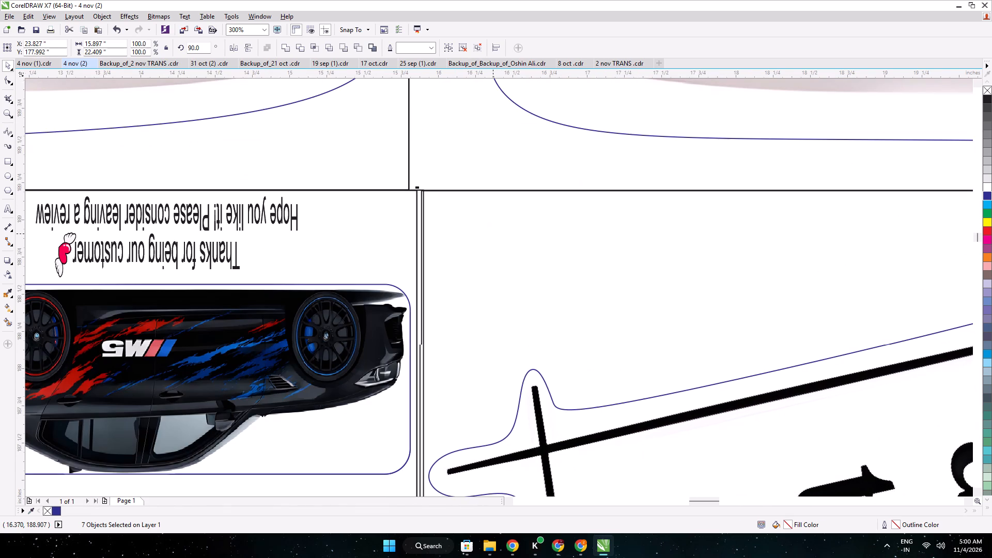
pyautogui.press('Right')
pyautogui.press('Right')
# Duplicate the second Luffy sticker and align this third copy beside it, directly below the Earth sticker.
pyautogui.scroll(-2, 493, 234)
pyautogui.moveTo(496, 253); pyautogui.dragTo(497, 115, button='middle')
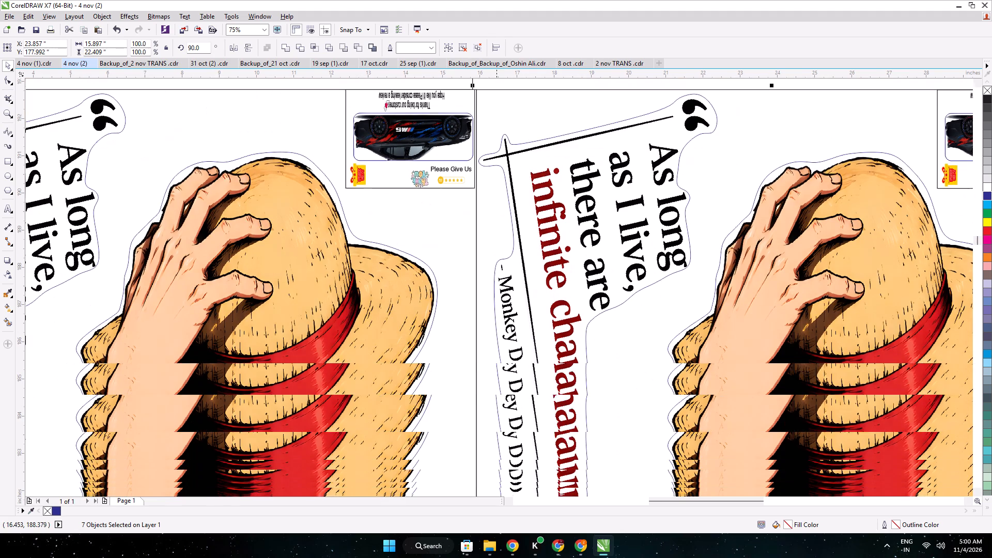
pyautogui.moveTo(497, 115); pyautogui.dragTo(497, 101, button='middle')
pyautogui.moveTo(653, 246); pyautogui.dragTo(459, 342, button='middle')
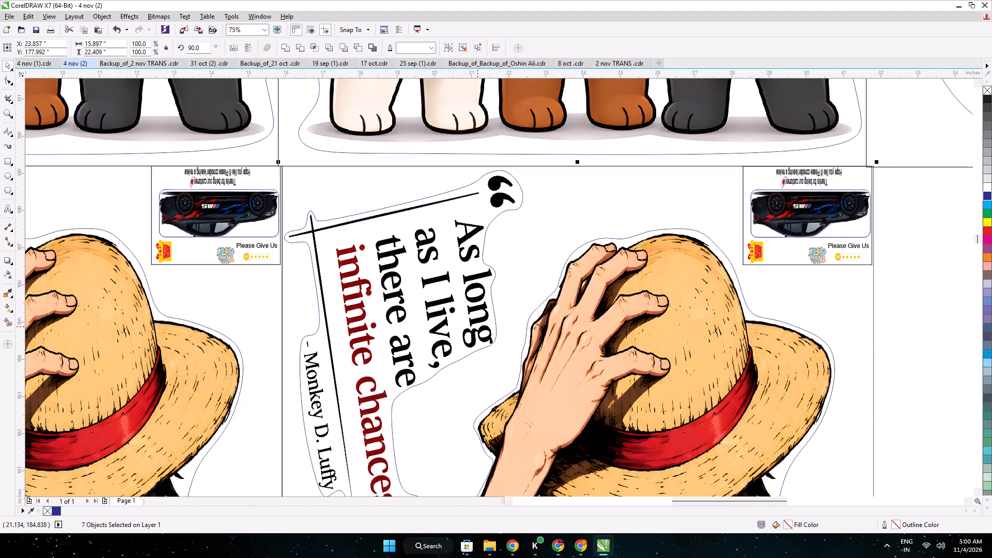
pyautogui.hotkey('ctrl', 'd')
pyautogui.moveTo(608, 322); pyautogui.dragTo(195, 318, button='middle')
pyautogui.scroll(1, 195, 318)
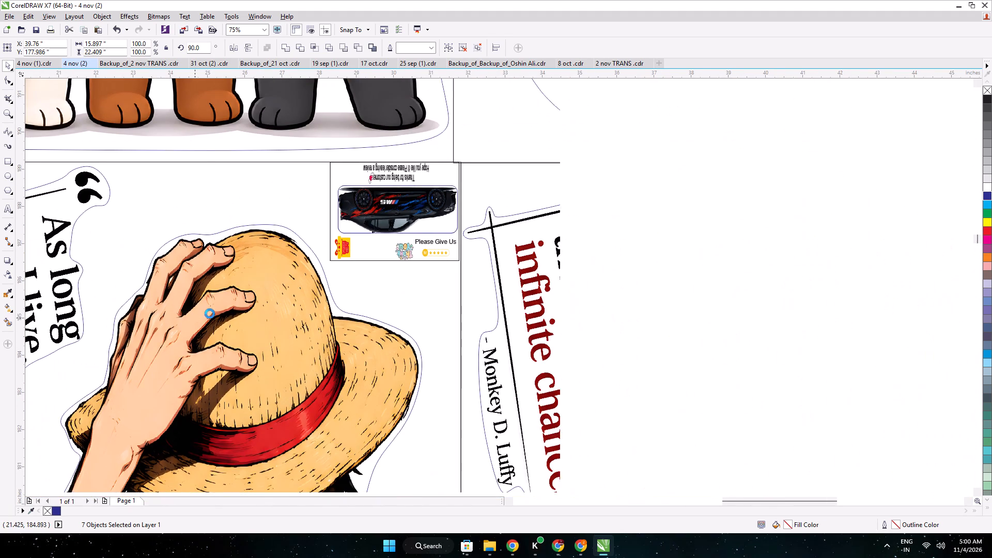
pyautogui.scroll(3, 474, 168)
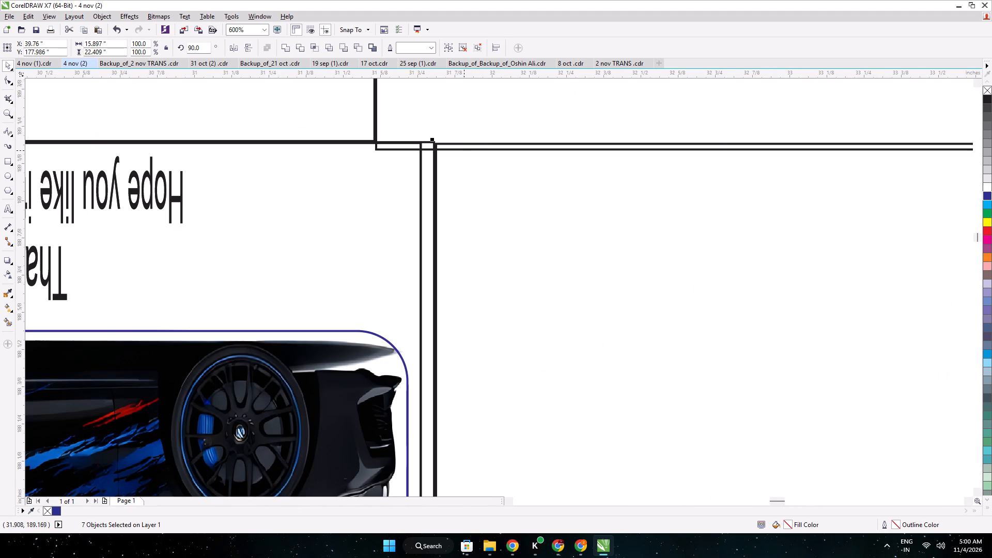
pyautogui.press('Down')
pyautogui.press('Down')
pyautogui.press('Left')
pyautogui.press('Right')
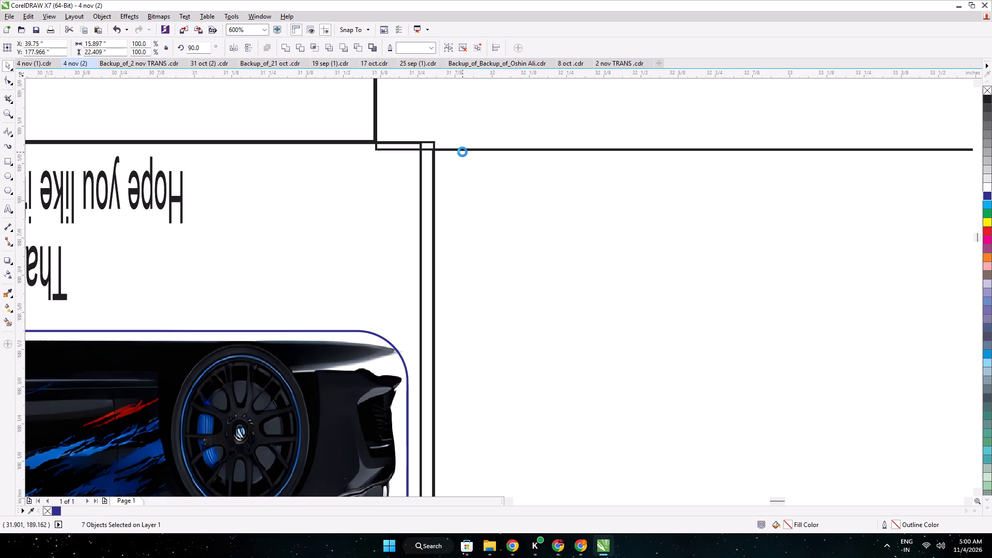
# Narrow the third Luffy sticker so its outer side meets the page's right edge, and check the finished row.
pyautogui.scroll(-6, 462, 152)
pyautogui.moveTo(885, 263); pyautogui.dragTo(0, 106, button='middle')
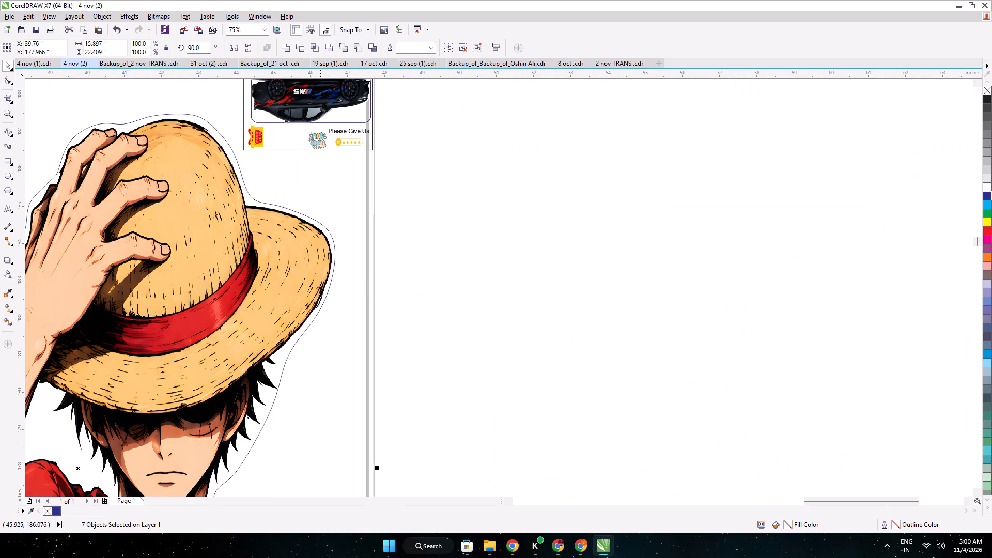
pyautogui.moveTo(381, 467); pyautogui.dragTo(384, 288, button='middle')
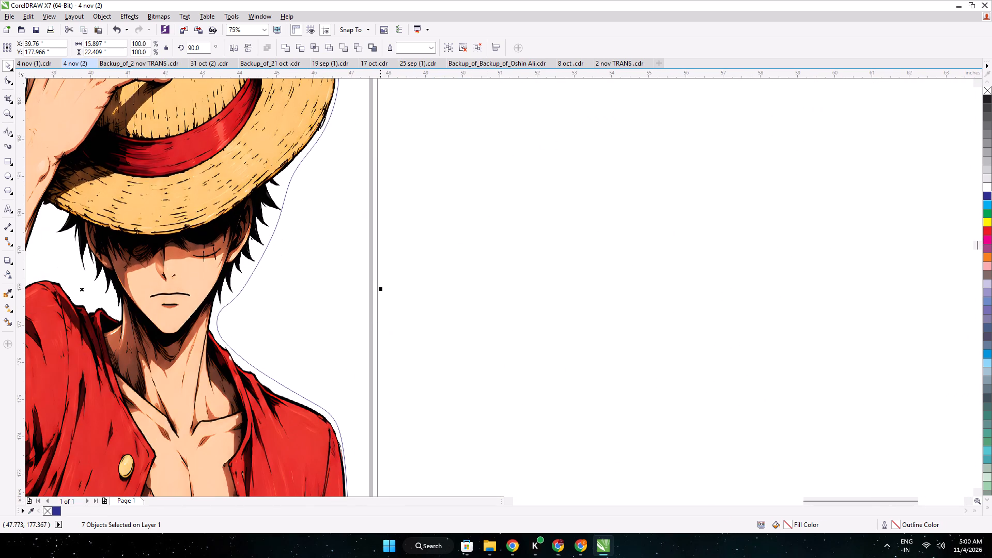
pyautogui.moveTo(380, 289); pyautogui.dragTo(373, 291)
pyautogui.click(408, 303)
pyautogui.scroll(-5, 408, 303)
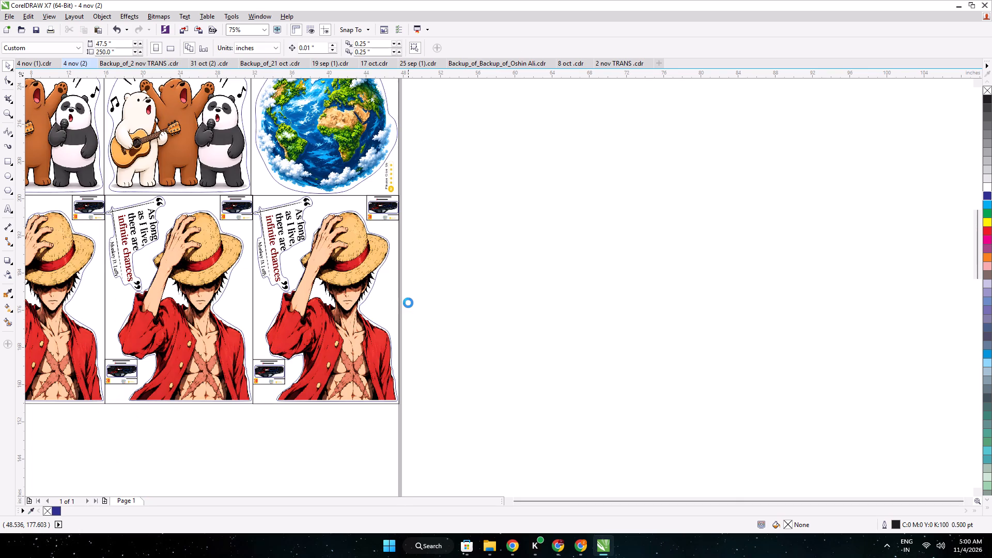
pyautogui.scroll(3, 391, 358)
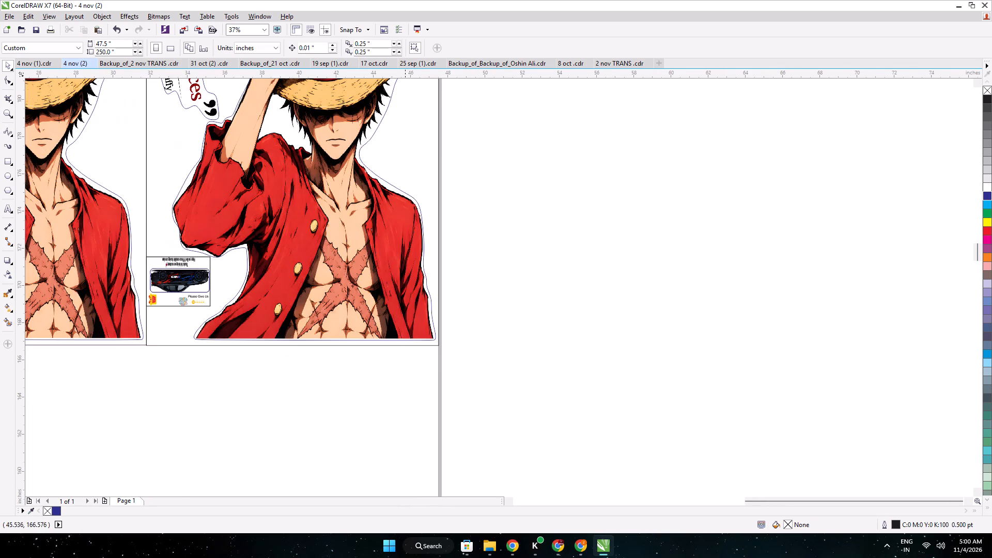
pyautogui.scroll(-2, 474, 324)
pyautogui.moveTo(473, 329); pyautogui.dragTo(561, 537, button='middle')
# In the other Chrome window, accept the three selected INOV anime3 orders among TREND BRIDGE's pending Meesho orders.
pyautogui.click(520, 545)
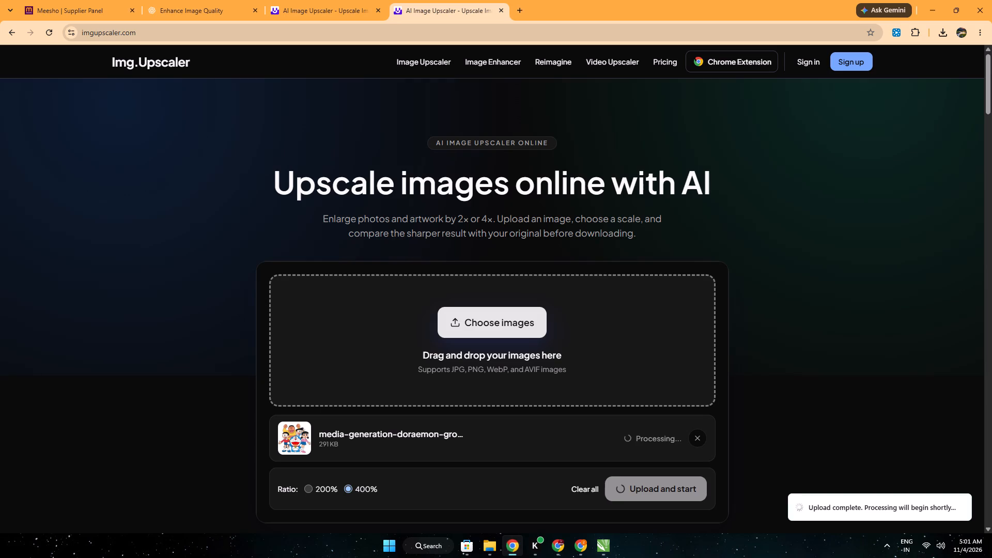
pyautogui.click(75, 0)
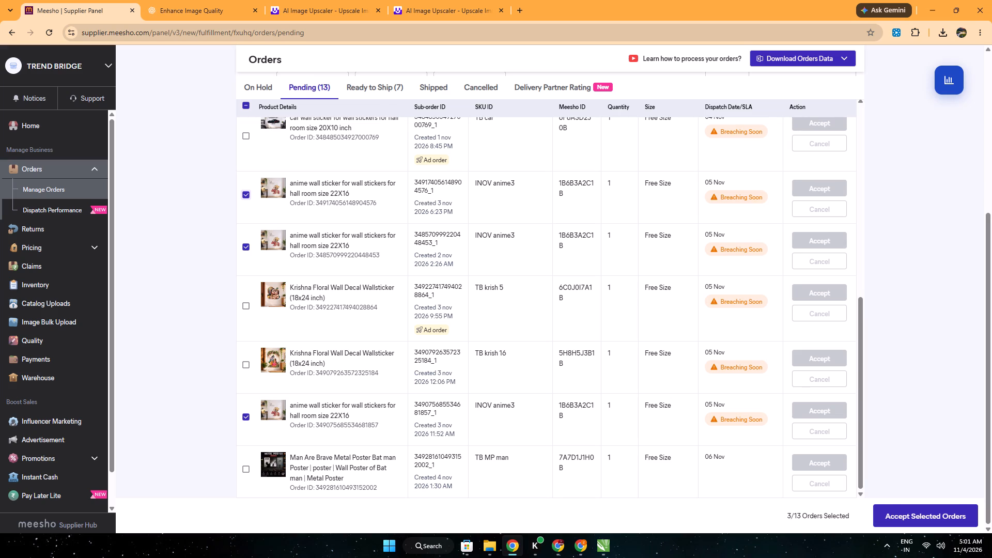
pyautogui.click(953, 524)
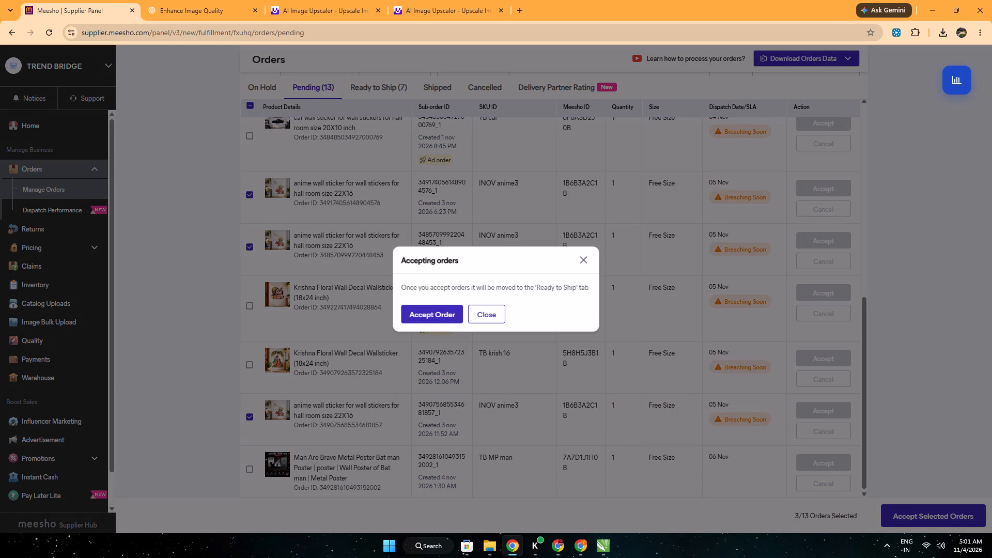
pyautogui.click(433, 319)
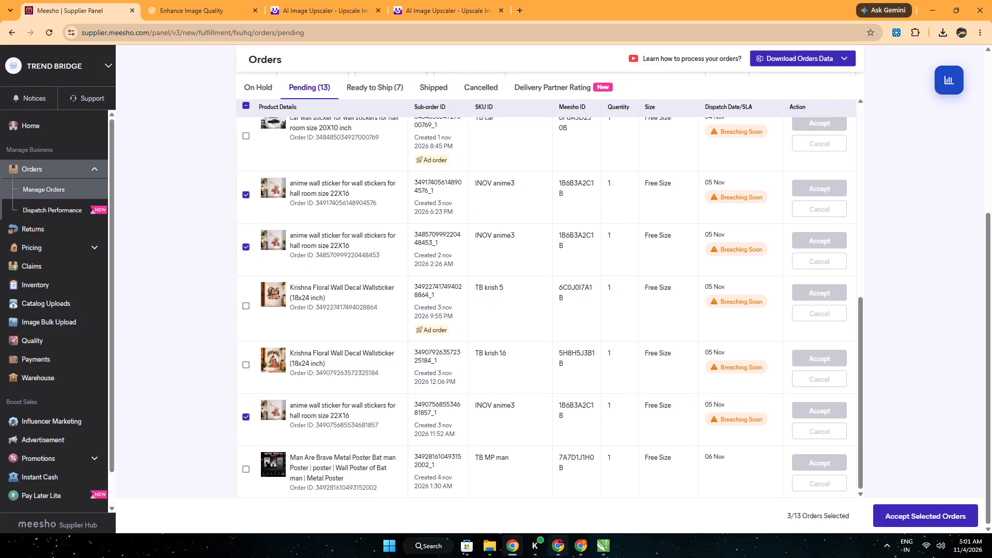
# Switch to the VALUABLE PRODUCTS AND DECALS Chrome window and refresh its pending Meesho orders.
pyautogui.click(560, 544)
pyautogui.click(47, 32)
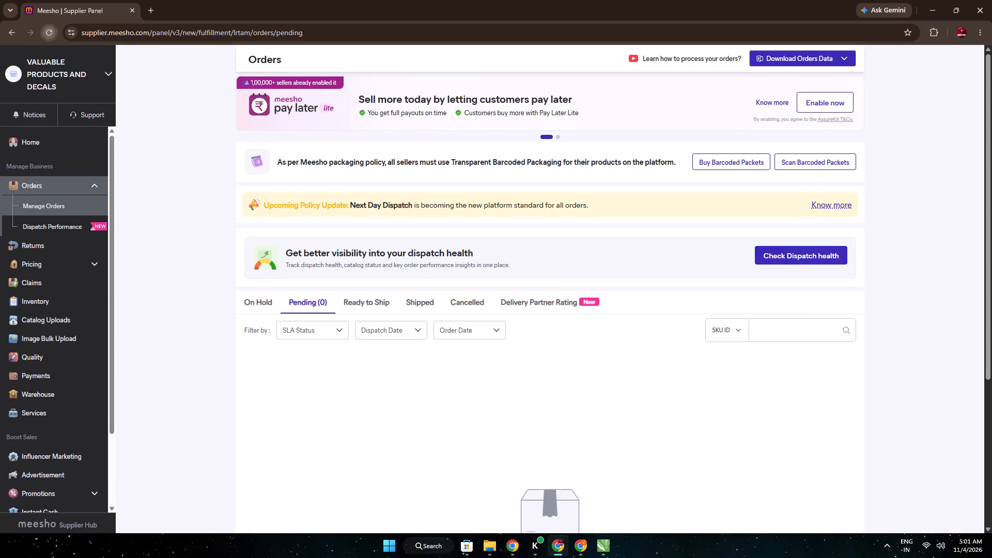
# Switch to the INNOVATE PRODUCTES Chrome window and select all pending INOV dore orders.
pyautogui.click(586, 539)
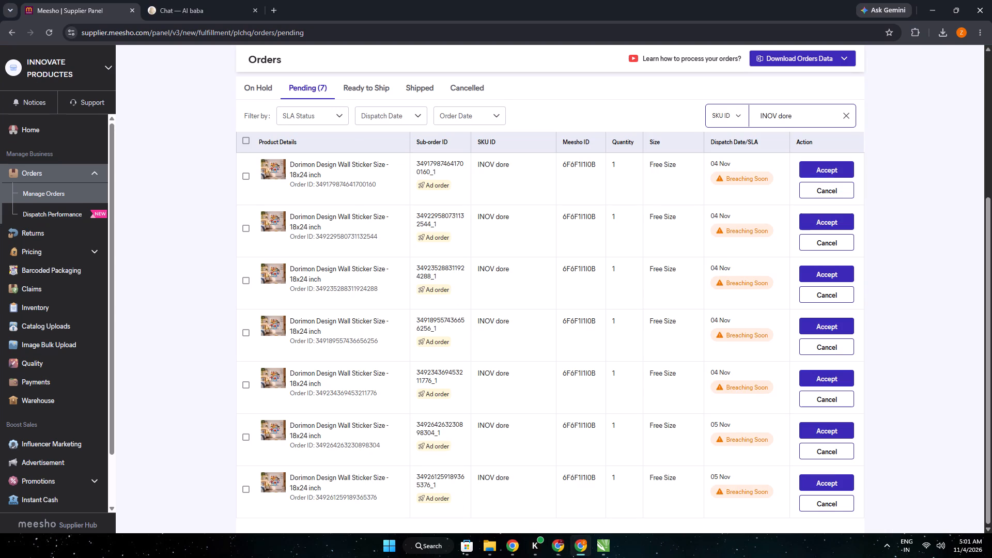
pyautogui.click(247, 140)
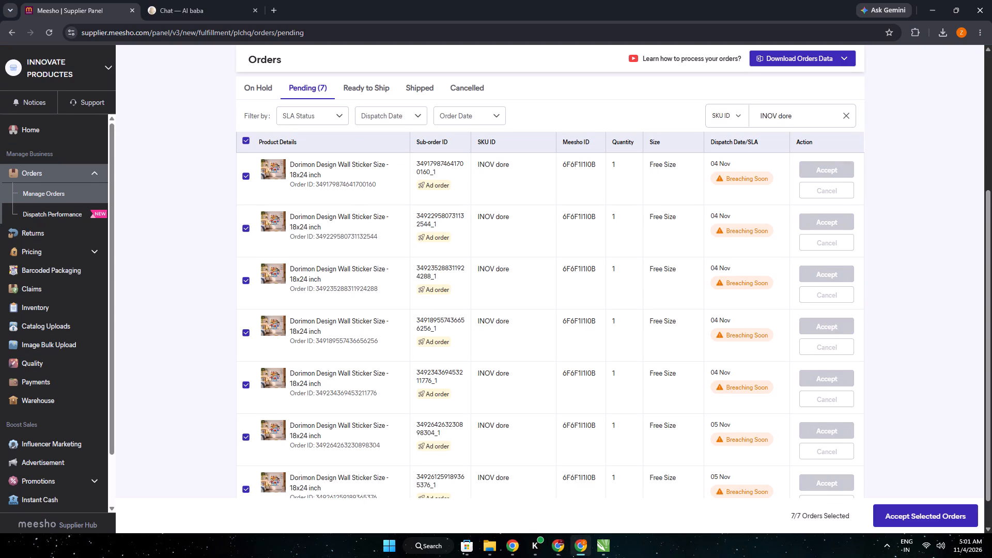
# Back in the Img.Upscaler Chrome window, download the 400% upscaled Doraemon group image and show it in the Downloads folder.
pyautogui.click(512, 550)
pyautogui.click(451, 0)
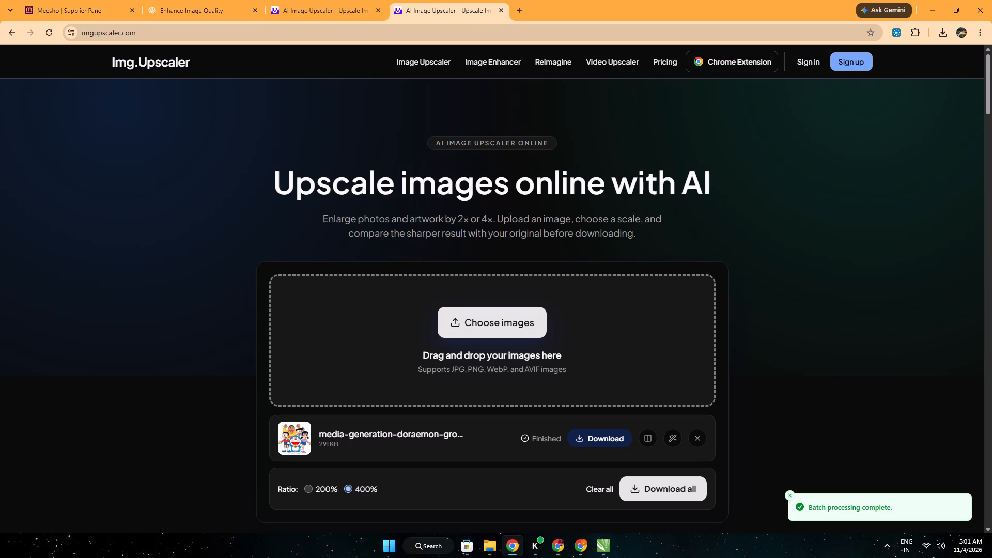
pyautogui.click(590, 438)
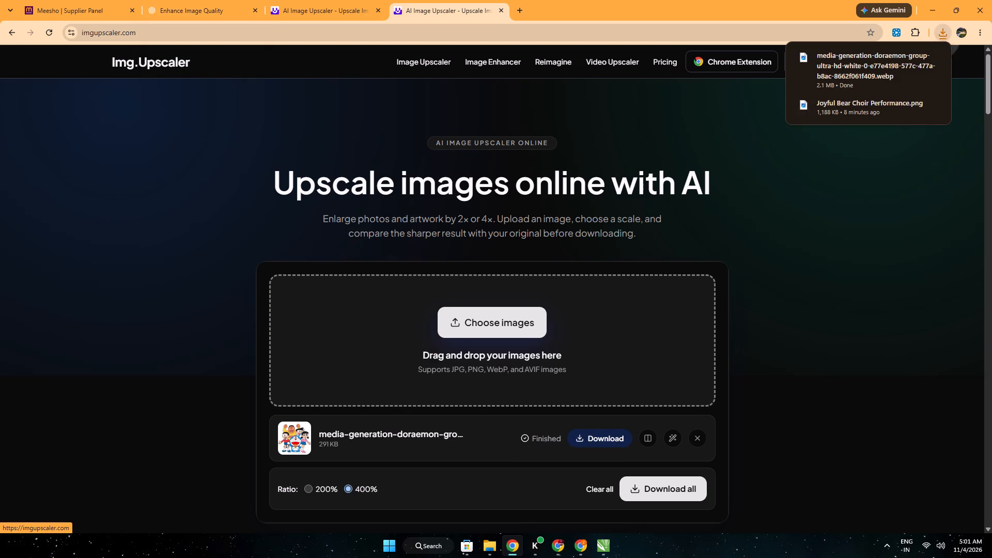
pyautogui.click(912, 60)
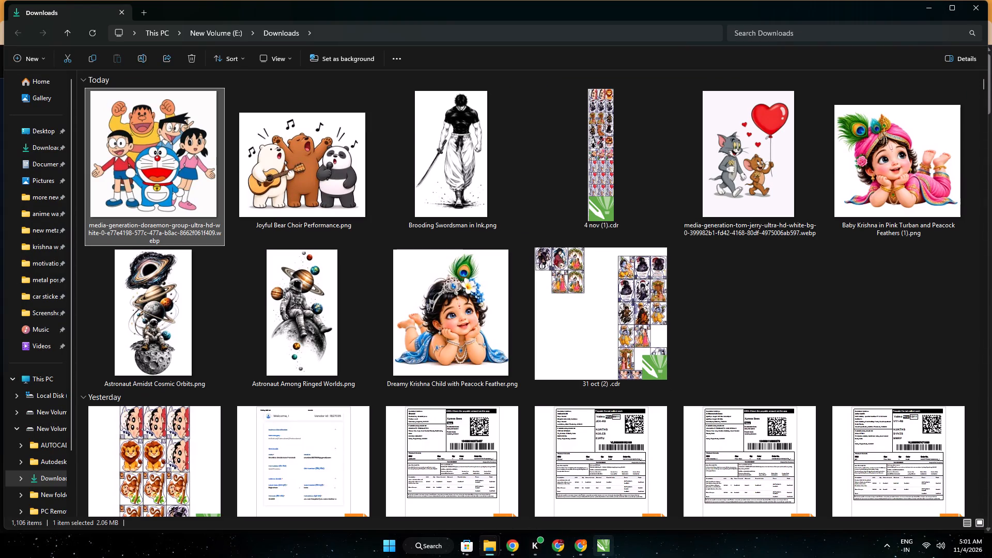
# Switch to CorelDRAW and import the upscaled Doraemon image into the 4 nov (2) sheet, in the empty area beside the page.
pyautogui.click(608, 546)
pyautogui.scroll(-1, 563, 380)
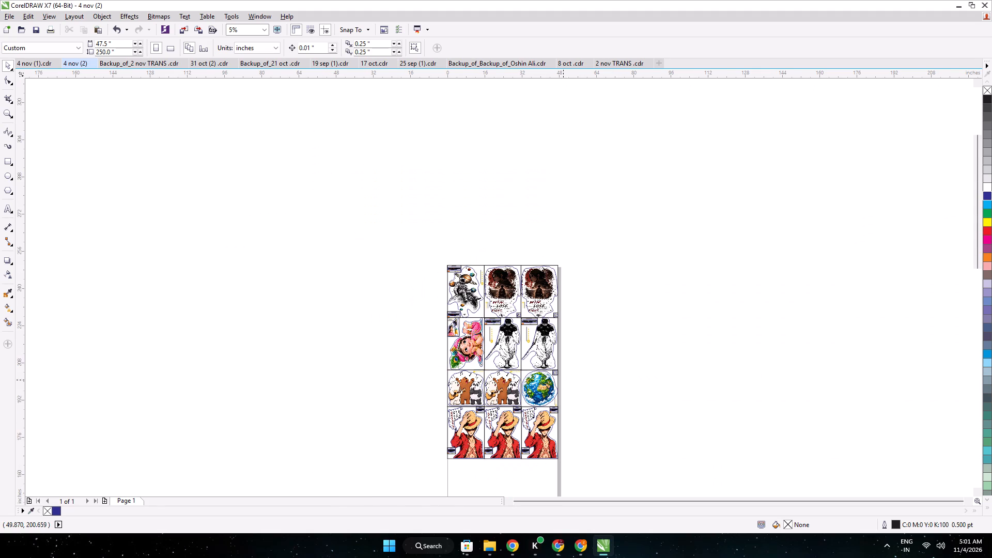
pyautogui.moveTo(579, 362); pyautogui.dragTo(519, 276, button='middle')
pyautogui.hotkey('ctrl', 'i')
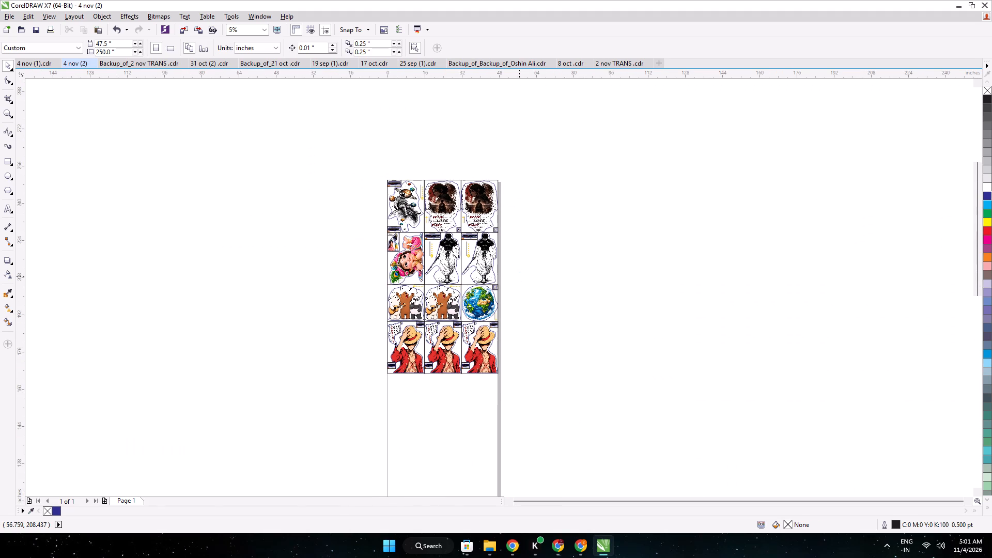
pyautogui.click(475, 237)
pyautogui.press('Return')
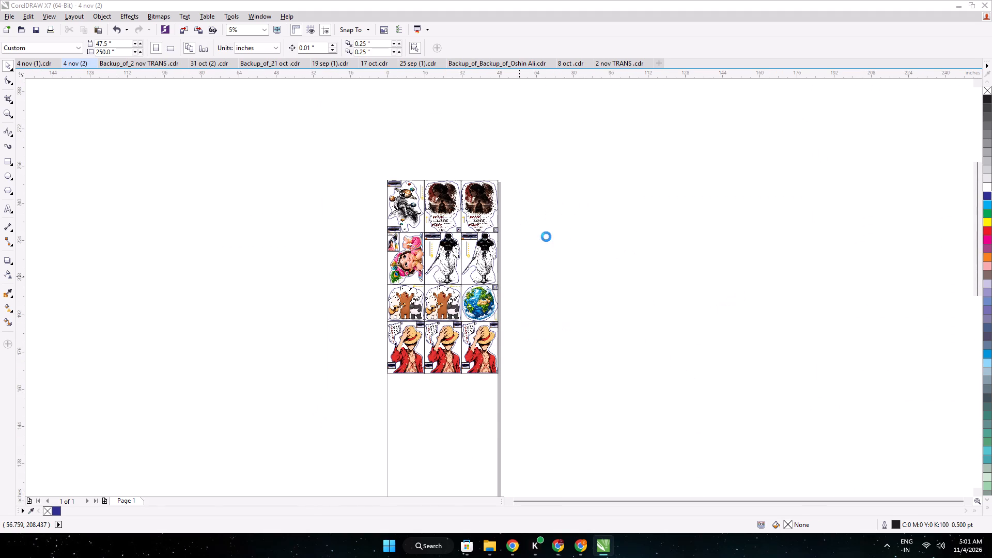
pyautogui.click(592, 214)
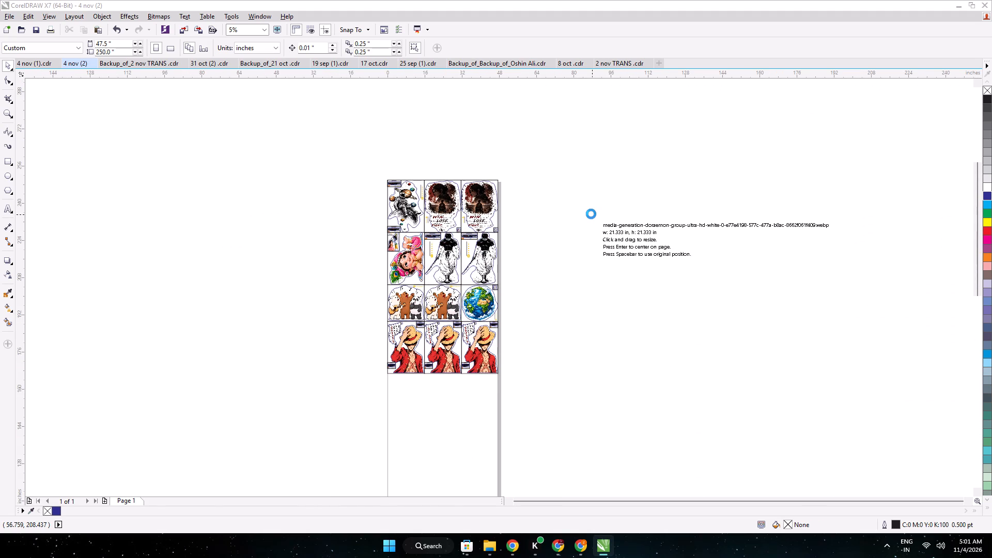
# Start a B-spline cut outline at the girl's pink shoe and trace it upward around her hand and pigtail to the top of her hair.
pyautogui.click(8, 136)
pyautogui.scroll(6, 632, 231)
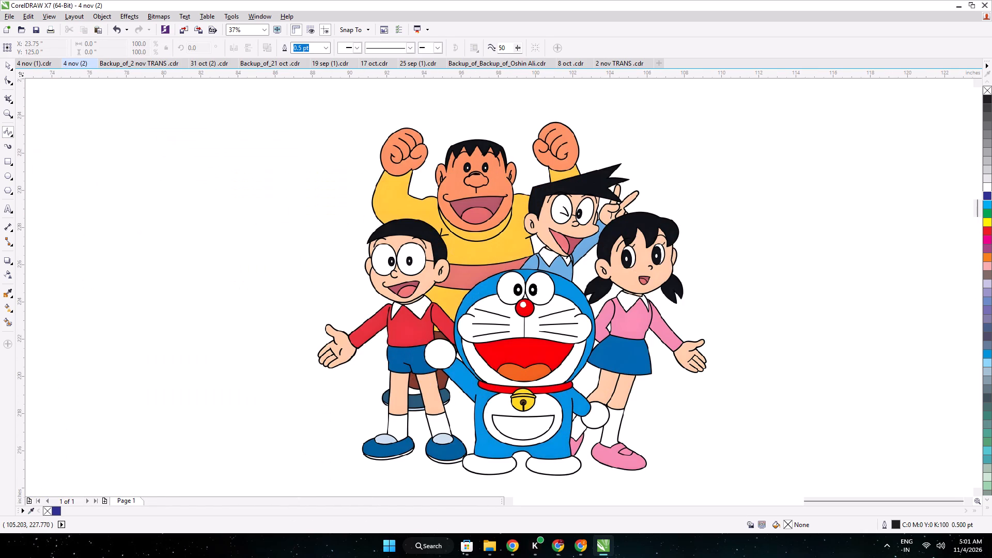
pyautogui.click(646, 451)
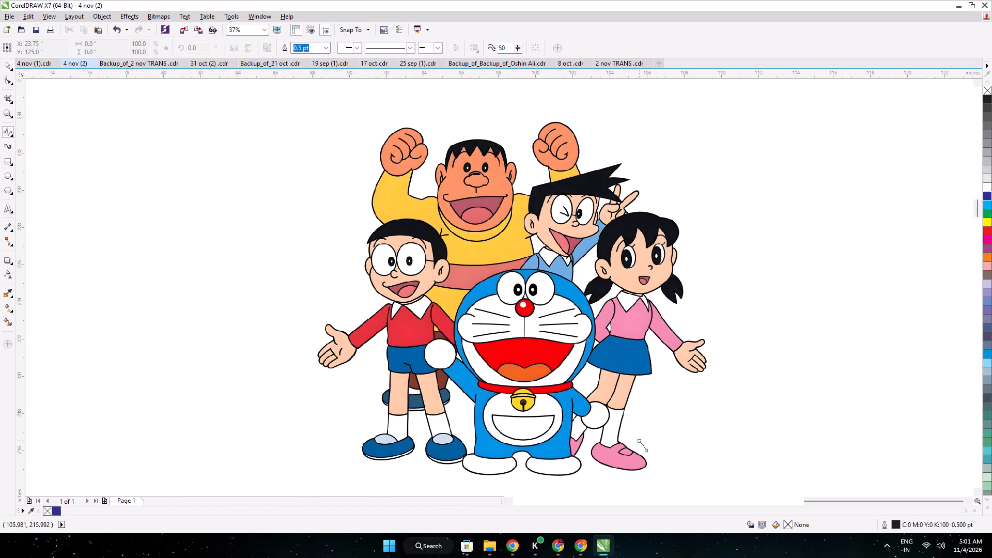
pyautogui.click(631, 430)
pyautogui.click(637, 388)
pyautogui.click(659, 380)
pyautogui.click(665, 365)
pyautogui.click(692, 382)
pyautogui.click(714, 378)
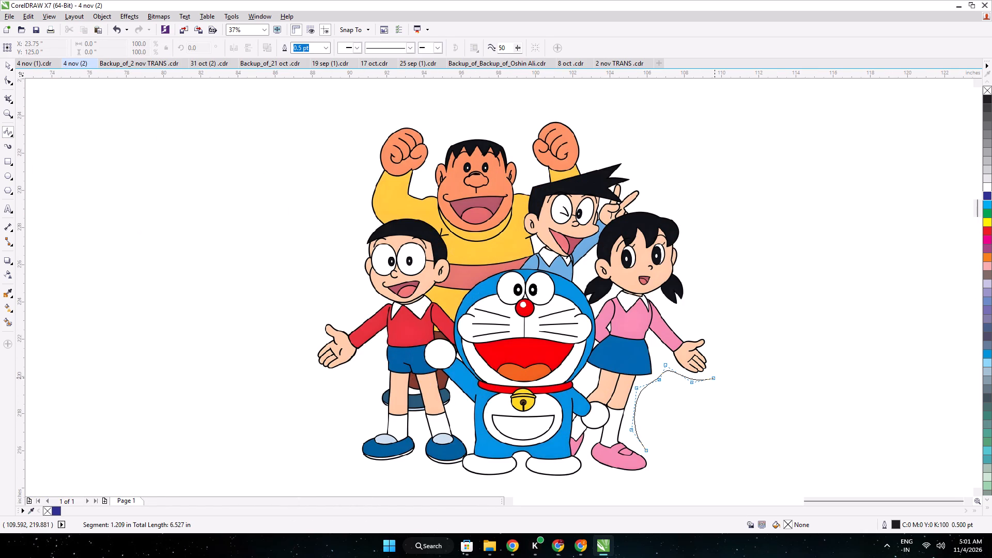
pyautogui.click(723, 360)
pyautogui.click(705, 330)
pyautogui.click(673, 323)
pyautogui.click(674, 303)
pyautogui.click(689, 304)
pyautogui.click(691, 286)
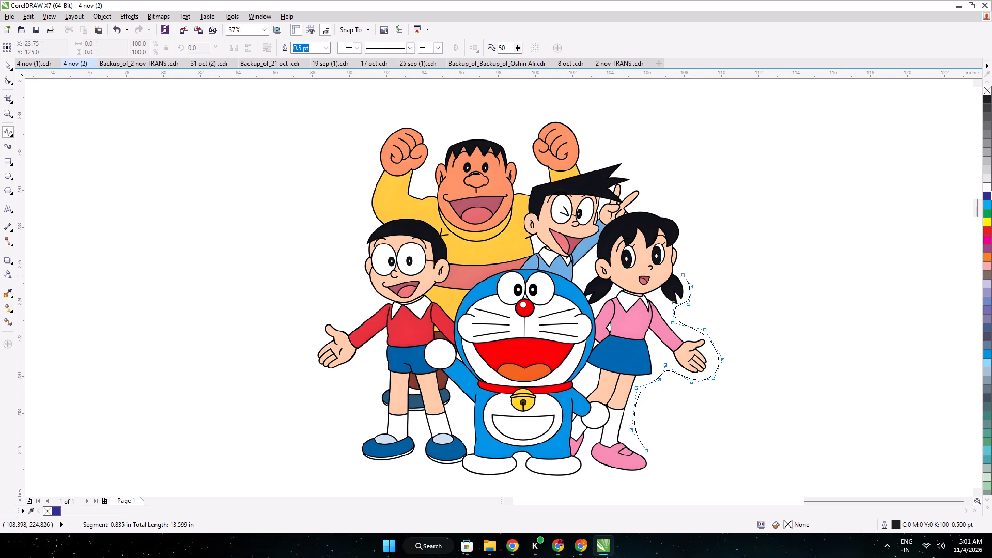
pyautogui.click(676, 266)
pyautogui.click(686, 256)
pyautogui.click(686, 226)
pyautogui.click(681, 216)
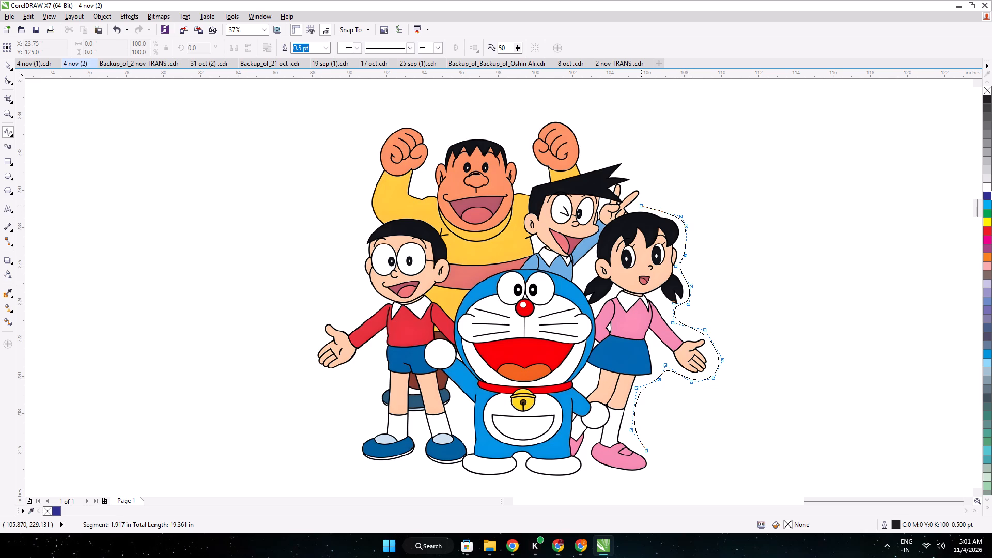
pyautogui.click(641, 206)
# Continue the cut outline over the winking boy's fingers and spiky hair, the adjacent raised fist and the big boy's head.
pyautogui.click(646, 194)
pyautogui.moveTo(644, 173); pyautogui.dragTo(639, 166)
pyautogui.click(618, 150)
pyautogui.click(598, 153)
pyautogui.click(580, 134)
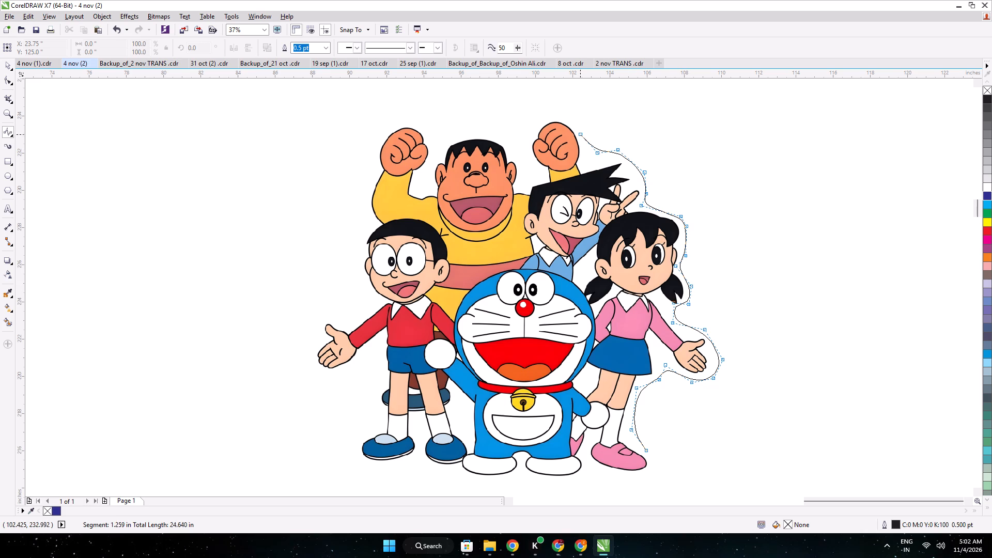
pyautogui.click(580, 119)
pyautogui.click(556, 109)
pyautogui.click(530, 128)
pyautogui.click(518, 149)
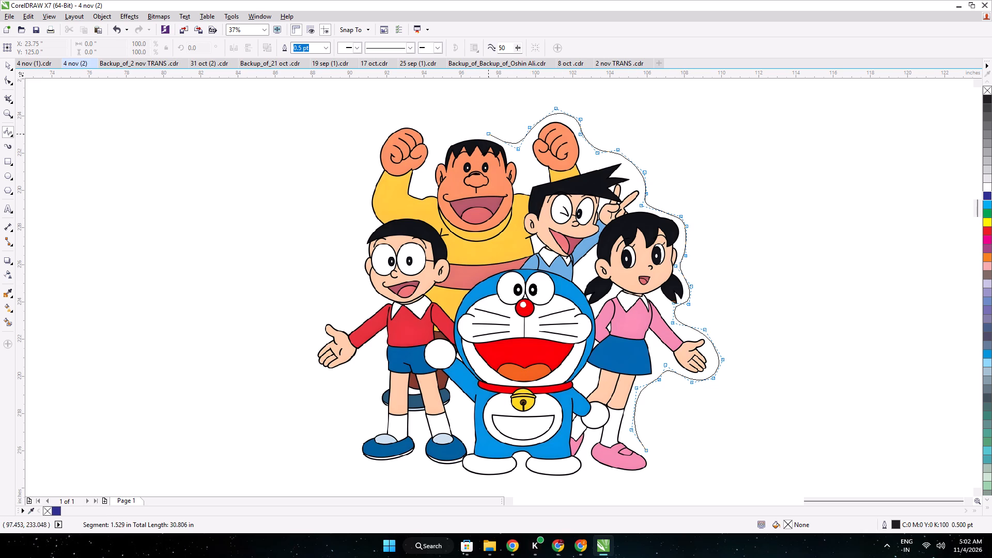
pyautogui.click(488, 134)
pyautogui.click(469, 131)
pyautogui.click(454, 135)
pyautogui.click(443, 145)
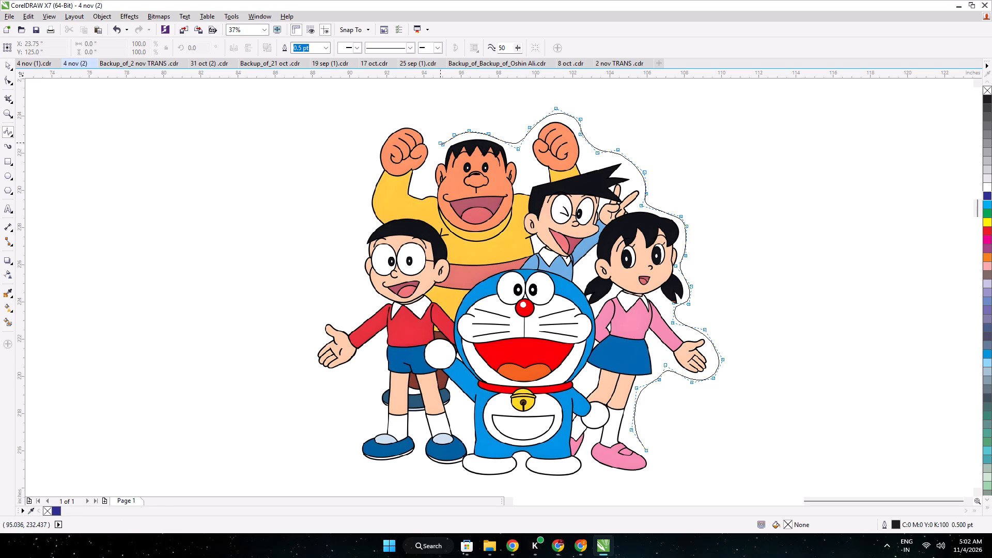
# Carry the cut outline around the big boy's other fist and yellow sleeve, then down beside the red-shirted boy's head.
pyautogui.click(435, 132)
pyautogui.click(419, 122)
pyautogui.click(391, 116)
pyautogui.click(371, 146)
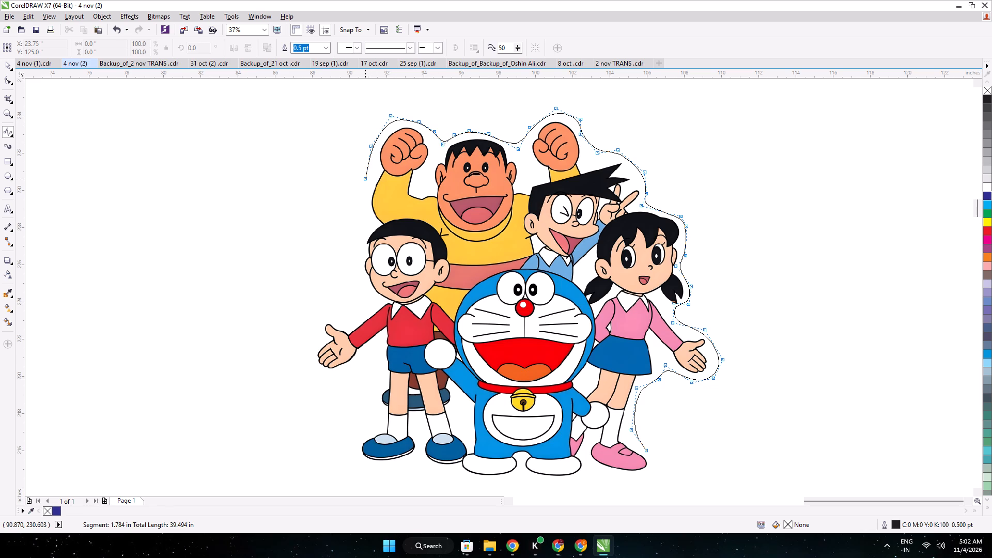
pyautogui.click(365, 179)
pyautogui.click(363, 210)
pyautogui.click(371, 223)
pyautogui.click(351, 241)
pyautogui.click(362, 273)
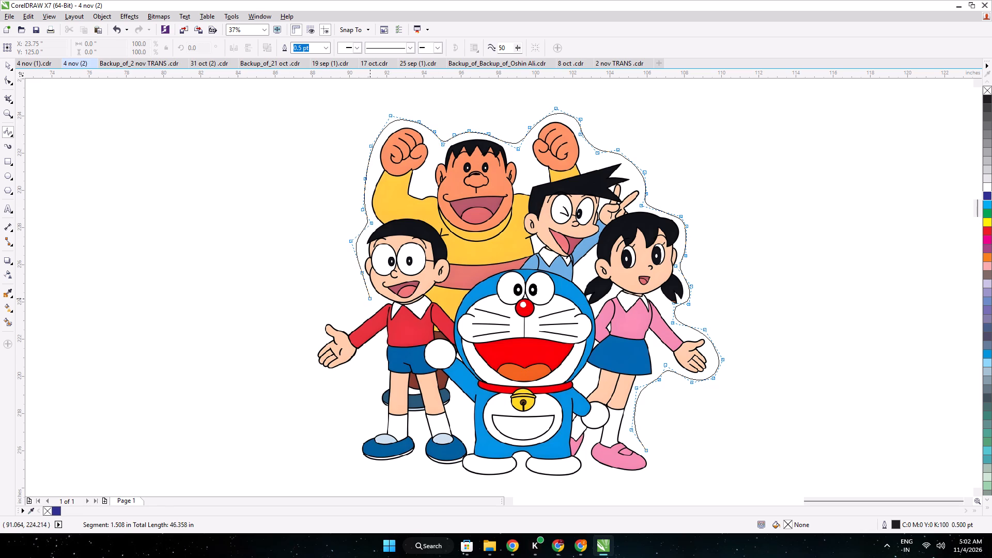
# Trace the cut outline around the red-shirted boy's outstretched arm and hand, then down his leg to his outer blue shoe.
pyautogui.click(370, 299)
pyautogui.click(365, 313)
pyautogui.click(352, 313)
pyautogui.click(328, 313)
pyautogui.click(321, 321)
pyautogui.moveTo(313, 338); pyautogui.dragTo(313, 345)
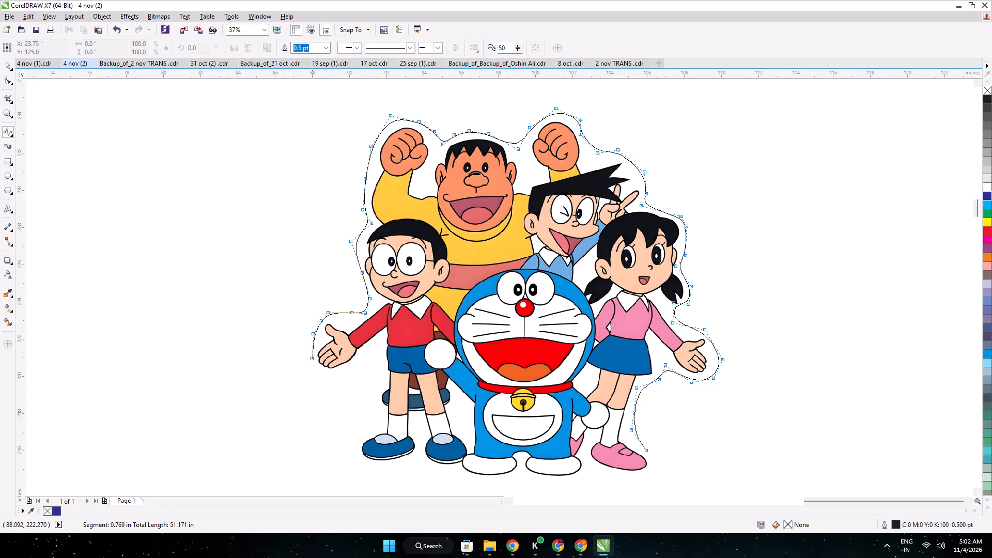
pyautogui.click(309, 364)
pyautogui.click(324, 375)
pyautogui.click(343, 377)
pyautogui.click(362, 362)
pyautogui.click(377, 363)
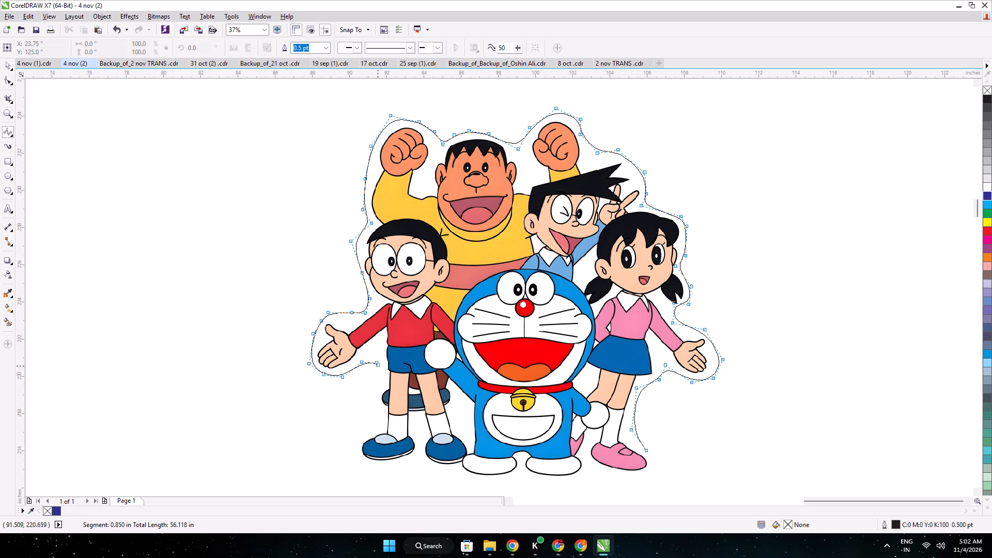
pyautogui.click(376, 384)
pyautogui.click(375, 405)
pyautogui.moveTo(380, 413); pyautogui.dragTo(380, 417)
pyautogui.click(367, 432)
pyautogui.click(353, 439)
# Run the cut outline beneath all the characters' feet and close it at its starting point by the pink shoe.
pyautogui.click(356, 461)
pyautogui.click(389, 467)
pyautogui.click(422, 466)
pyautogui.moveTo(441, 476); pyautogui.dragTo(449, 479)
pyautogui.click(478, 483)
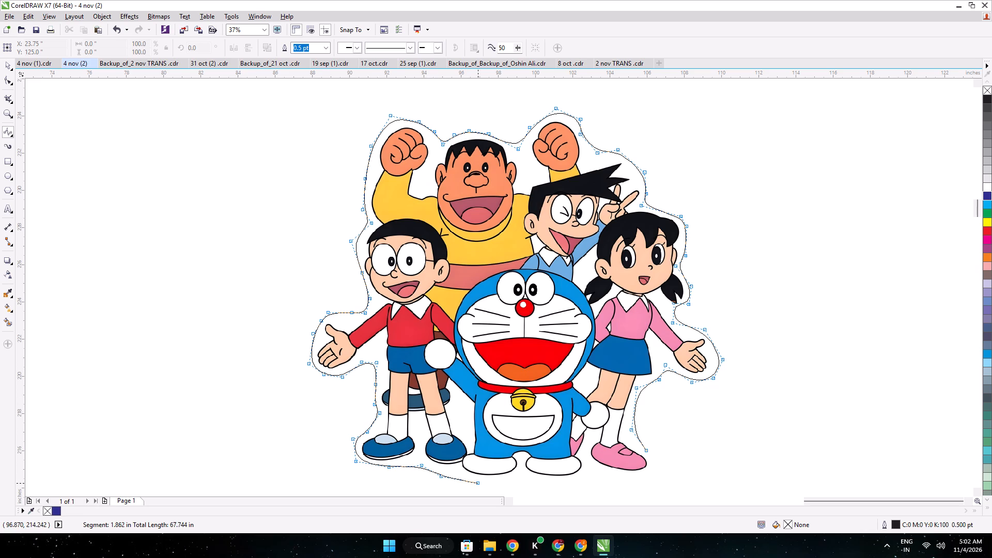
pyautogui.click(497, 484)
pyautogui.click(539, 488)
pyautogui.click(573, 488)
pyautogui.click(590, 479)
pyautogui.click(619, 481)
pyautogui.click(642, 479)
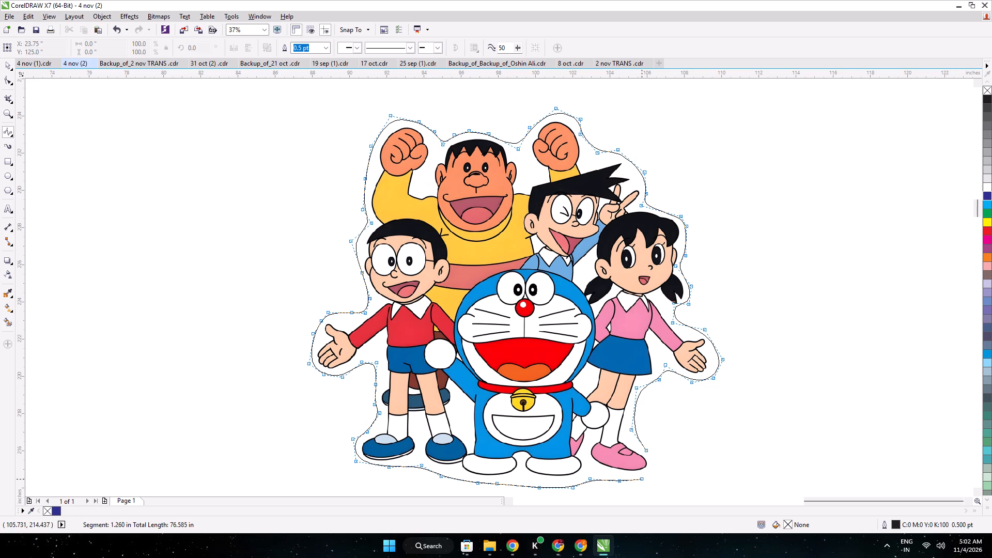
pyautogui.click(652, 469)
pyautogui.click(648, 453)
# Draw a rectangular frame around the outlined Doraemon artwork and adjust its sides to about 22.2 by 20.9 inches.
pyautogui.scroll(-1, 371, 209)
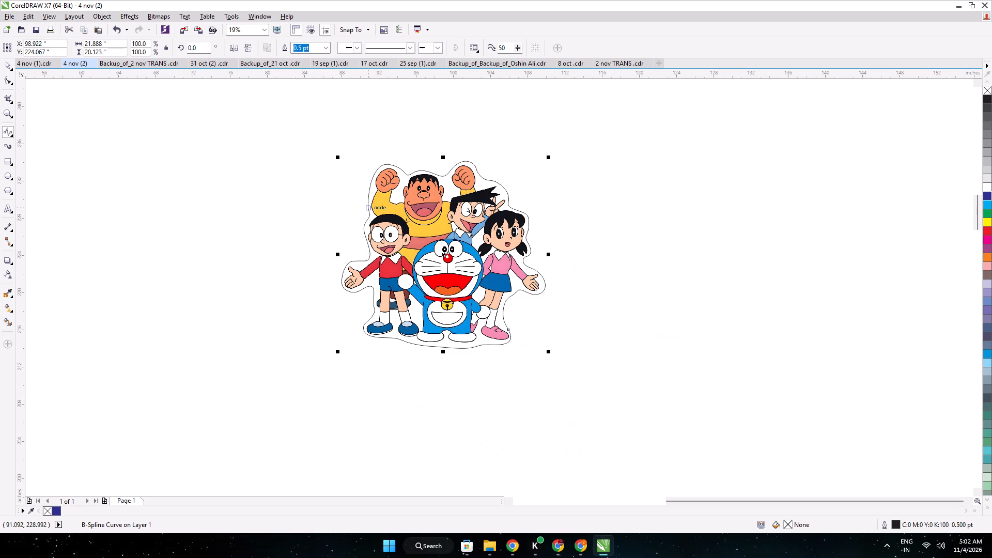
pyautogui.click(16, 163)
pyautogui.click(9, 162)
pyautogui.moveTo(348, 142); pyautogui.dragTo(537, 346)
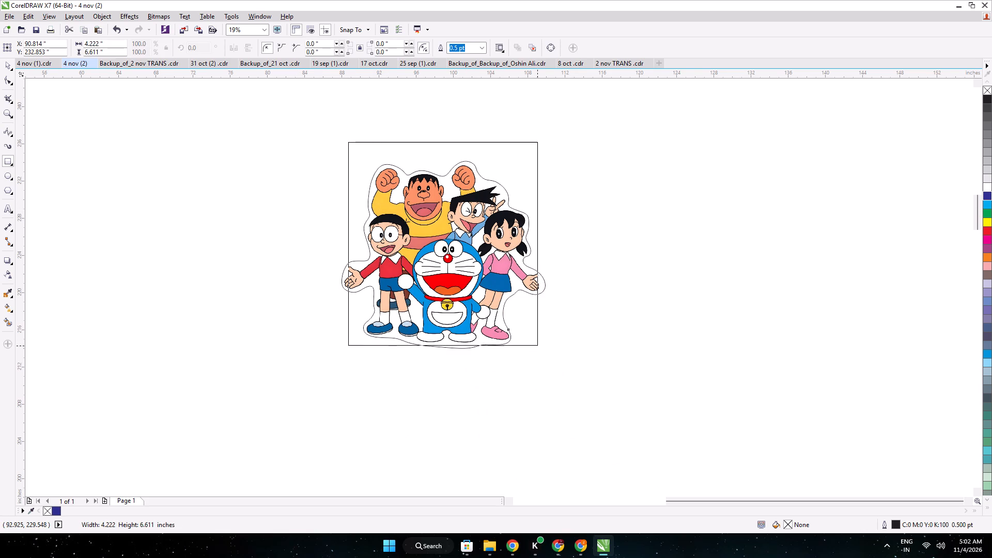
pyautogui.moveTo(537, 346); pyautogui.dragTo(546, 354)
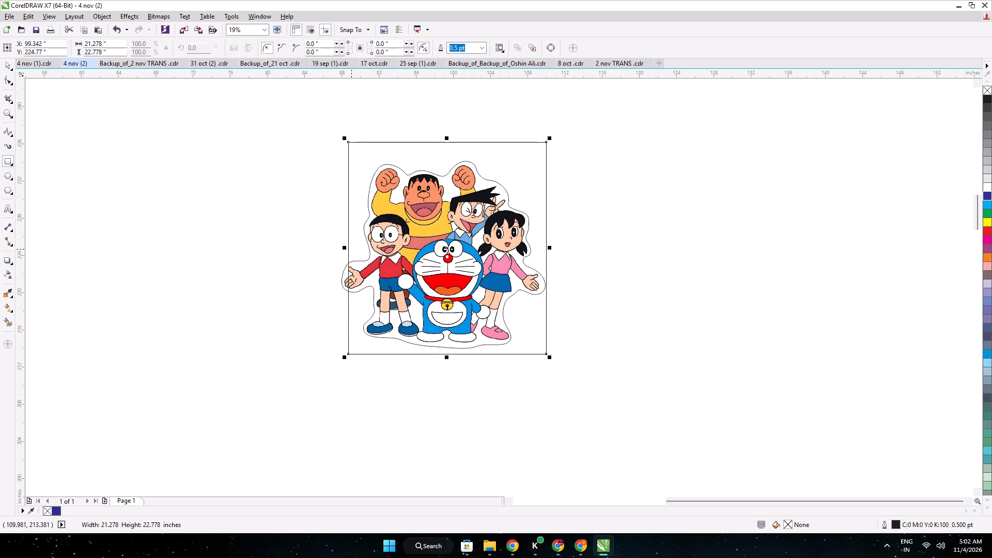
pyautogui.scroll(1, 347, 253)
pyautogui.moveTo(344, 244); pyautogui.dragTo(327, 246)
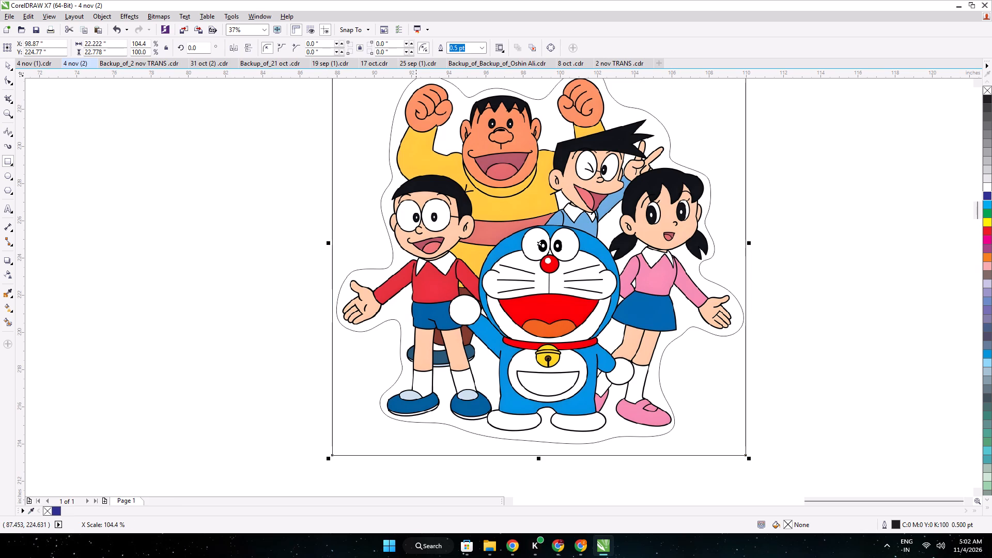
pyautogui.scroll(-1, 570, 238)
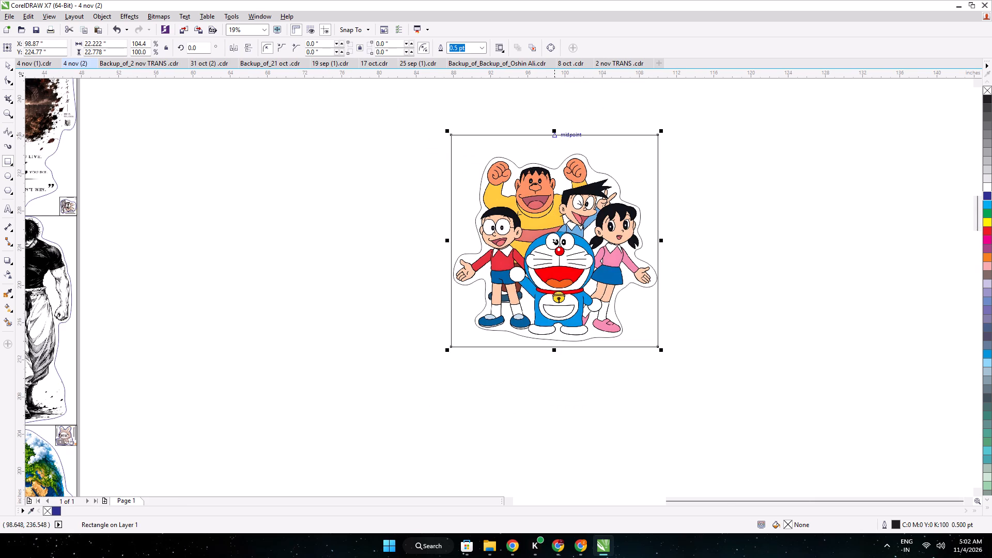
pyautogui.moveTo(555, 131); pyautogui.dragTo(559, 148)
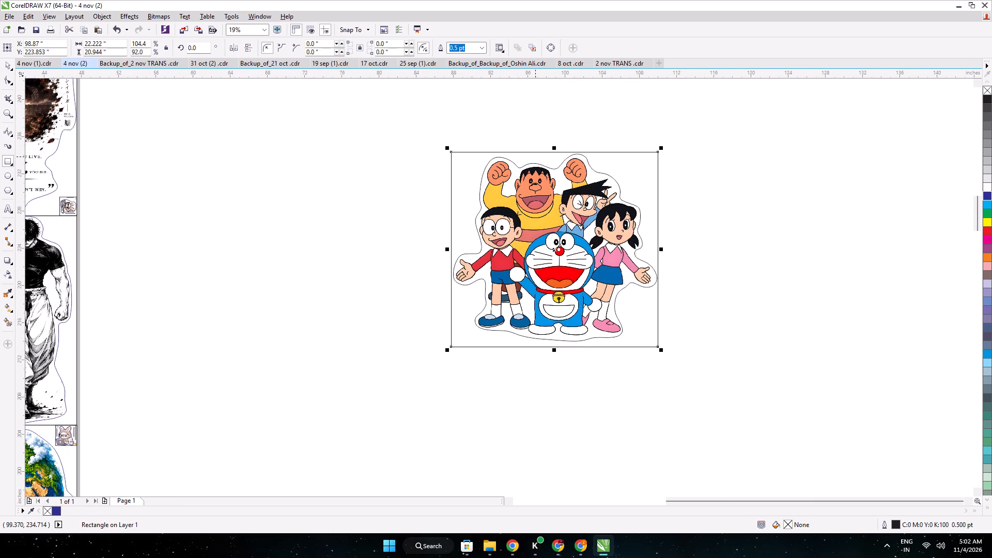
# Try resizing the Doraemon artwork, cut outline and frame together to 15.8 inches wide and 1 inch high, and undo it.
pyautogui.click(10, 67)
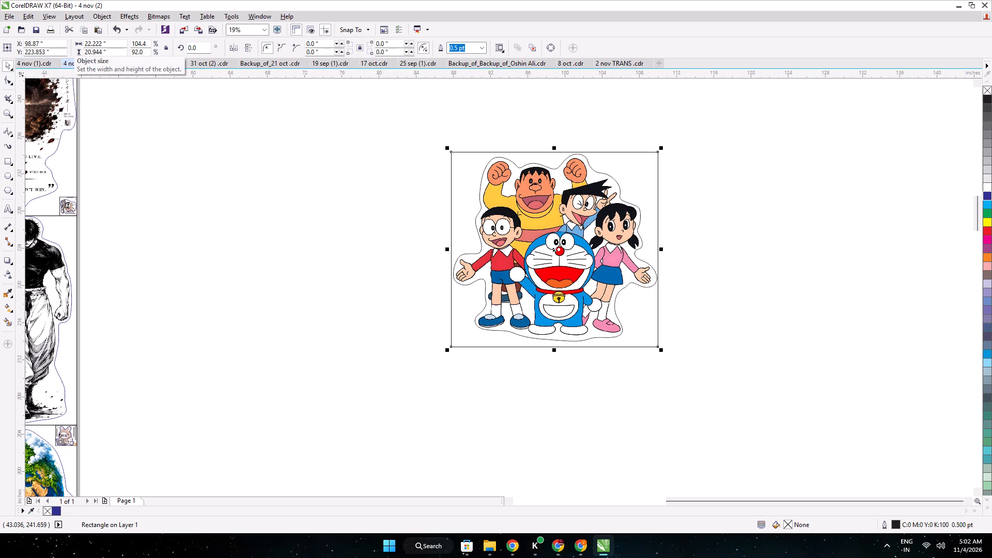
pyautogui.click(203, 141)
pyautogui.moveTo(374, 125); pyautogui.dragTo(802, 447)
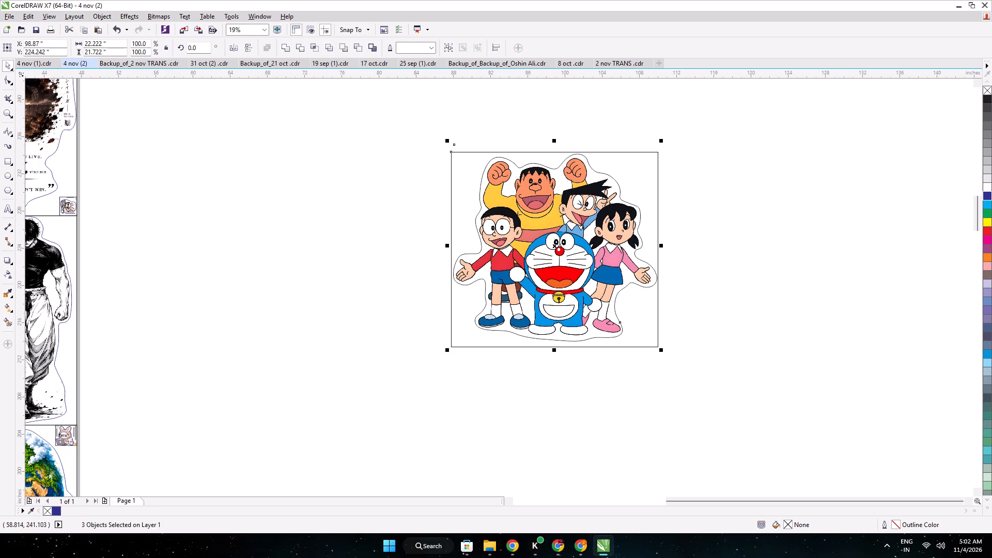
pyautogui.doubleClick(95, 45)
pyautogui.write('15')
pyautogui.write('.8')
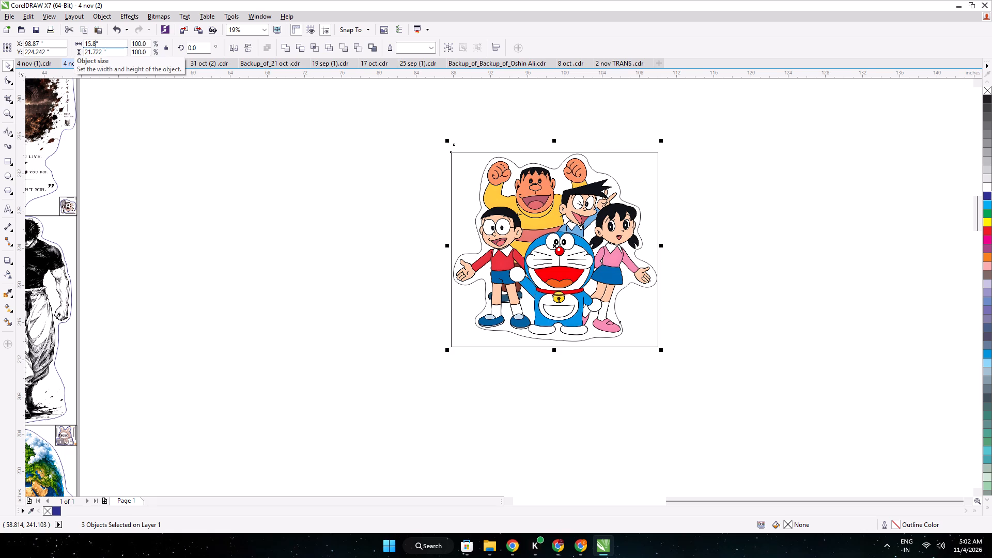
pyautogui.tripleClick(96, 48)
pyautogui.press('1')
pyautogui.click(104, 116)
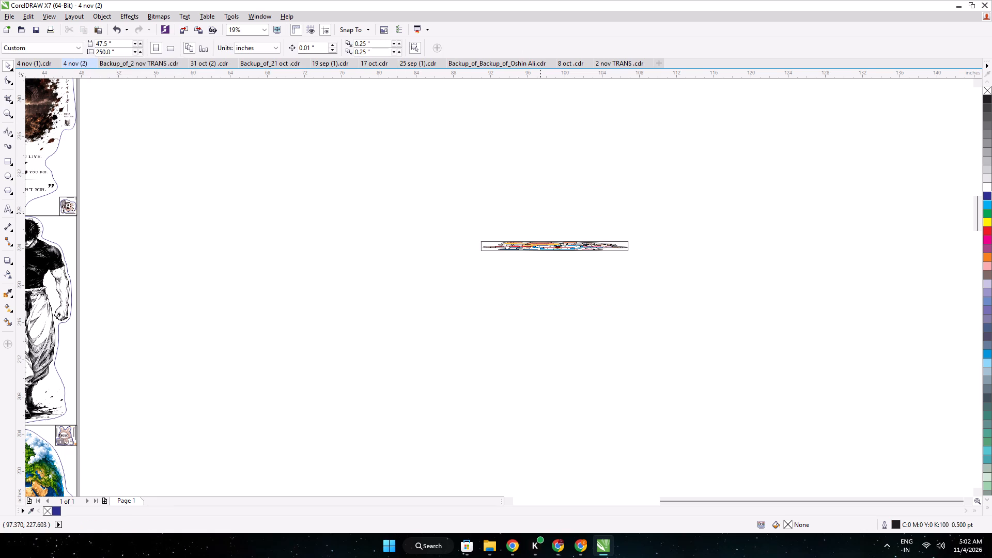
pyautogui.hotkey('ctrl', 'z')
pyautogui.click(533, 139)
# Move the rectangular frame diagonally down and aside, away from the image beneath the Doraemon cut outline.
pyautogui.scroll(3, 541, 174)
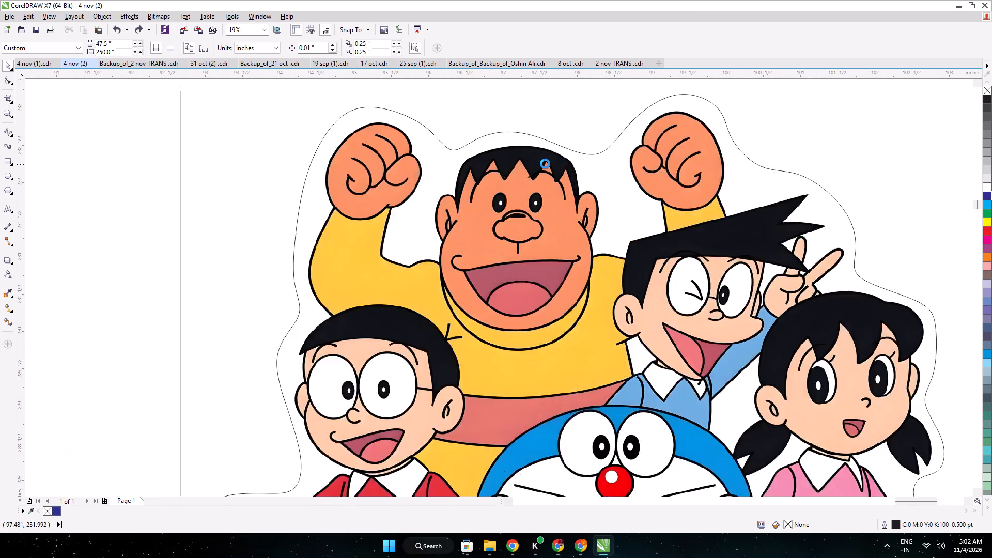
pyautogui.scroll(-4, 593, 137)
pyautogui.moveTo(773, 163); pyautogui.dragTo(777, 165)
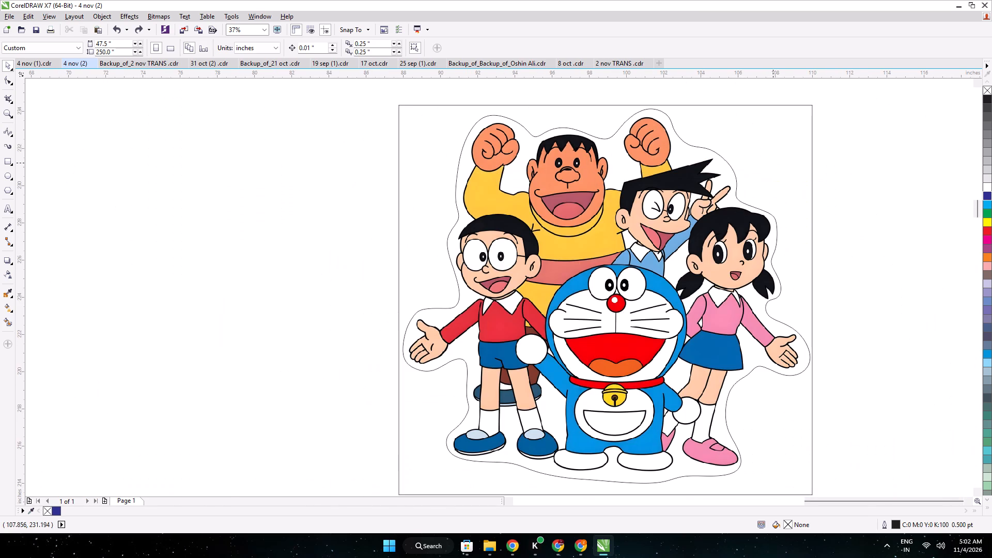
pyautogui.moveTo(777, 165); pyautogui.dragTo(917, 313)
# Intersect the Doraemon group image with its cut outline and delete the original square image.
pyautogui.click(744, 203)
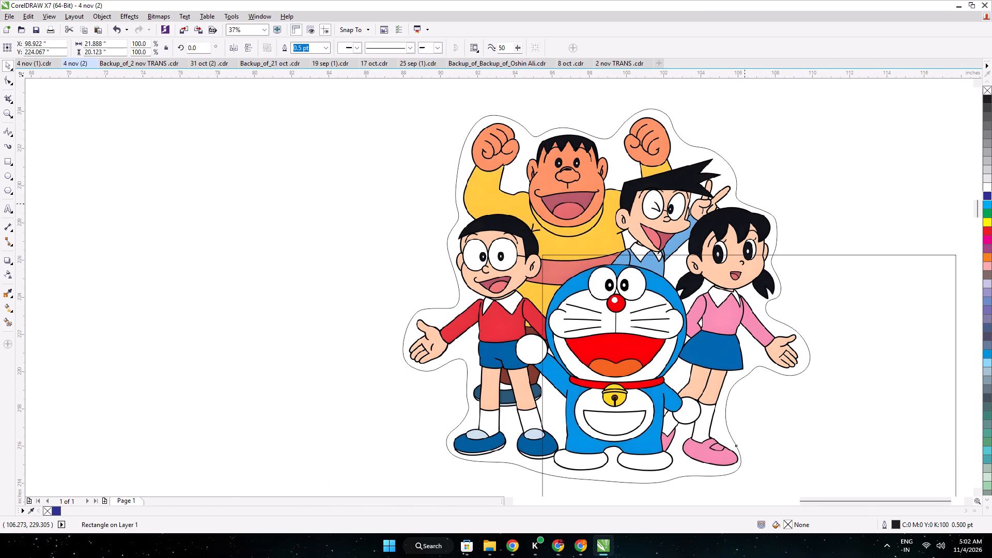
pyautogui.keyDown('ctrl'); pyautogui.click(738, 152); pyautogui.keyUp('ctrl')
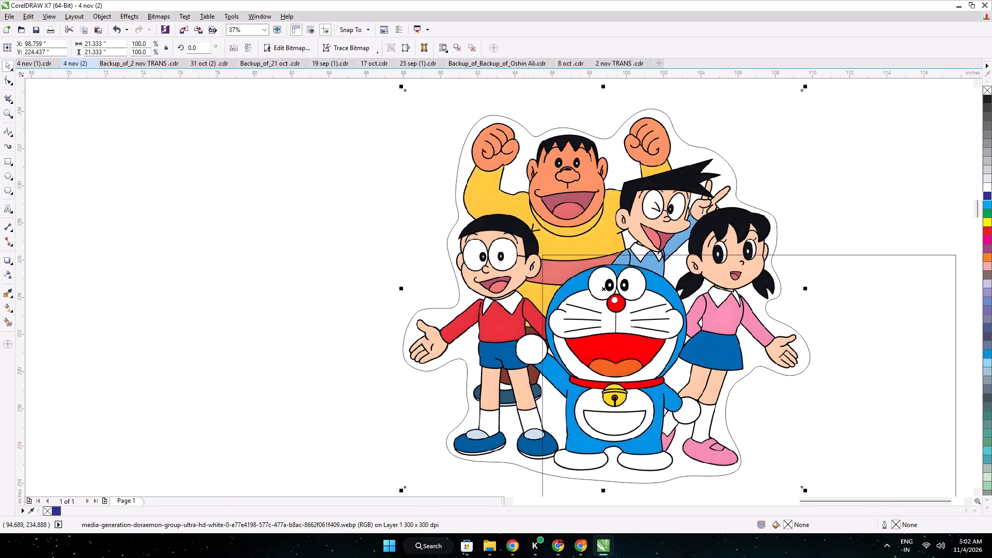
pyautogui.click(320, 131)
pyautogui.click(458, 157)
pyautogui.keyDown('ctrl'); pyautogui.click(427, 158); pyautogui.keyUp('ctrl')
pyautogui.keyDown('ctrl'); pyautogui.click(448, 160); pyautogui.keyUp('ctrl')
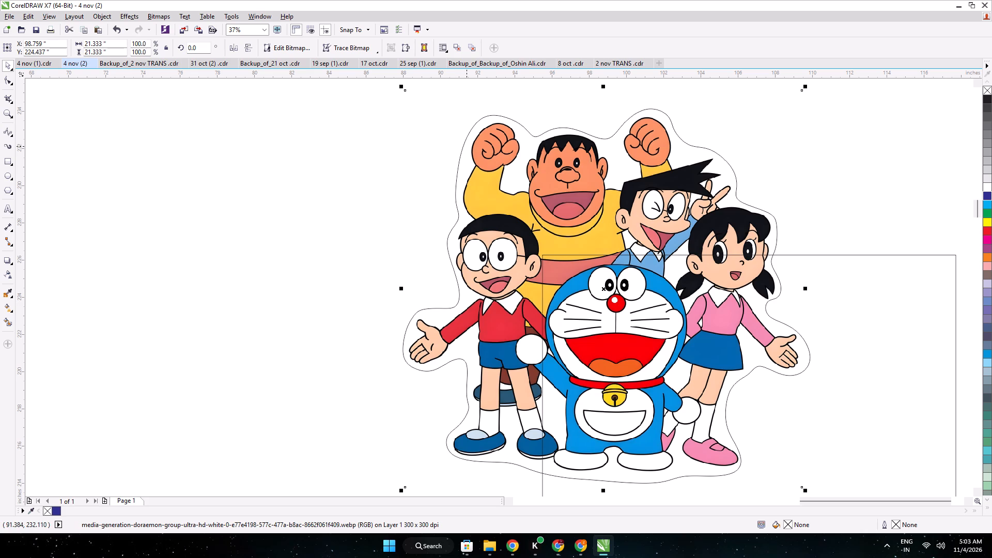
pyautogui.keyDown('shift'); pyautogui.click(451, 138); pyautogui.keyUp('shift')
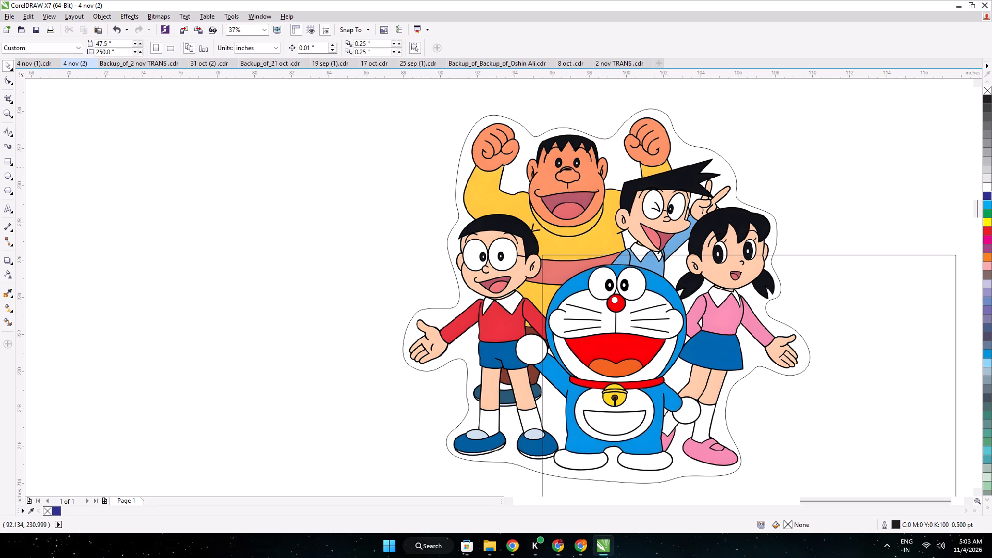
pyautogui.click(459, 159)
pyautogui.keyDown('shift'); pyautogui.click(444, 157); pyautogui.keyUp('shift')
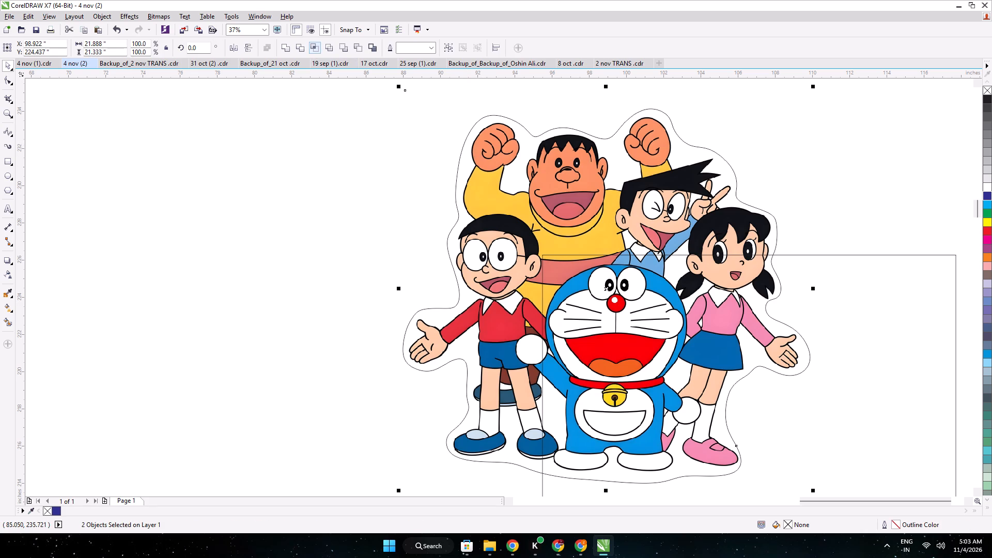
pyautogui.click(318, 50)
pyautogui.click(293, 147)
pyautogui.click(423, 198)
pyautogui.press('Delete')
# Move the rectangular frame back around the outlined Doraemon artwork and nudge it up just above the raised fists' outline.
pyautogui.scroll(-1, 423, 198)
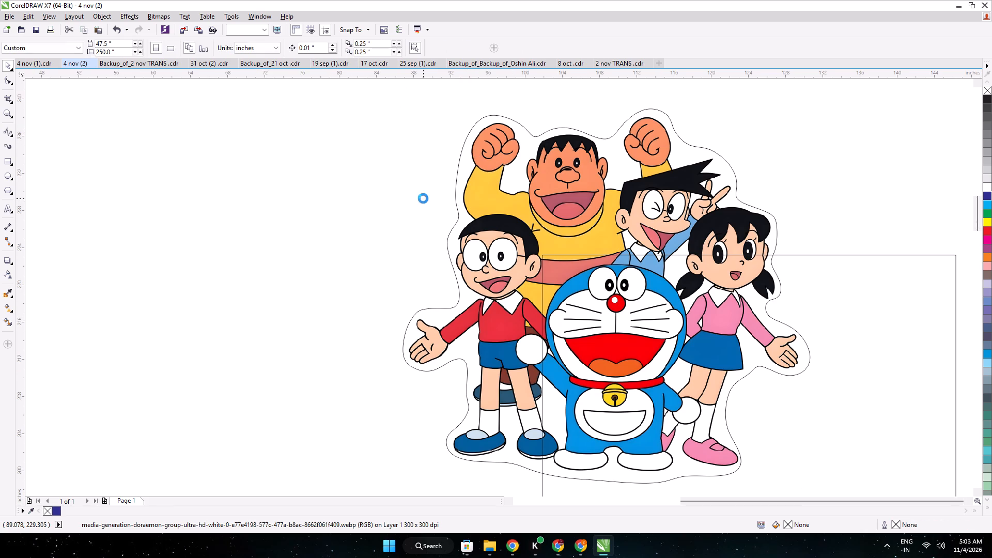
pyautogui.click(667, 323)
pyautogui.moveTo(667, 323); pyautogui.dragTo(606, 251)
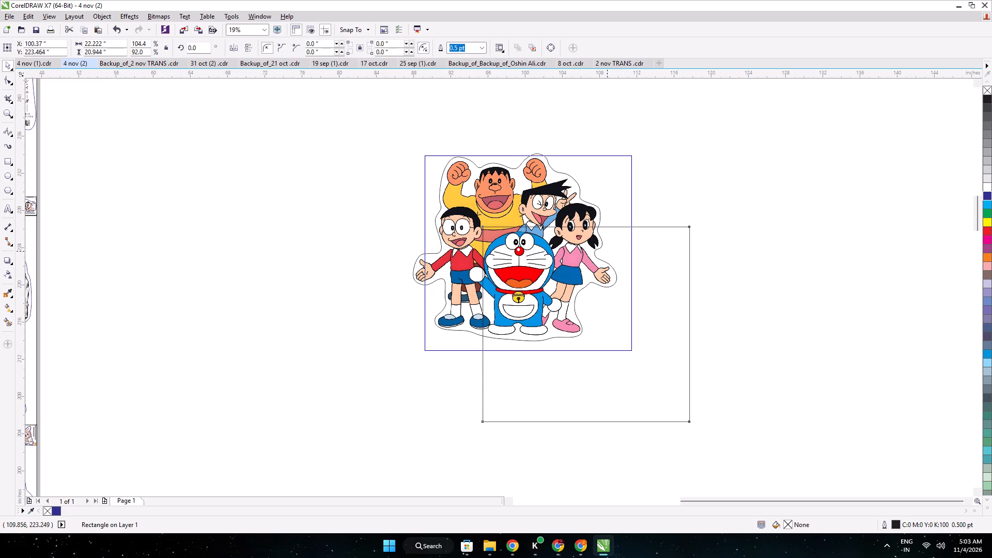
pyautogui.moveTo(606, 251); pyautogui.dragTo(595, 251)
pyautogui.press('Right')
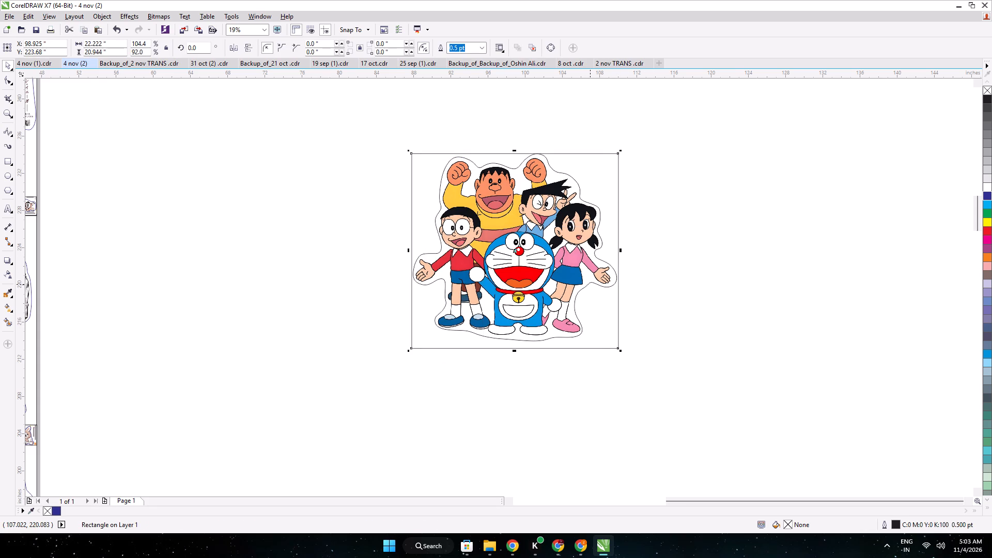
pyautogui.press('Up')
pyautogui.press('Up')
pyautogui.press('Up')
pyautogui.press('Up')
pyautogui.press('Up')
pyautogui.press('Up')
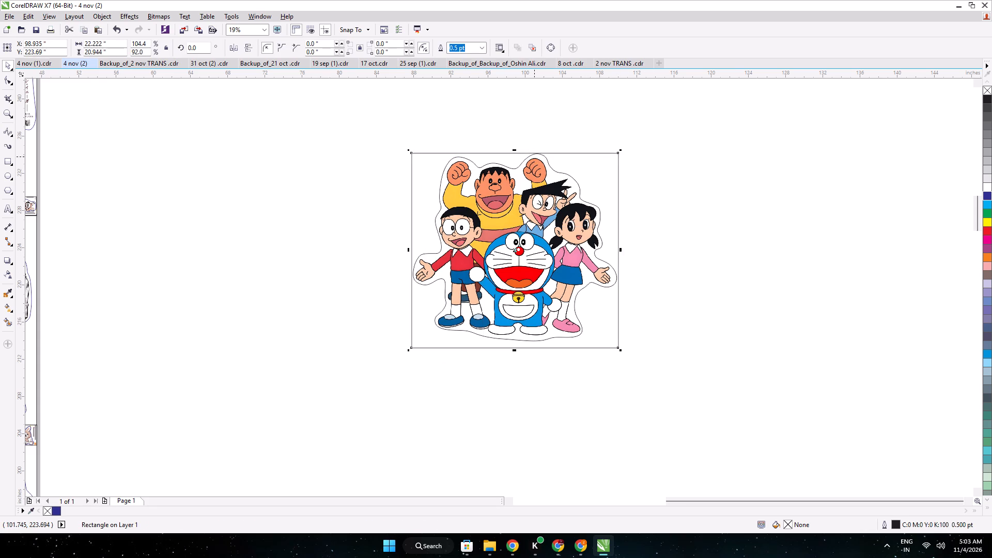
pyautogui.press('Up')
pyautogui.press('Up')
pyautogui.press('Up')
pyautogui.scroll(2, 534, 157)
pyautogui.press('Up')
pyautogui.press('Up')
pyautogui.scroll(-1, 534, 157)
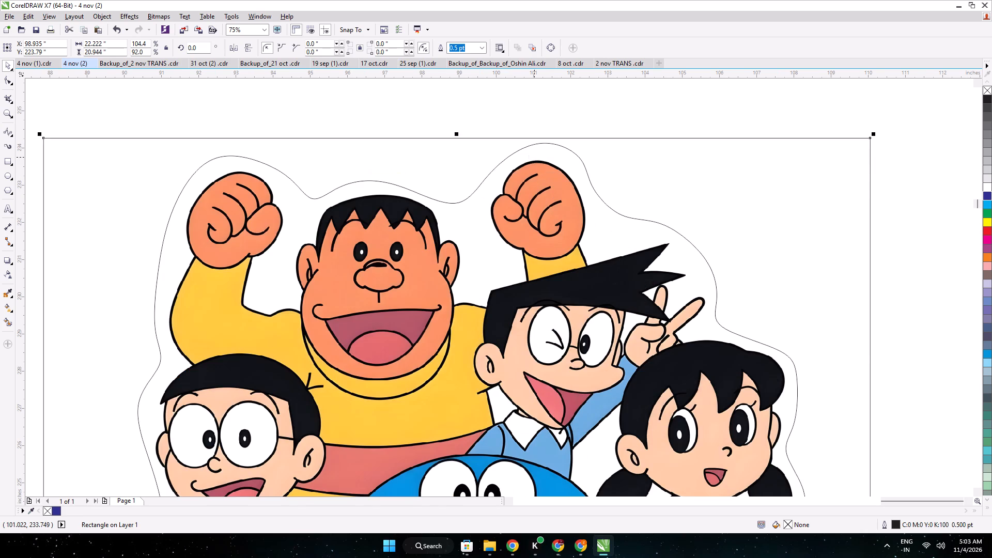
# Raise the frame's bottom side closer to the cut outline, making the frame about 20.5 inches high.
pyautogui.moveTo(582, 262); pyautogui.dragTo(572, 88, button='middle')
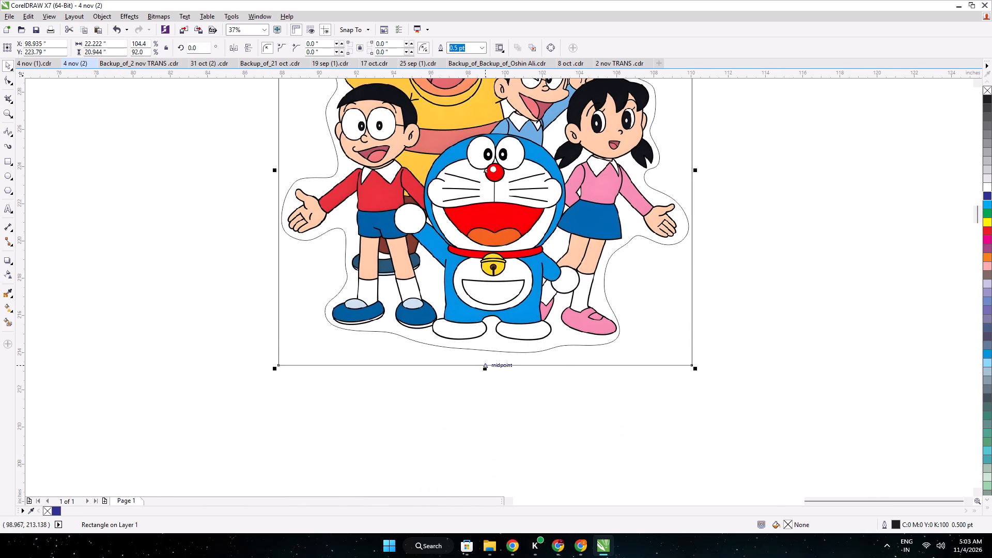
pyautogui.moveTo(484, 368); pyautogui.dragTo(485, 360)
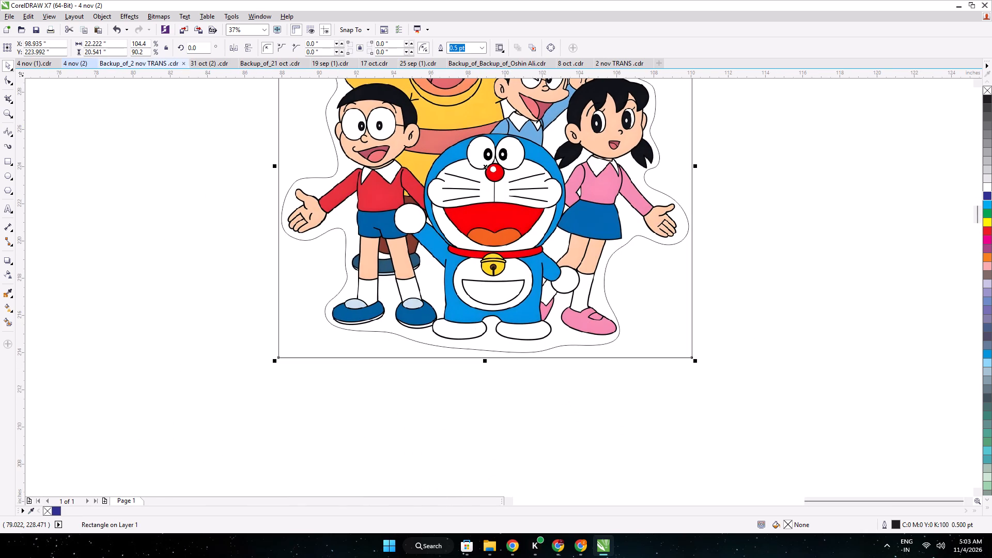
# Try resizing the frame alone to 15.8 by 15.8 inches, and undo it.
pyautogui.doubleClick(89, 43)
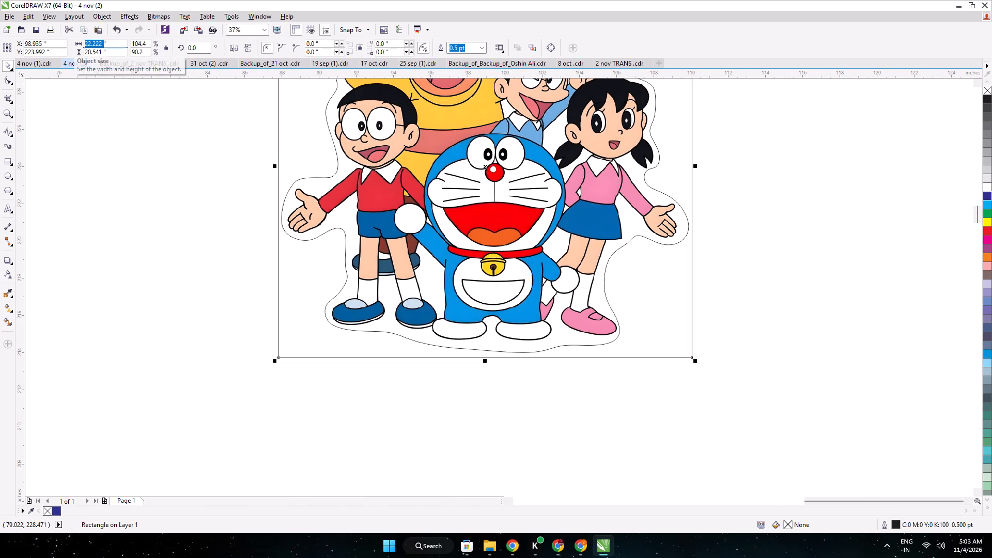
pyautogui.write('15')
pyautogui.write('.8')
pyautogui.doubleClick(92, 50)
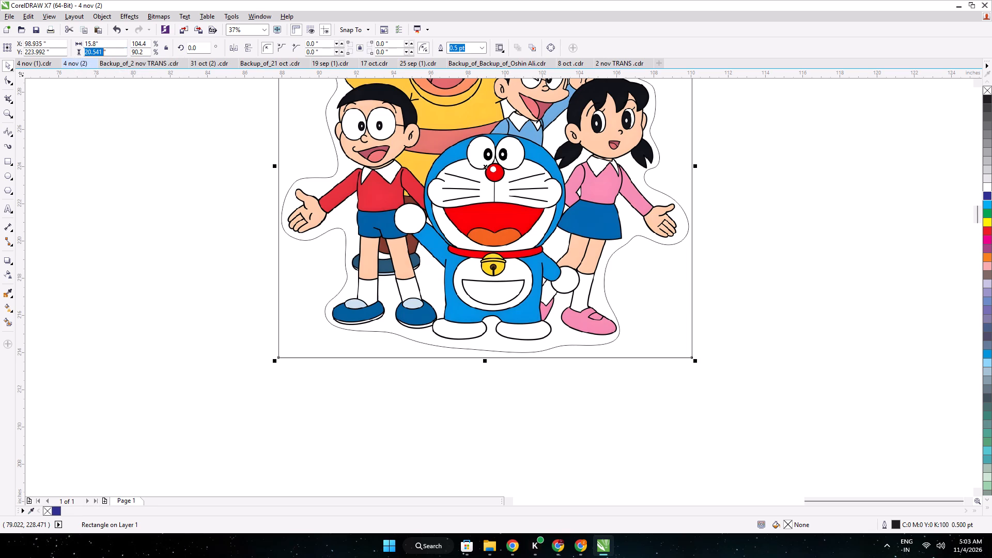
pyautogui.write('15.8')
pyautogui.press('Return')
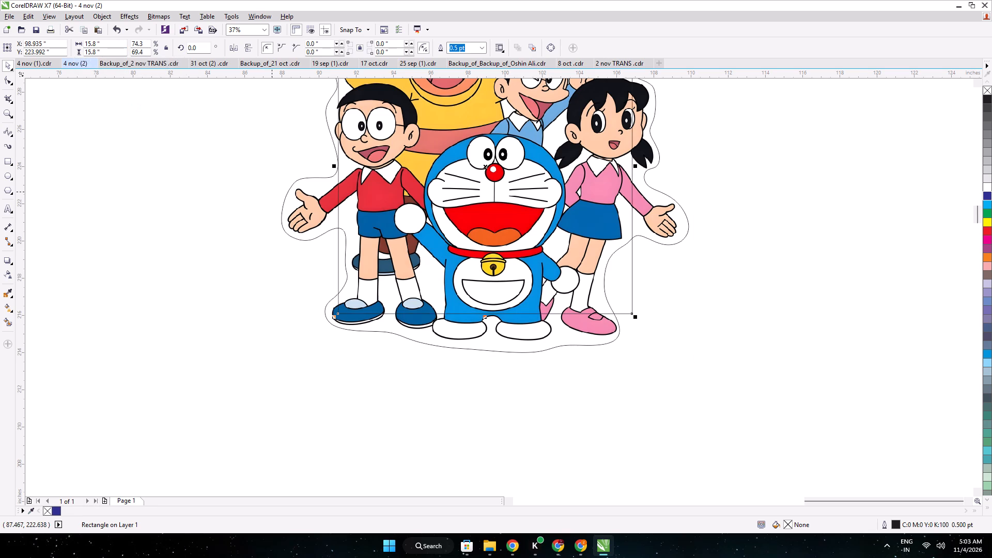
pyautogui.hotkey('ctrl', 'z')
# Resize the Doraemon artwork, cut outline and frame together to 15.8 by 15.8 inches.
pyautogui.scroll(-1, 271, 193)
pyautogui.click(507, 364)
pyautogui.moveTo(538, 363); pyautogui.dragTo(257, 91)
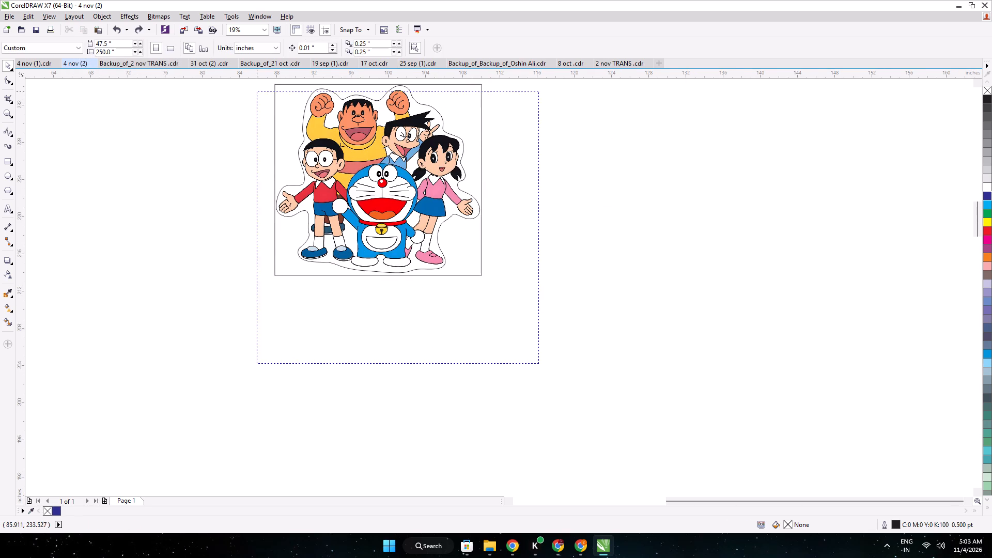
pyautogui.moveTo(257, 91); pyautogui.dragTo(252, 77)
pyautogui.doubleClick(94, 44)
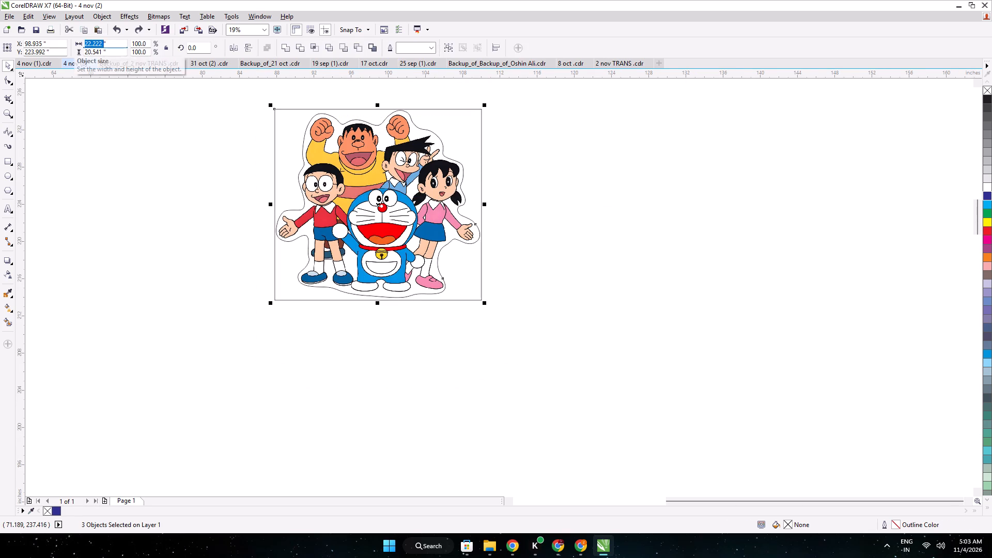
pyautogui.write('15.8')
pyautogui.doubleClick(95, 51)
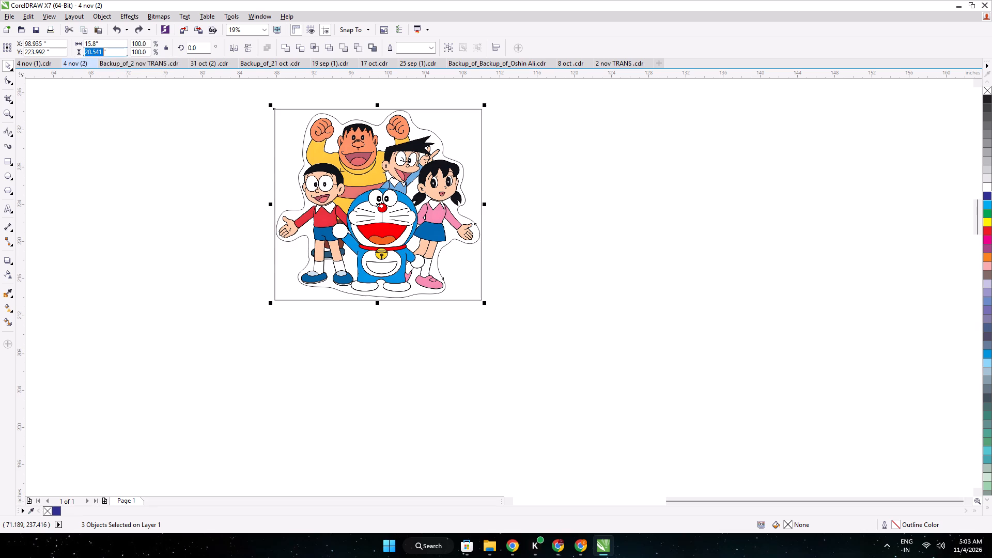
pyautogui.write('15.')
pyautogui.press('8')
pyautogui.press('Return')
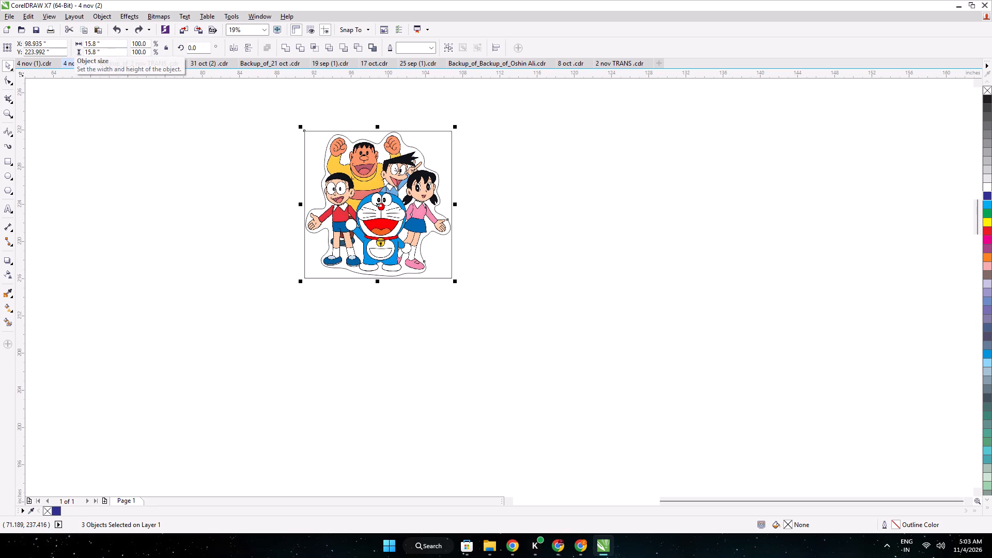
# Move the framed Doraemon sticker onto the print sheet, directly below the rightmost straw-hat Luffy sticker.
pyautogui.moveTo(391, 202); pyautogui.dragTo(215, 267)
pyautogui.moveTo(215, 267); pyautogui.dragTo(471, 214, button='middle')
pyautogui.moveTo(471, 214); pyautogui.dragTo(366, 266)
pyautogui.moveTo(358, 268); pyautogui.dragTo(584, 149, button='middle')
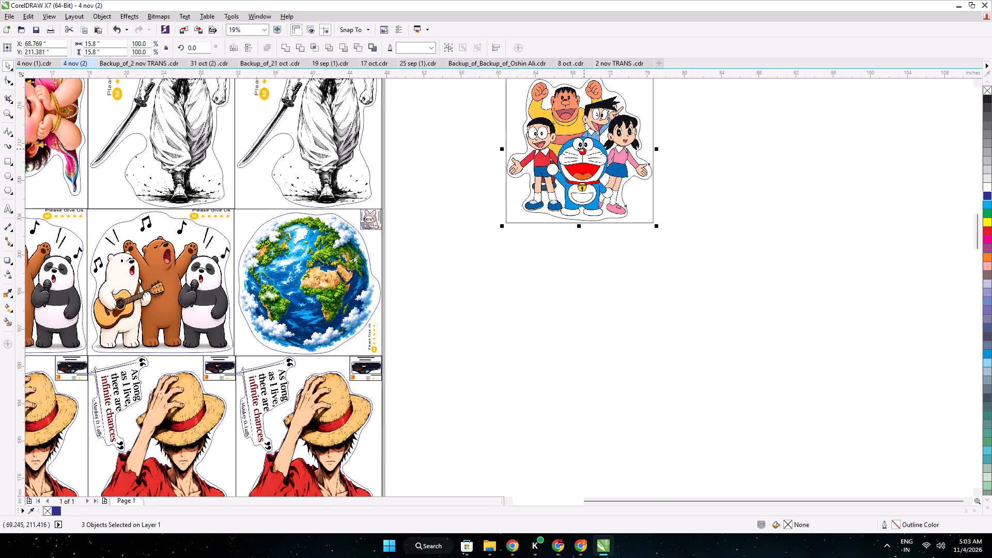
pyautogui.moveTo(584, 149); pyautogui.dragTo(562, 300)
pyautogui.scroll(-1, 562, 300)
pyautogui.moveTo(562, 300); pyautogui.dragTo(595, 153, button='middle')
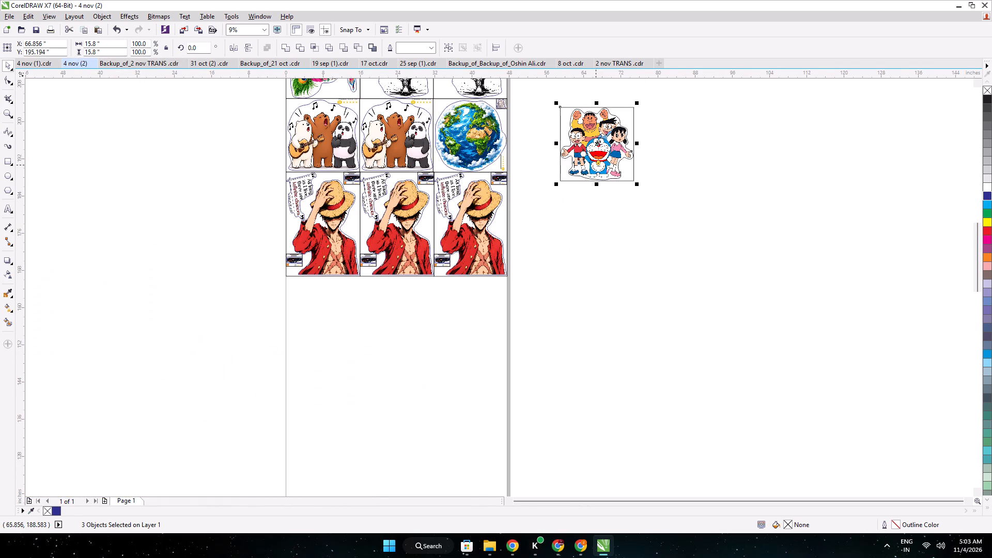
pyautogui.moveTo(598, 145); pyautogui.dragTo(470, 314)
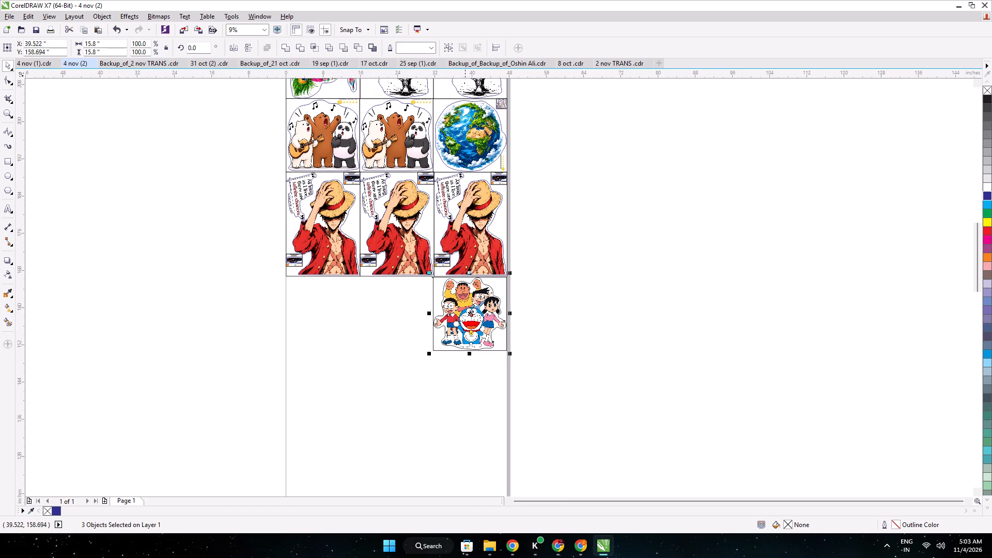
# Nudge the Doraemon sticker up and right against the Luffy sticker's lower border and sheet edge, to about X 39.59, Y 158.89 inches.
pyautogui.scroll(2, 466, 291)
pyautogui.press('Up')
pyautogui.press('Up')
pyautogui.press('Up')
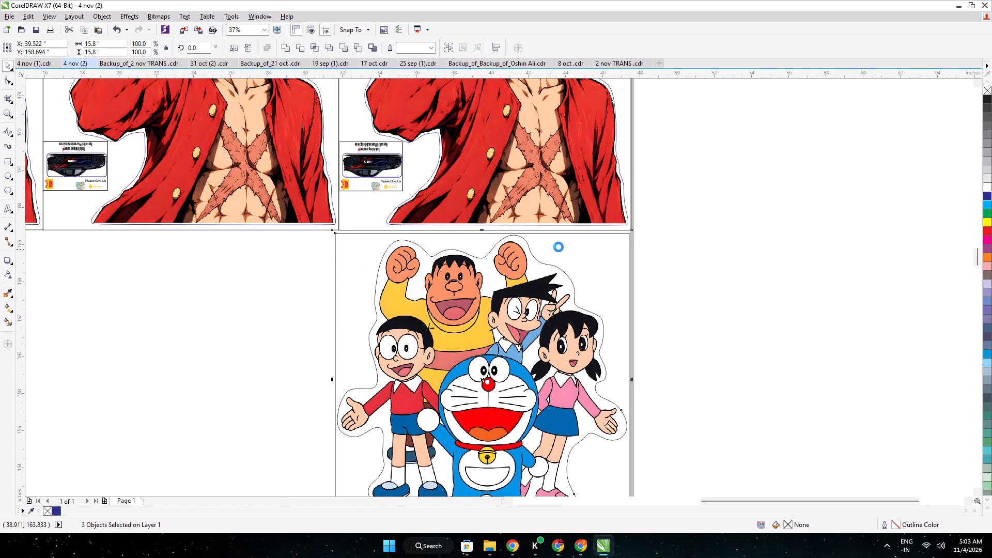
pyautogui.press('Up')
pyautogui.scroll(1, 559, 246)
pyautogui.press('Up')
pyautogui.press('Up')
pyautogui.press('Up')
pyautogui.press('Up')
pyautogui.press('Up')
pyautogui.press('Up')
pyautogui.press('Up')
pyautogui.press('Up')
pyautogui.press('Up')
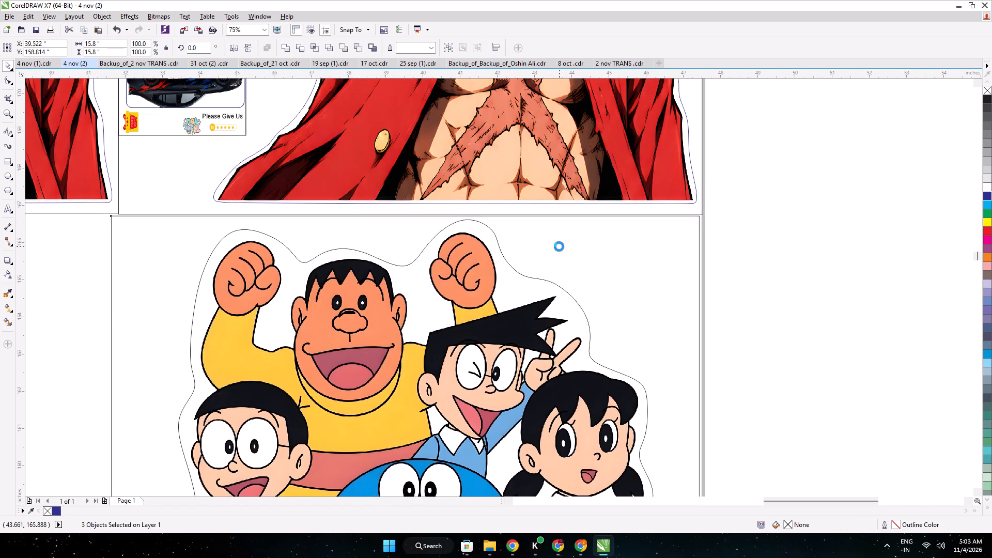
pyautogui.press('Right')
pyautogui.press('Right')
pyautogui.press('Right')
pyautogui.press('Right')
pyautogui.press('Up')
pyautogui.press('Up')
pyautogui.press('Up')
pyautogui.press('Right')
pyautogui.press('Up')
pyautogui.press('Right')
pyautogui.press('Up')
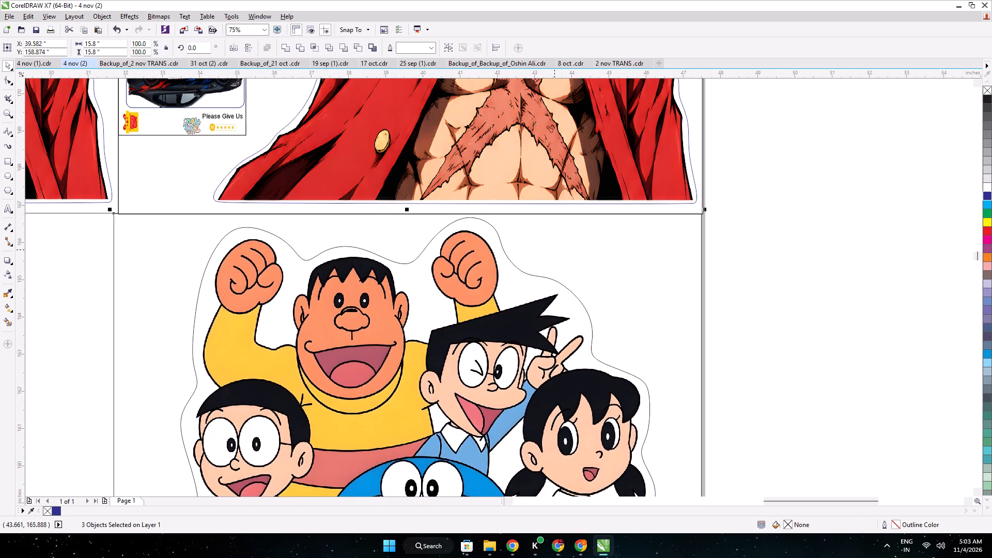
pyautogui.press('Up')
pyautogui.press('Up')
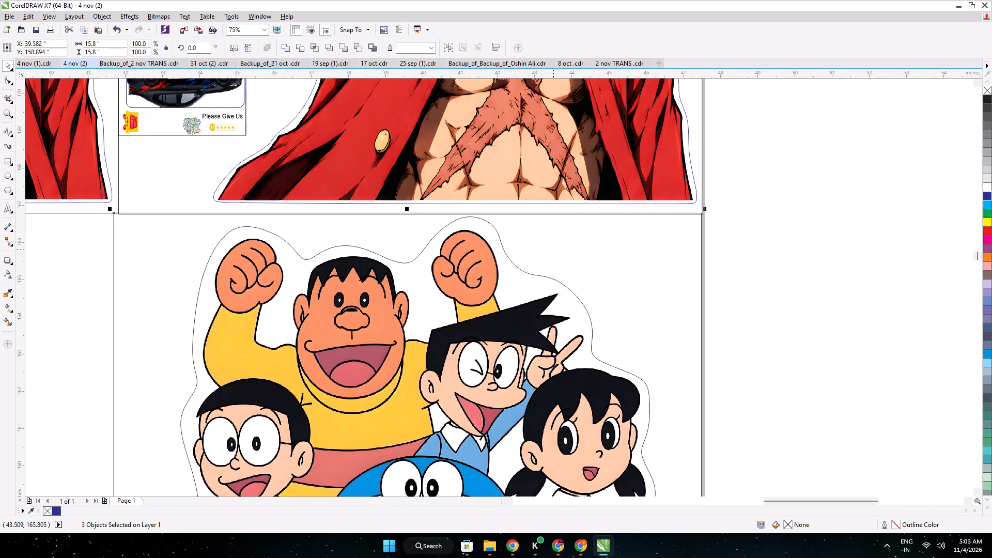
pyautogui.press('Right')
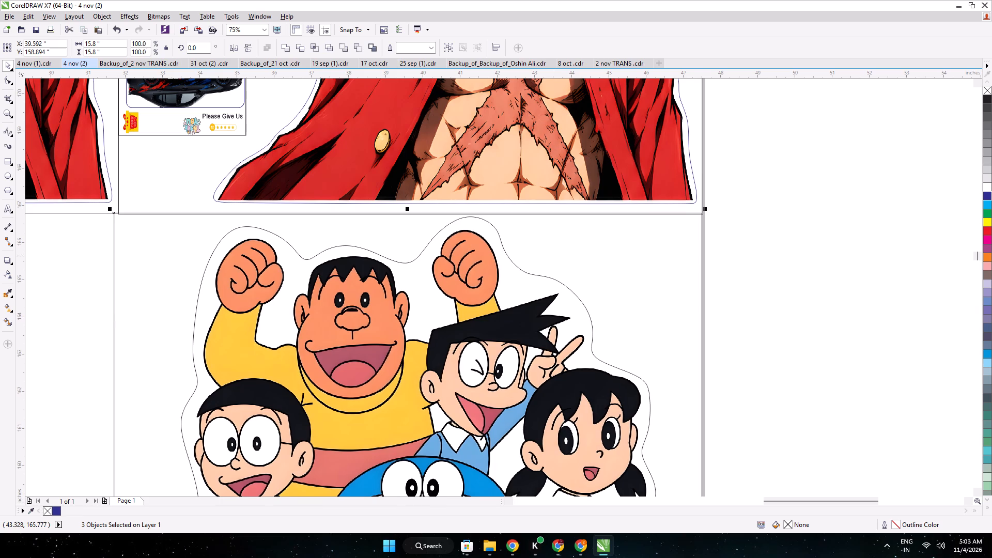
# Sample the blue (C100 M100 Y0 K0) of the Luffy sticker's cut line and apply it to the Doraemon sticker's cut outline.
pyautogui.scroll(-1, 460, 253)
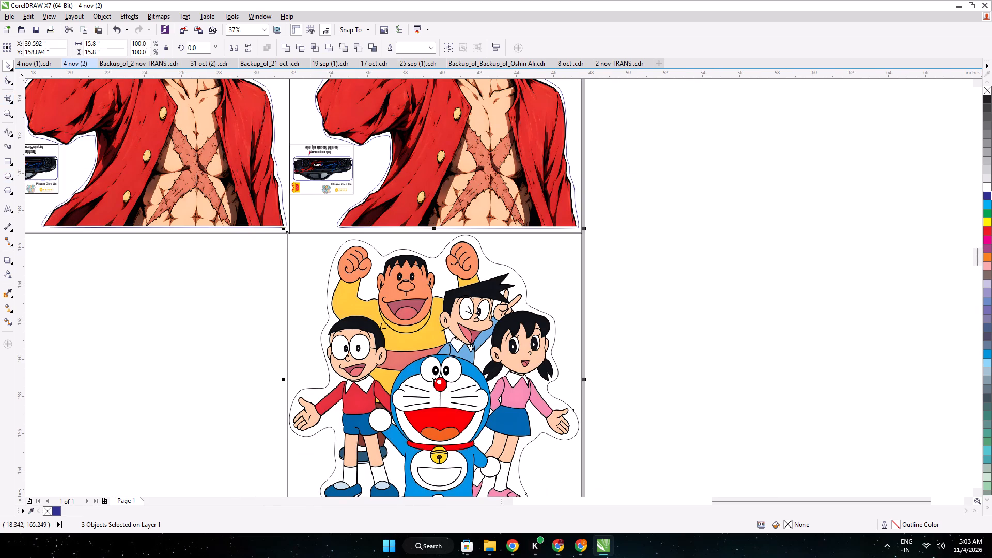
pyautogui.click(11, 291)
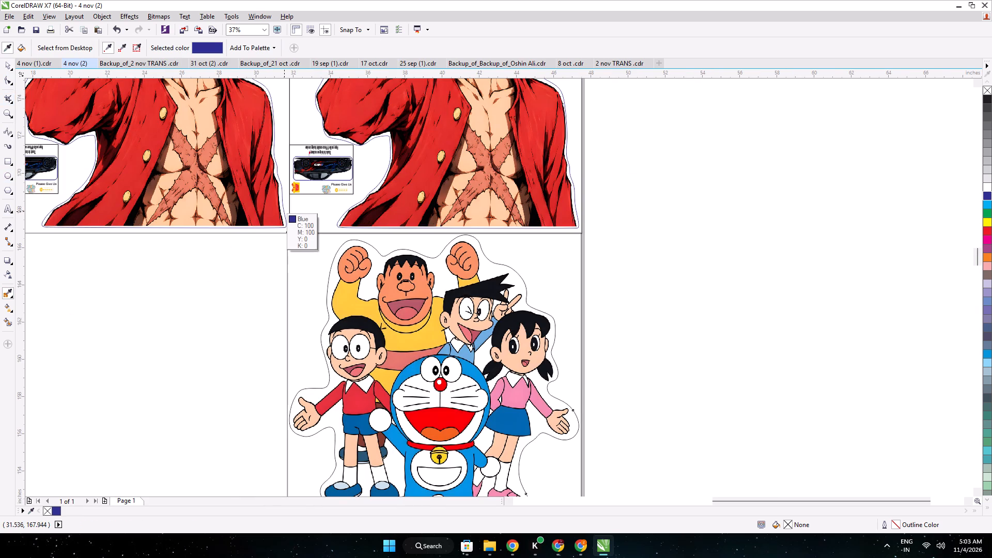
pyautogui.click(284, 211)
pyautogui.scroll(6, 352, 240)
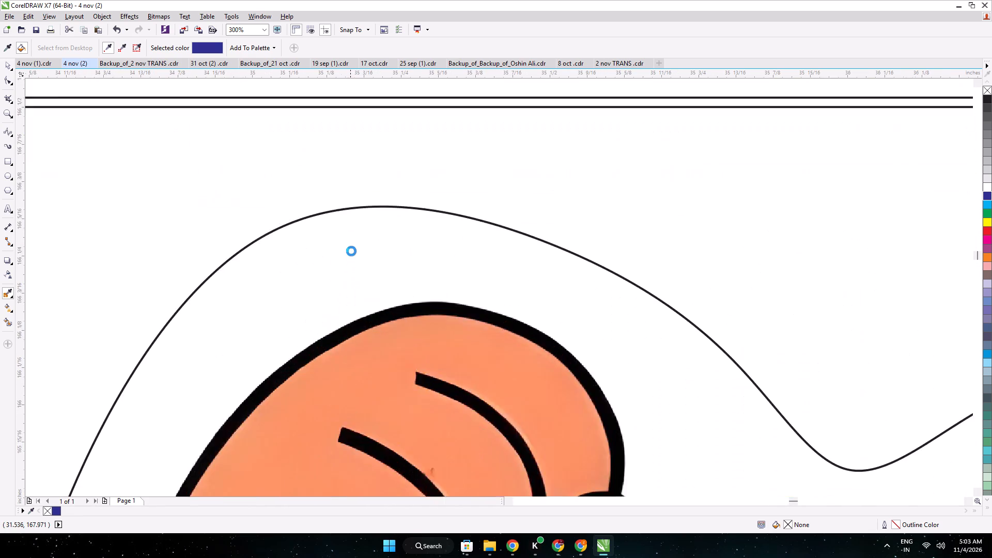
pyautogui.click(358, 152)
pyautogui.scroll(-20, 349, 176)
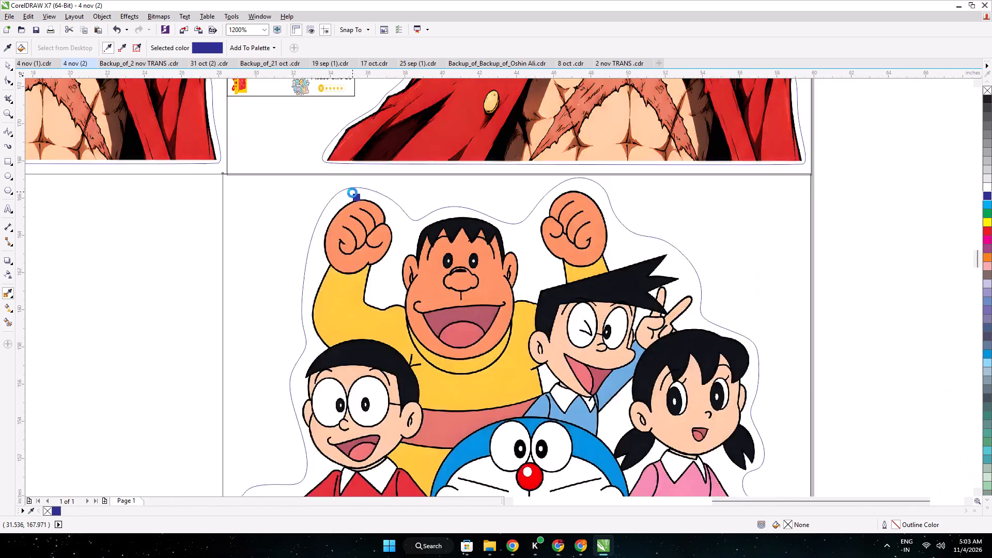
pyautogui.click(0, 67)
pyautogui.click(7, 67)
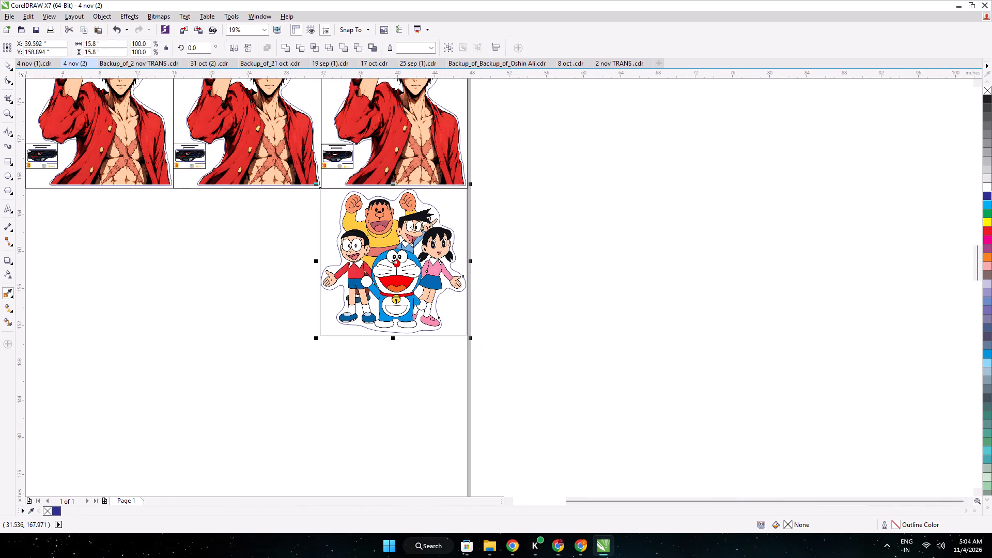
pyautogui.click(264, 228)
# Duplicate the vertical "Please Give Us" star-rating strip from the earth sticker and place it inside the Doraemon frame's upper-left corner.
pyautogui.moveTo(348, 243); pyautogui.dragTo(351, 248, button='middle')
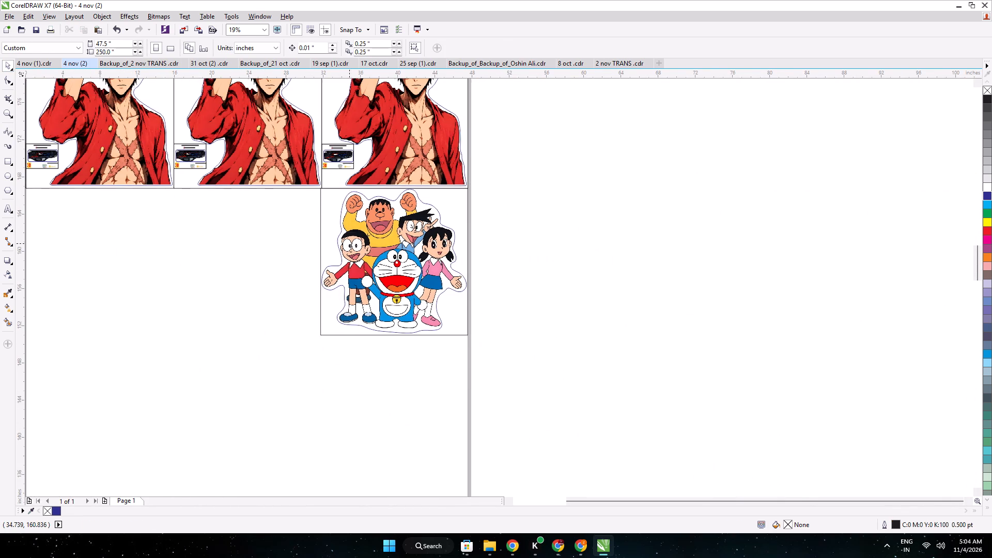
pyautogui.moveTo(351, 248); pyautogui.dragTo(416, 414, button='middle')
pyautogui.moveTo(582, 194); pyautogui.dragTo(518, 118)
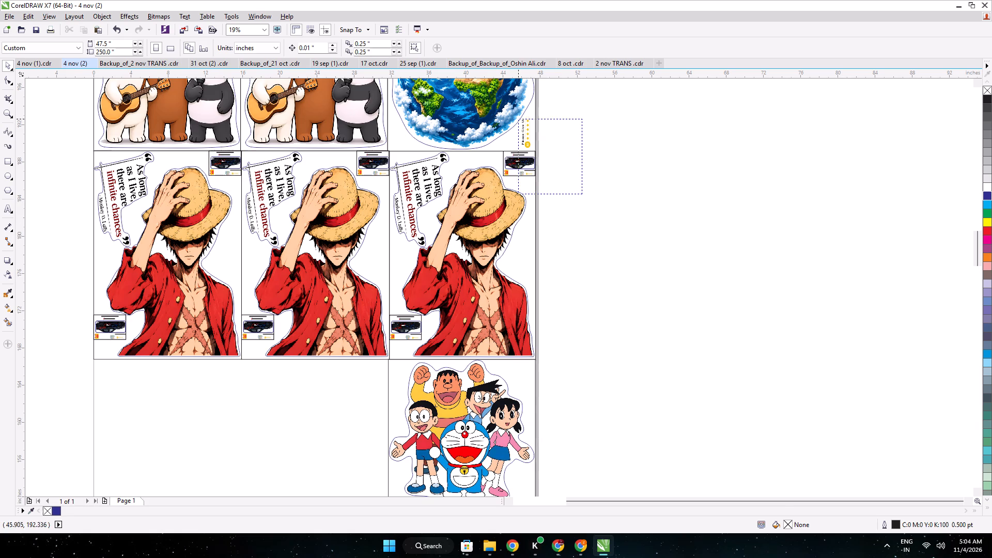
pyautogui.moveTo(518, 118); pyautogui.dragTo(517, 113)
pyautogui.hotkey('ctrl', 'd')
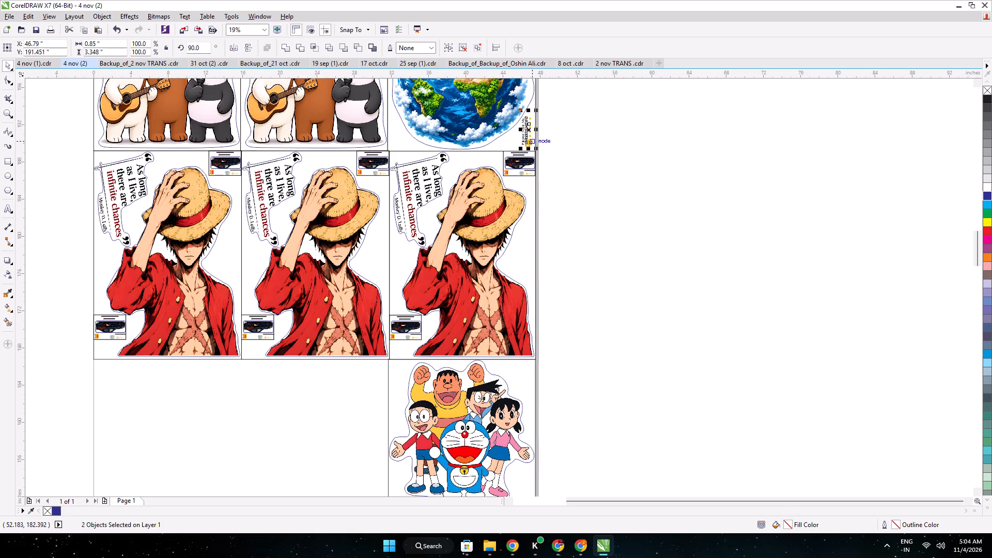
pyautogui.moveTo(531, 121); pyautogui.dragTo(401, 381)
# Select the small car-picture label in the upper-right corner of the rightmost straw-hat Luffy sticker.
pyautogui.moveTo(599, 466); pyautogui.dragTo(596, 292, button='middle')
pyautogui.scroll(-1, 596, 292)
pyautogui.click(576, 340)
pyautogui.moveTo(586, 380); pyautogui.dragTo(633, 310)
pyautogui.scroll(1, 584, 172)
pyautogui.moveTo(577, 169); pyautogui.dragTo(493, 127)
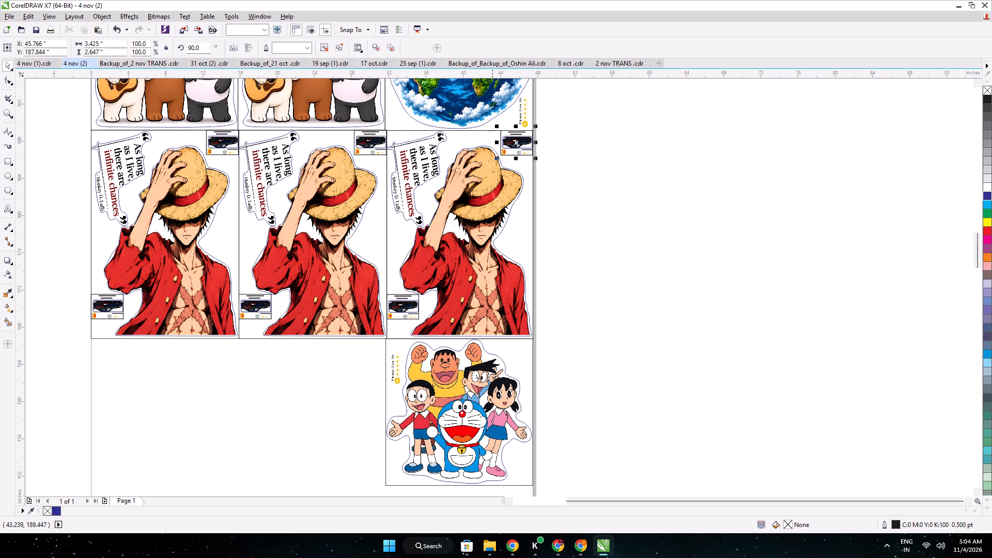
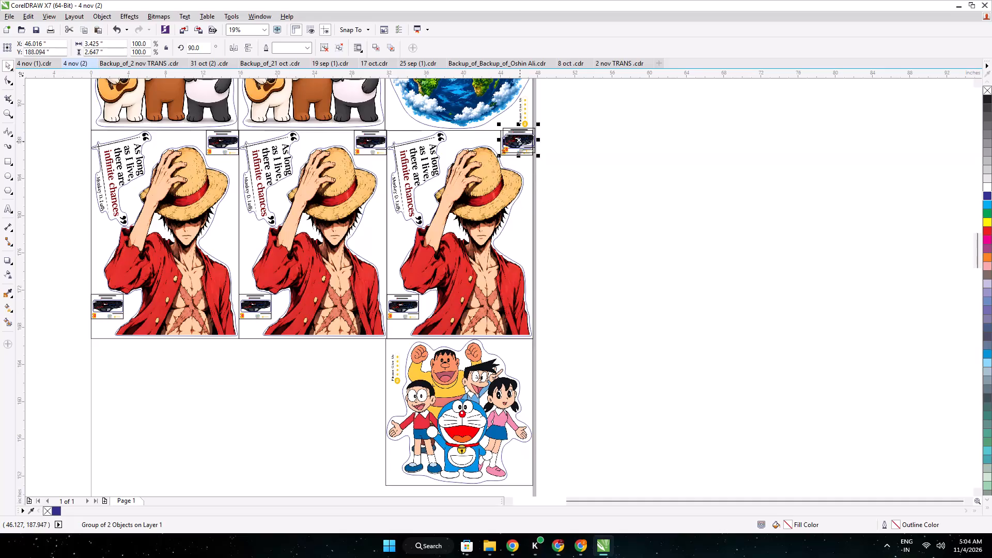
# Duplicate the car-picture label from the rightmost Luffy sticker into the Doraemon frame's upper-right corner, nudged right and down to about X 45.69 inches.
pyautogui.moveTo(520, 141); pyautogui.dragTo(537, 352)
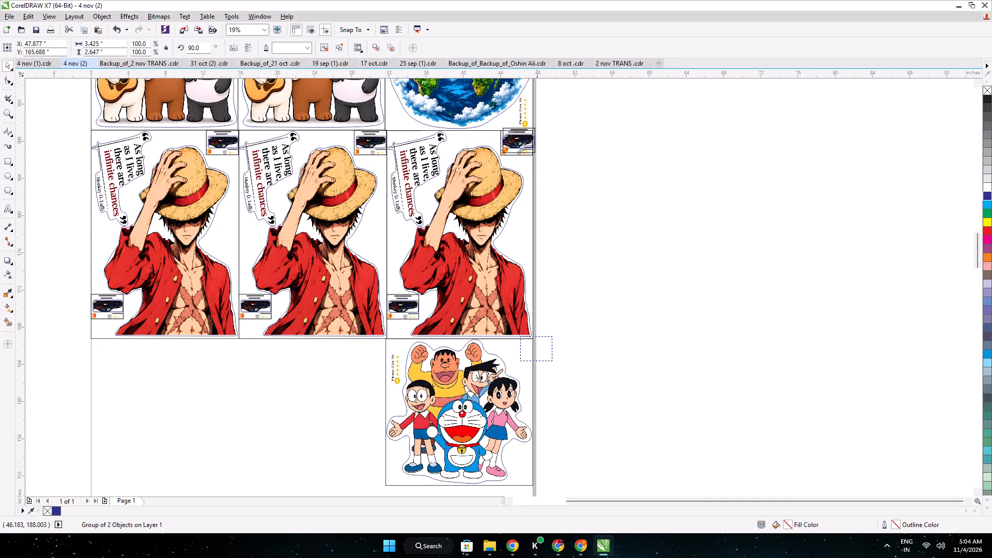
pyautogui.moveTo(537, 352); pyautogui.dragTo(515, 349)
pyautogui.scroll(2, 515, 349)
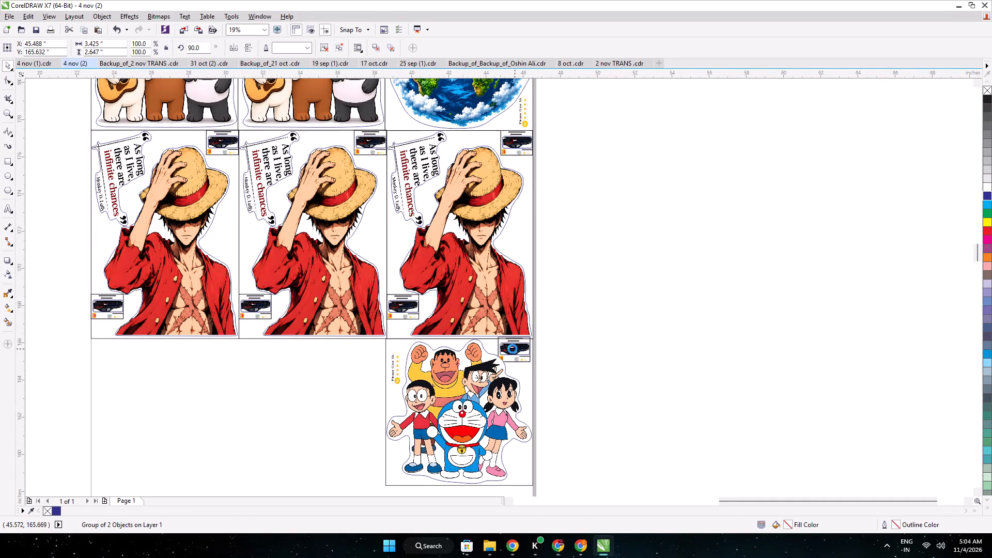
pyautogui.scroll(2, 513, 349)
pyautogui.press('Right')
pyautogui.press('Right')
pyautogui.press('Right')
pyautogui.press('Right')
pyautogui.press('Right')
pyautogui.press('Right')
pyautogui.press('Right')
pyautogui.press('Right')
pyautogui.press('Right')
pyautogui.press('Right')
pyautogui.press('Right')
pyautogui.press('Right')
pyautogui.press('Right')
pyautogui.press('Right')
pyautogui.press('Right')
pyautogui.press('Right')
pyautogui.press('Right')
pyautogui.press('Right')
pyautogui.press('Right')
pyautogui.press('Right')
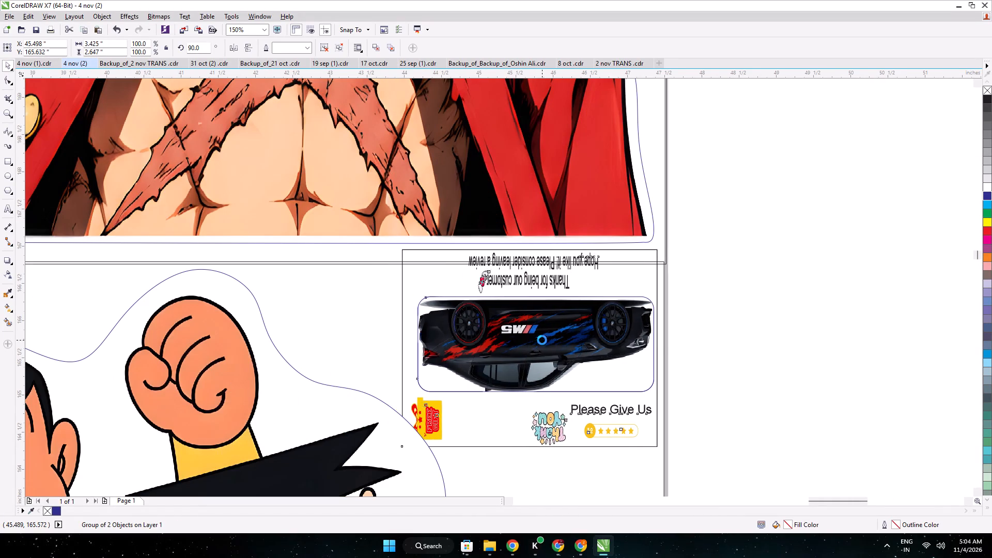
pyautogui.press('Down')
pyautogui.press('Down')
pyautogui.press('Down')
pyautogui.press('Down')
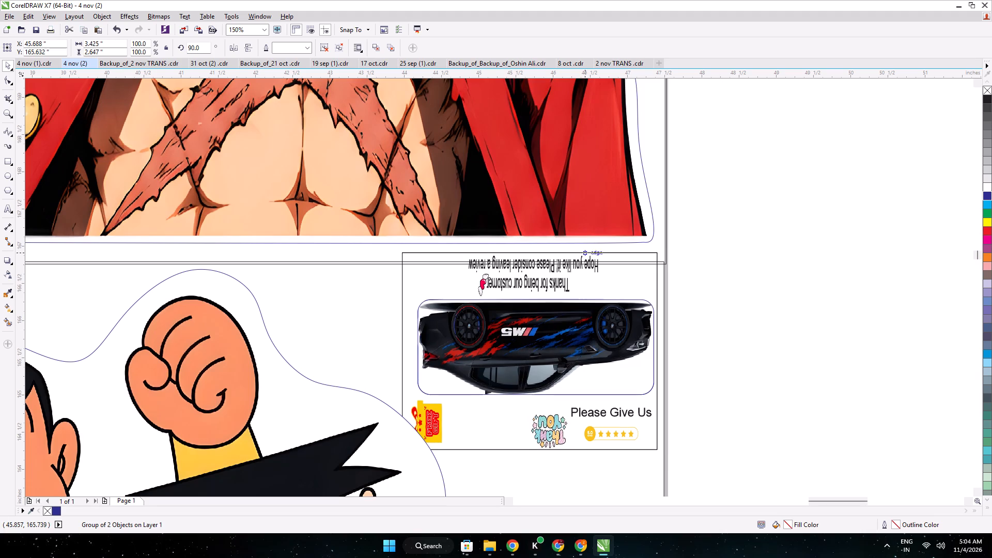
# Reduce the Doraemon label's height to about 2.39 inches, then scale it down proportionally to fit clear of the cut outline.
pyautogui.moveTo(528, 251); pyautogui.dragTo(528, 259)
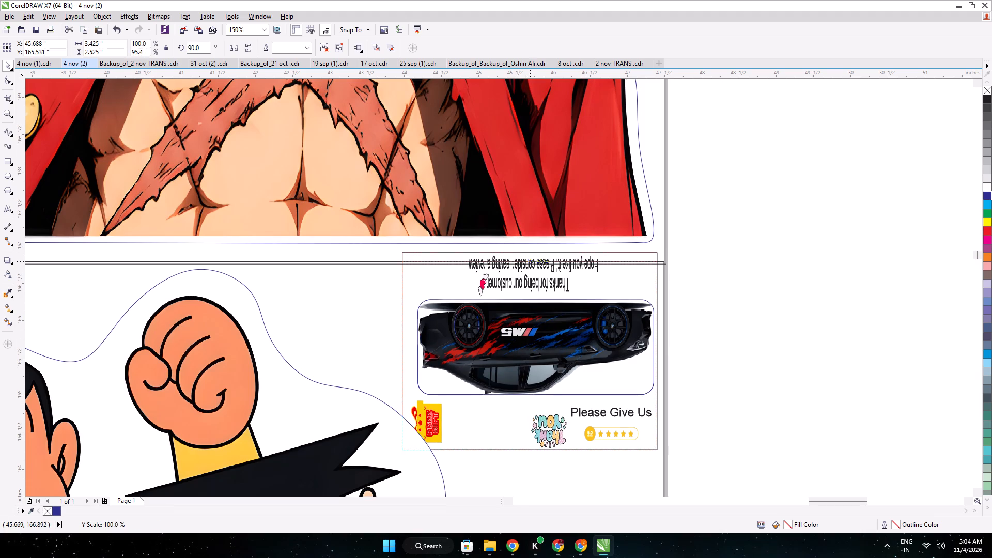
pyautogui.moveTo(528, 259); pyautogui.dragTo(526, 270)
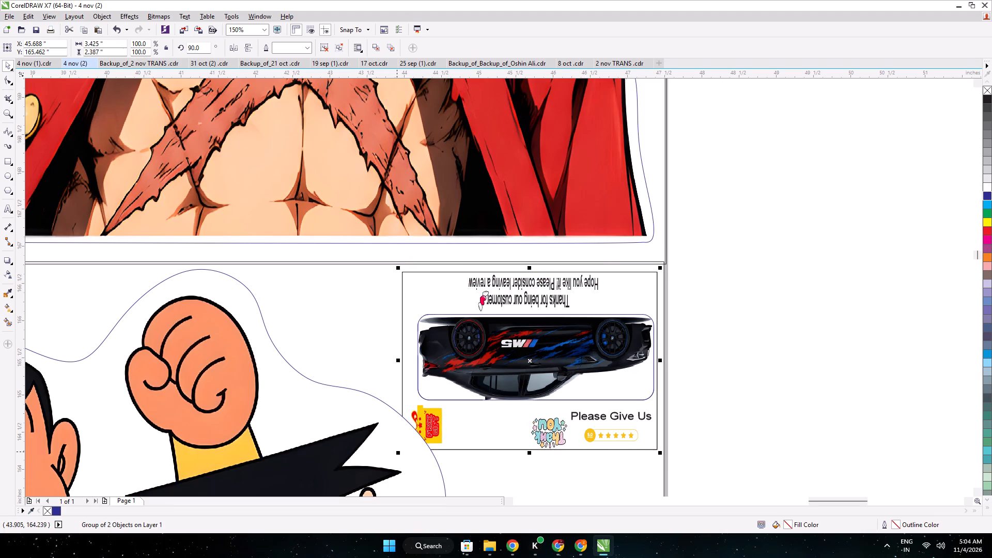
pyautogui.moveTo(398, 455); pyautogui.dragTo(417, 437)
pyautogui.click(875, 323)
pyautogui.scroll(-3, 795, 312)
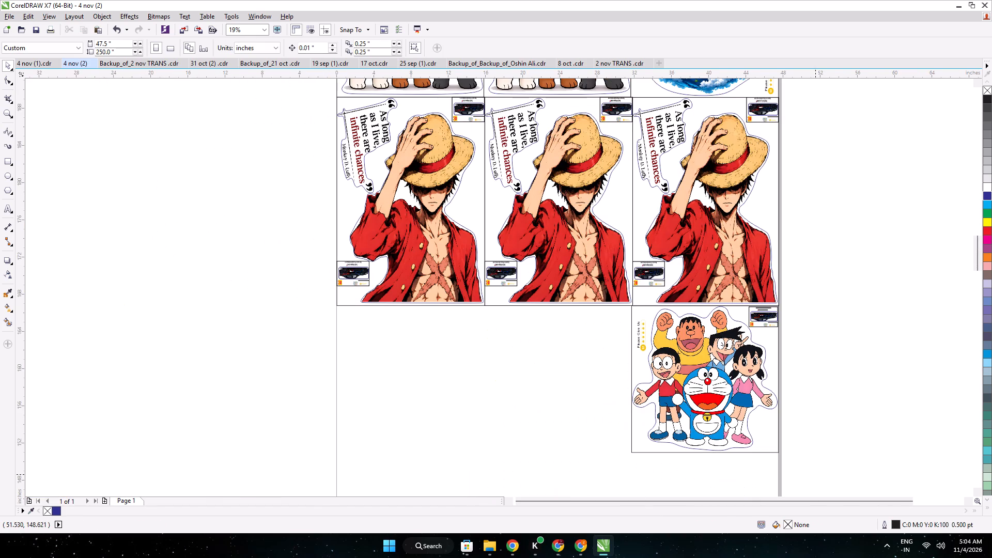
# Group the Doraemon artwork, cut outline, frame, star-rating strip and car label into one sticker.
pyautogui.moveTo(792, 456); pyautogui.dragTo(531, 279)
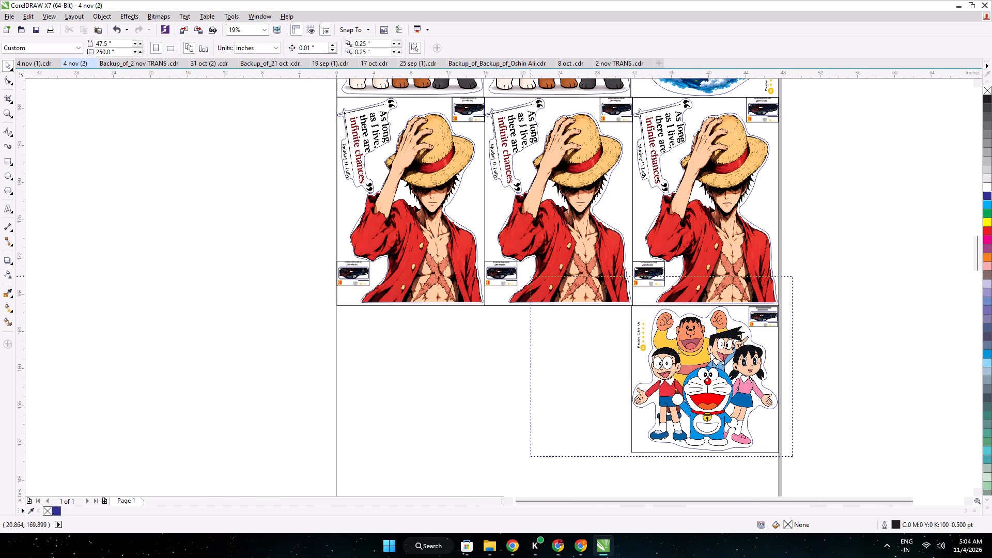
pyautogui.moveTo(531, 279); pyautogui.dragTo(537, 299)
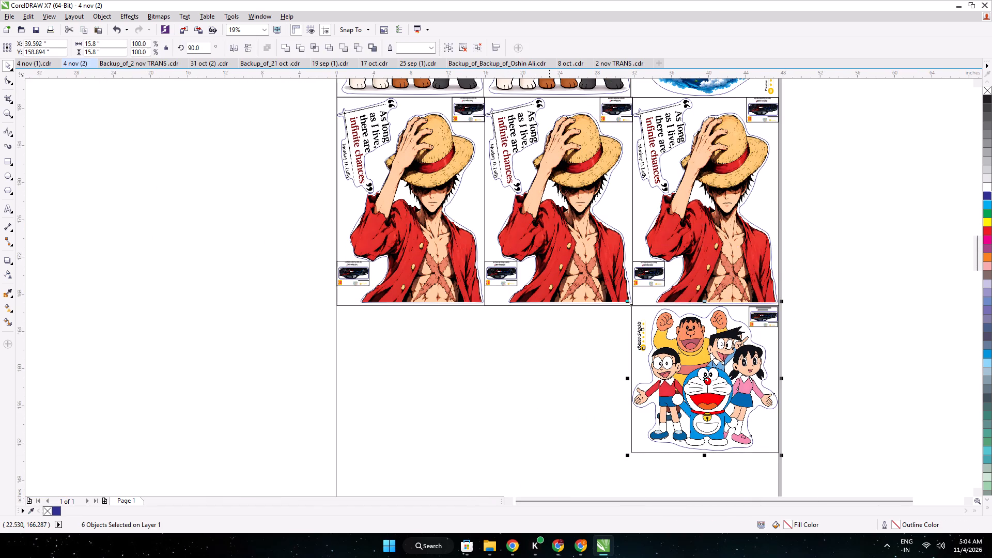
pyautogui.hotkey('ctrl', 'g')
pyautogui.click(598, 343)
# Group all parts of the rightmost straw-hat Luffy sticker.
pyautogui.moveTo(793, 309); pyautogui.dragTo(630, 91)
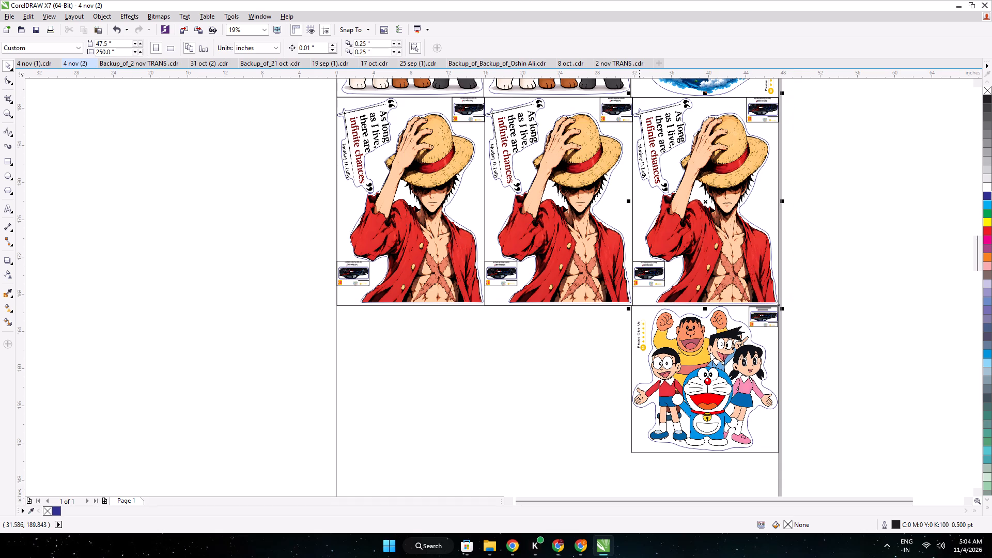
pyautogui.hotkey('ctrl', 'g')
pyautogui.click(566, 333)
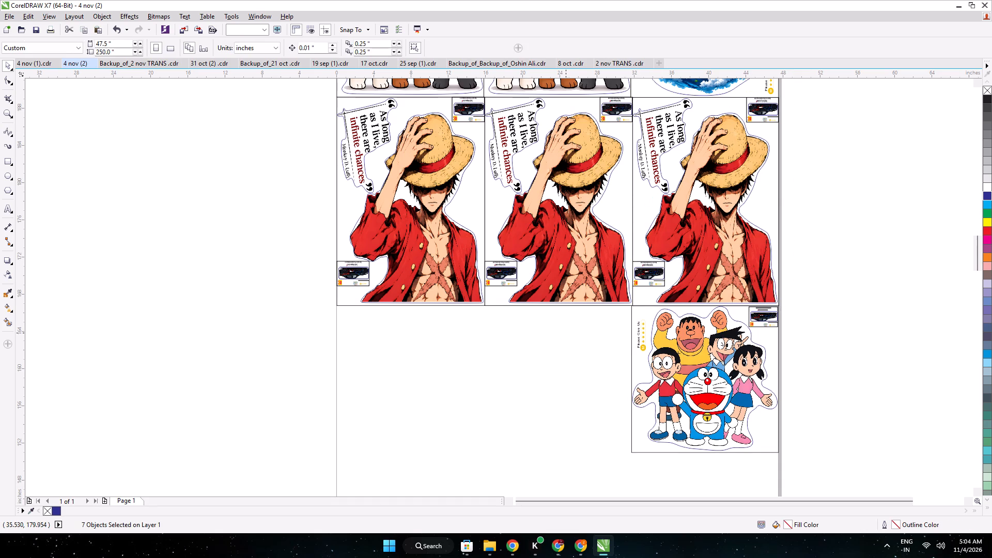
# Duplicate the grouped Doraemon sticker and place the copy beside it in the middle column, beneath the second Luffy sticker.
pyautogui.click(689, 357)
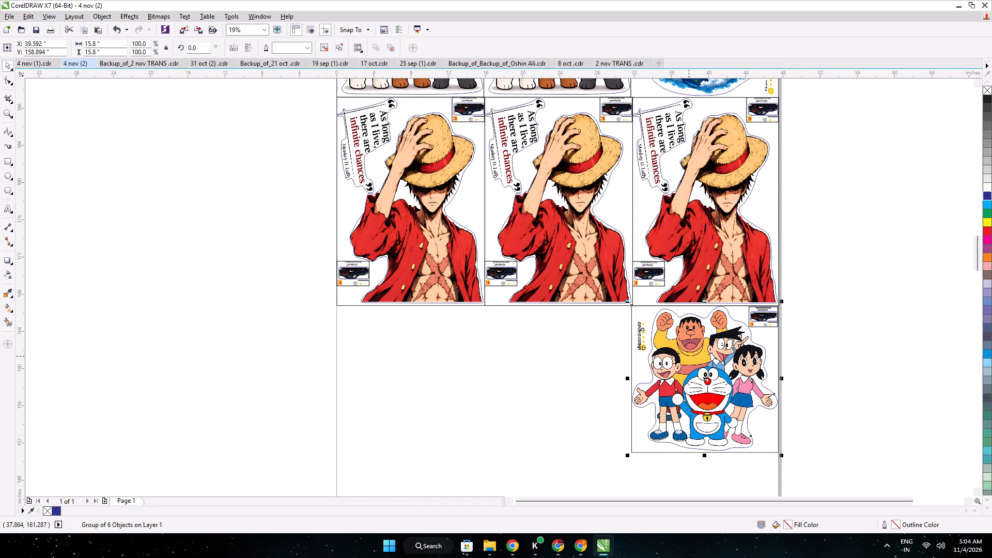
pyautogui.hotkey('ctrl', 'f')
pyautogui.click(635, 160)
pyautogui.hotkey('ctrl', 'g')
pyautogui.hotkey('ctrl', 'd')
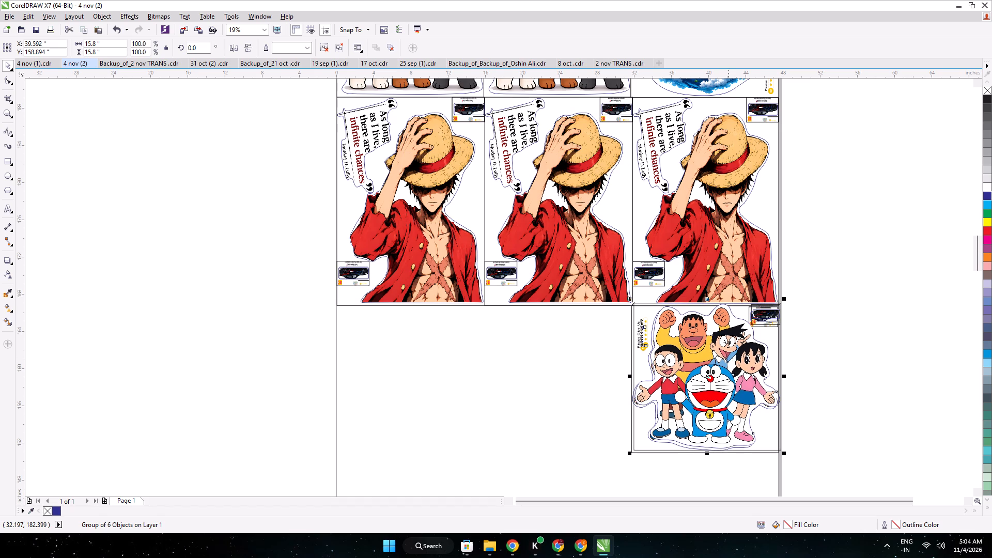
pyautogui.moveTo(727, 360); pyautogui.dragTo(576, 364)
# Nudge the middle Doraemon sticker against the Luffy sticker above and the Doraemon frame beside it, to about X 23.79, Y 158.89 inches.
pyautogui.scroll(1, 576, 326)
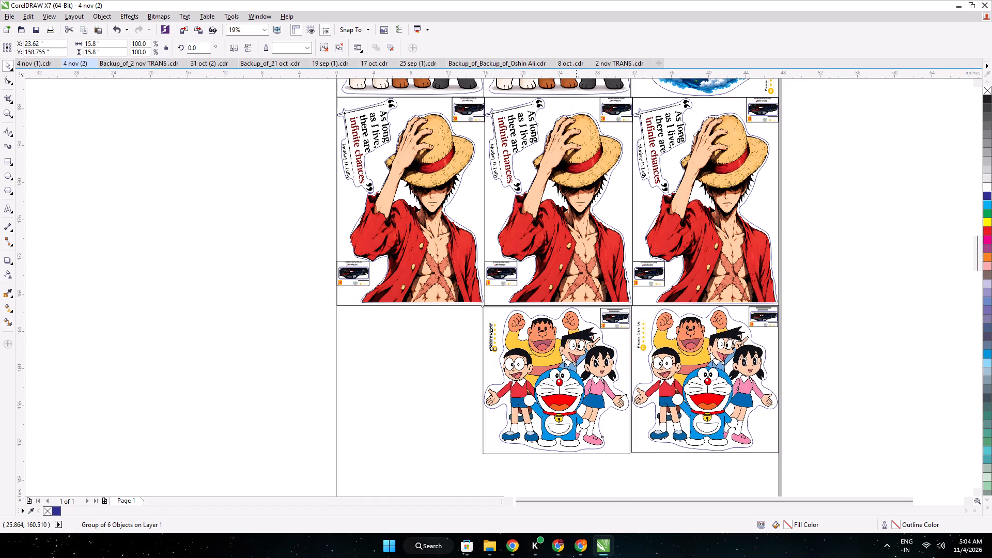
pyautogui.scroll(3, 576, 326)
pyautogui.press('Up')
pyautogui.moveTo(726, 306); pyautogui.dragTo(197, 294, button='middle')
pyautogui.press('Up')
pyautogui.press('Up')
pyautogui.press('Up')
pyautogui.press('Up')
pyautogui.press('Up')
pyautogui.press('Up')
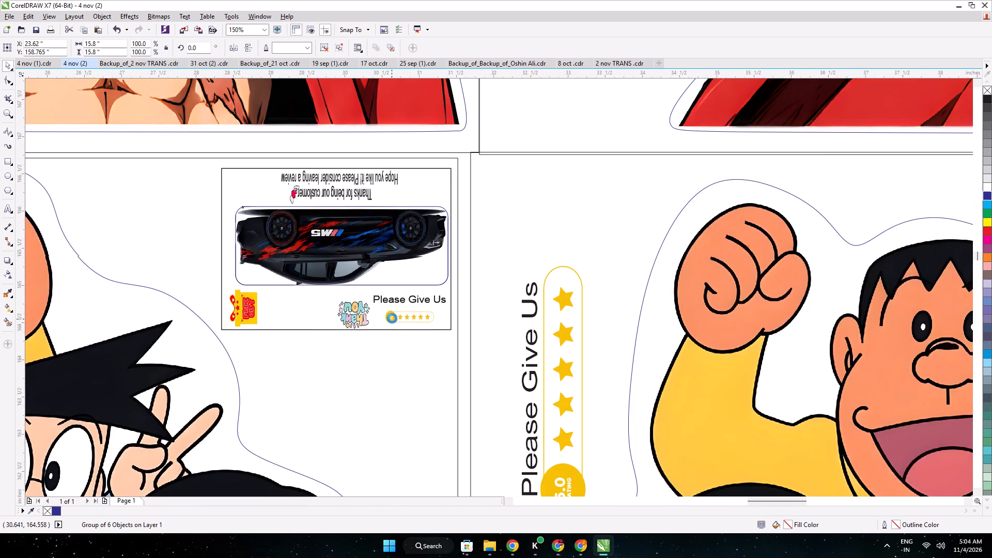
pyautogui.press('Up')
pyautogui.press('Up')
pyautogui.press('Up')
pyautogui.press('Up')
pyautogui.press('Up')
pyautogui.press('Up')
pyautogui.press('Up')
pyautogui.press('Right')
pyautogui.press('Right')
pyautogui.press('Right')
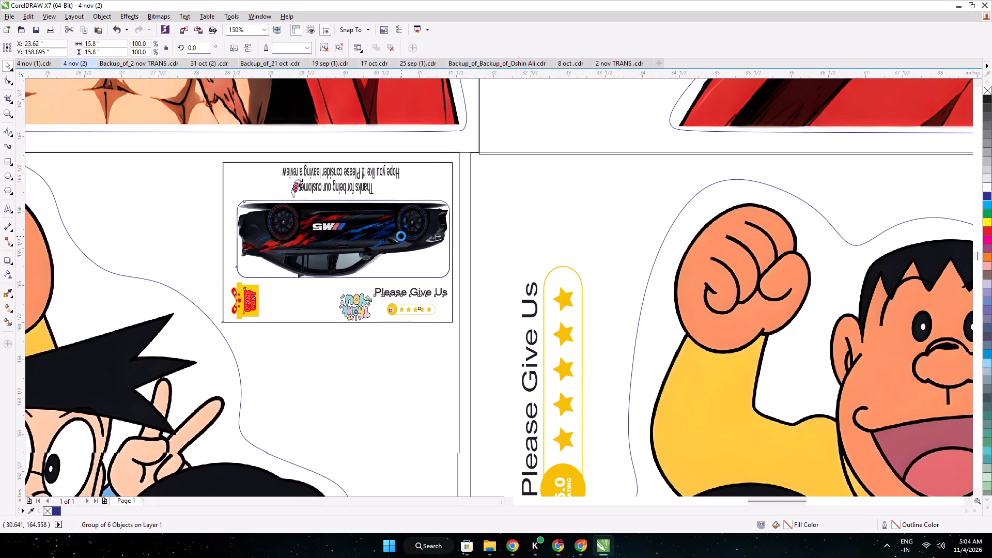
pyautogui.press('Right')
pyautogui.press('Right')
pyautogui.press('Right')
pyautogui.press('Right')
pyautogui.press('Down')
pyautogui.press('Right')
pyautogui.press('Down')
pyautogui.press('Right')
pyautogui.press('Down')
pyautogui.press('Down')
pyautogui.press('Right')
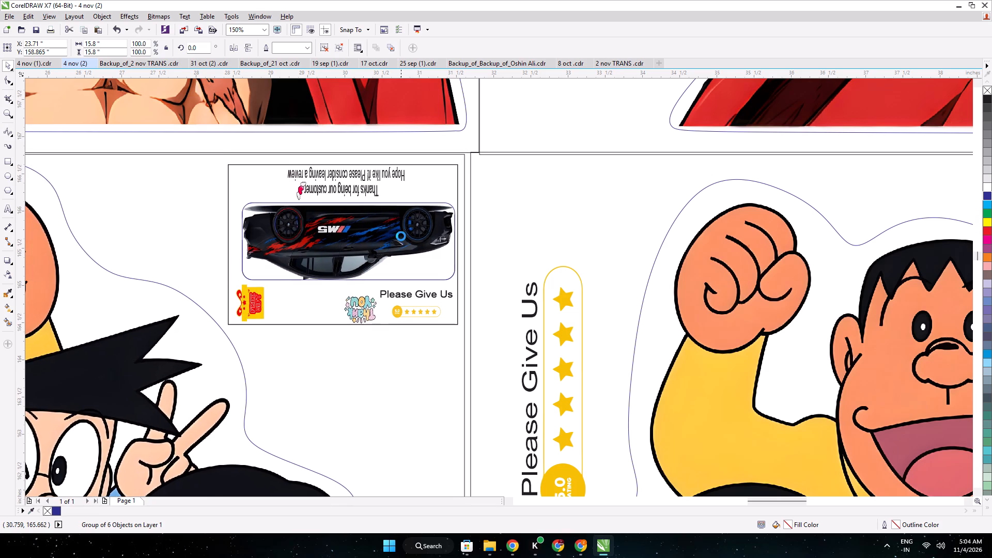
pyautogui.press('Right')
pyautogui.press('Up')
pyautogui.press('Up')
pyautogui.press('Up')
pyautogui.press('Up')
pyautogui.press('Up')
pyautogui.press('Right')
pyautogui.press('Right')
pyautogui.press('Right')
pyautogui.press('Down')
pyautogui.press('Down')
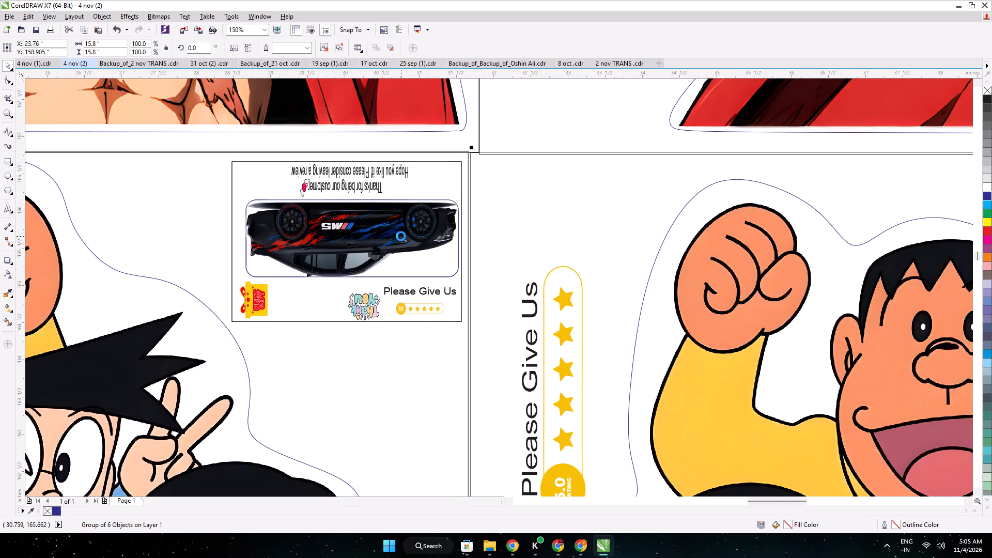
pyautogui.press('Down')
pyautogui.press('Right')
pyautogui.press('Right')
pyautogui.press('Right')
pyautogui.press('Up')
pyautogui.scroll(1, 473, 161)
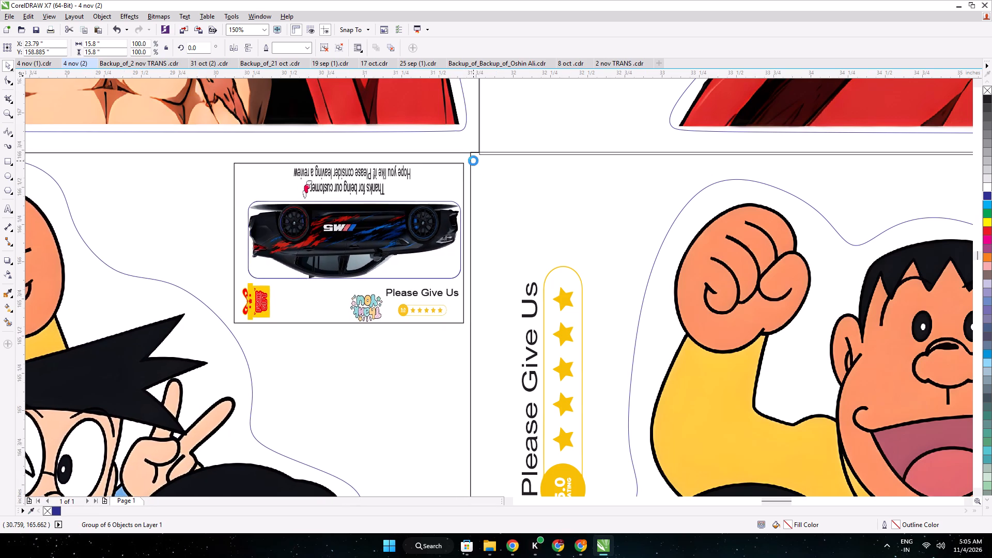
# Repeat the duplication to fill the leftmost column of the Doraemon row, and nudge the copy up slightly, to about Y 158.89 inches.
pyautogui.scroll(-4, 473, 161)
pyautogui.moveTo(439, 205); pyautogui.dragTo(724, 276, button='middle')
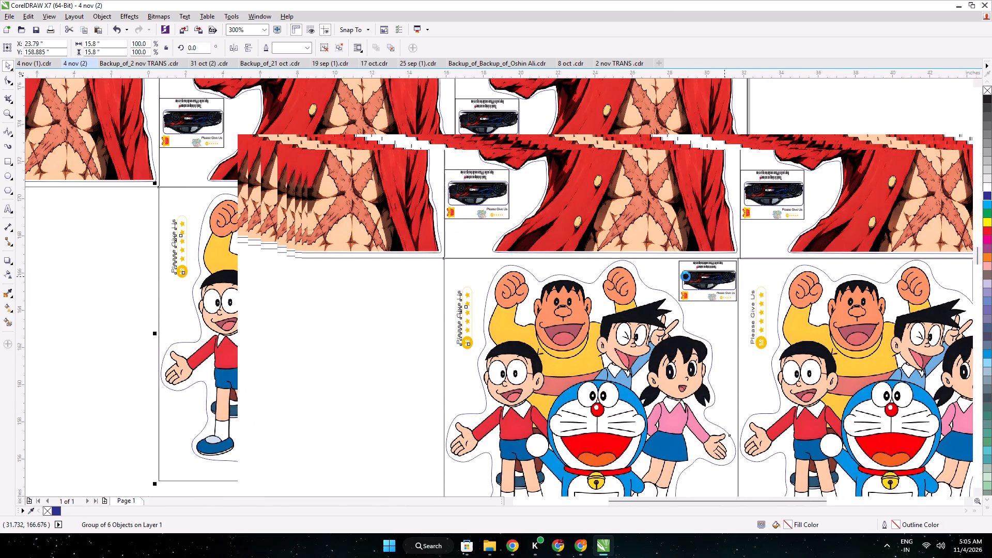
pyautogui.hotkey('ctrl', 'd')
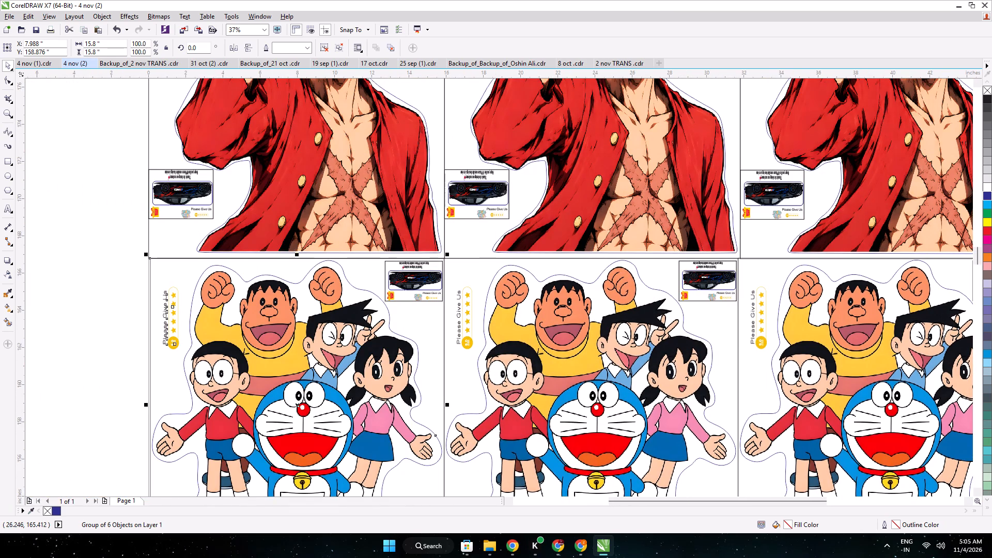
pyautogui.moveTo(190, 384); pyautogui.dragTo(250, 280, button='middle')
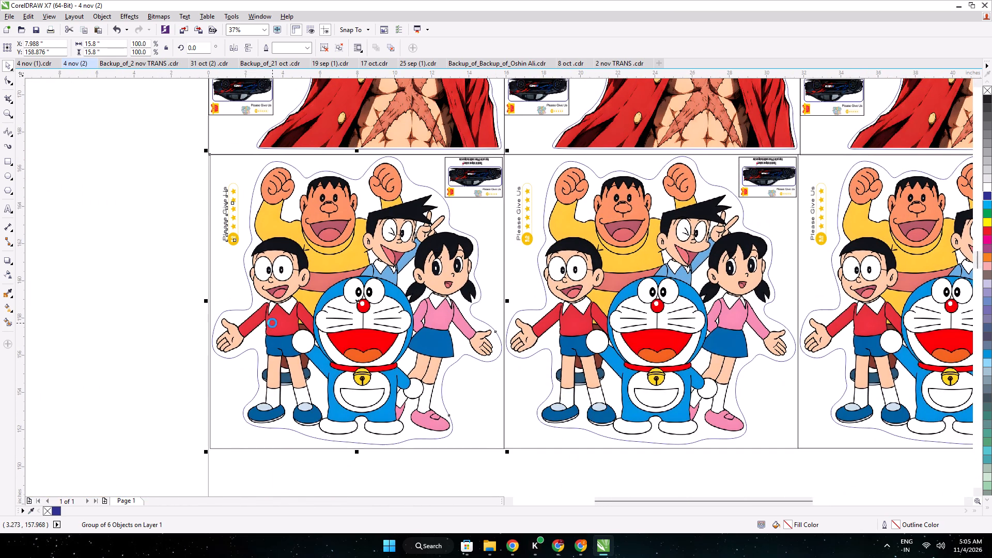
pyautogui.press('Up')
# Duplicate the leftmost Doraemon sticker and align the copy directly beneath it at about X 7.90, Y 143.10 inches.
pyautogui.hotkey('ctrl', 'd')
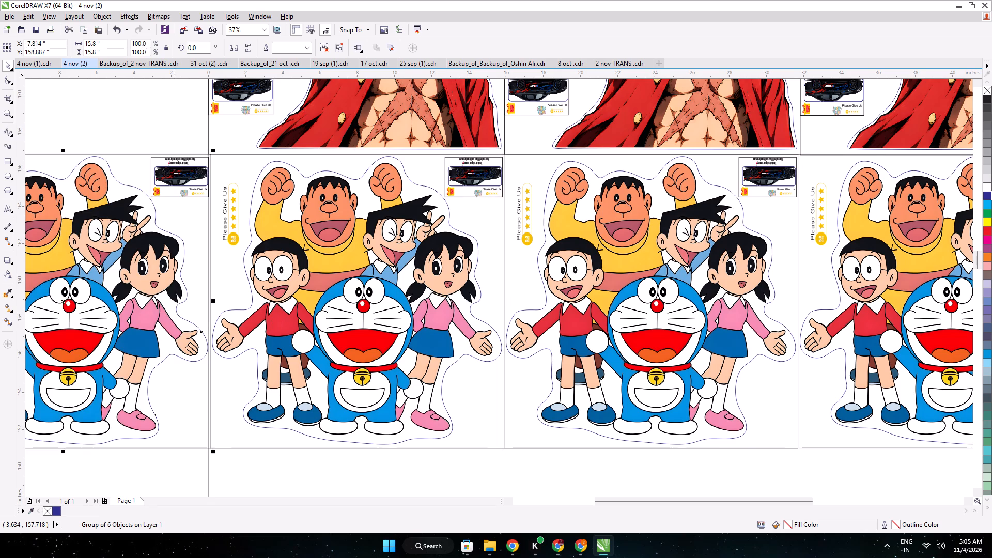
pyautogui.moveTo(94, 349); pyautogui.dragTo(357, 445)
pyautogui.moveTo(372, 437); pyautogui.dragTo(377, 314, button='middle')
pyautogui.scroll(1, 376, 394)
pyautogui.moveTo(375, 313); pyautogui.dragTo(405, 465)
pyautogui.moveTo(278, 333); pyautogui.dragTo(282, 368)
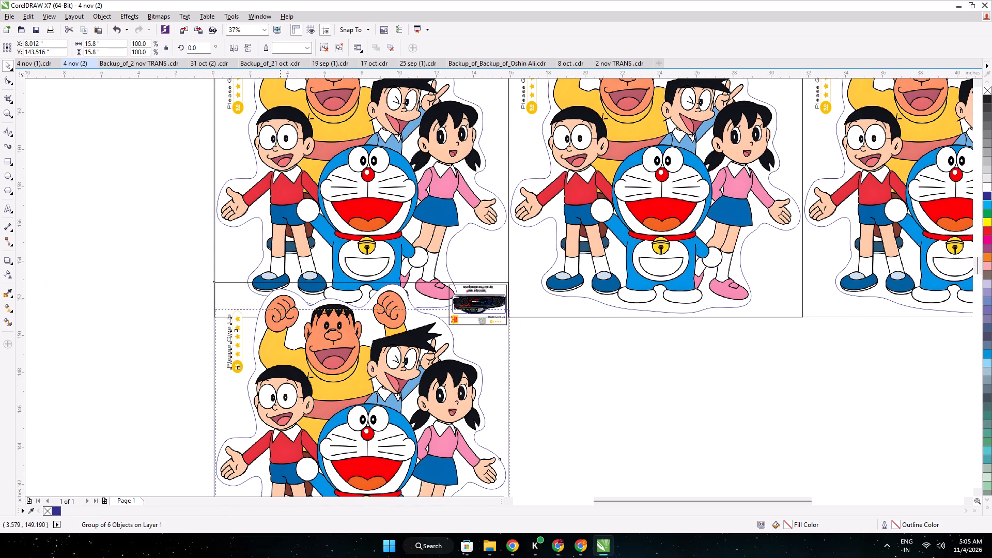
pyautogui.moveTo(282, 368); pyautogui.dragTo(278, 367)
pyautogui.scroll(1, 228, 322)
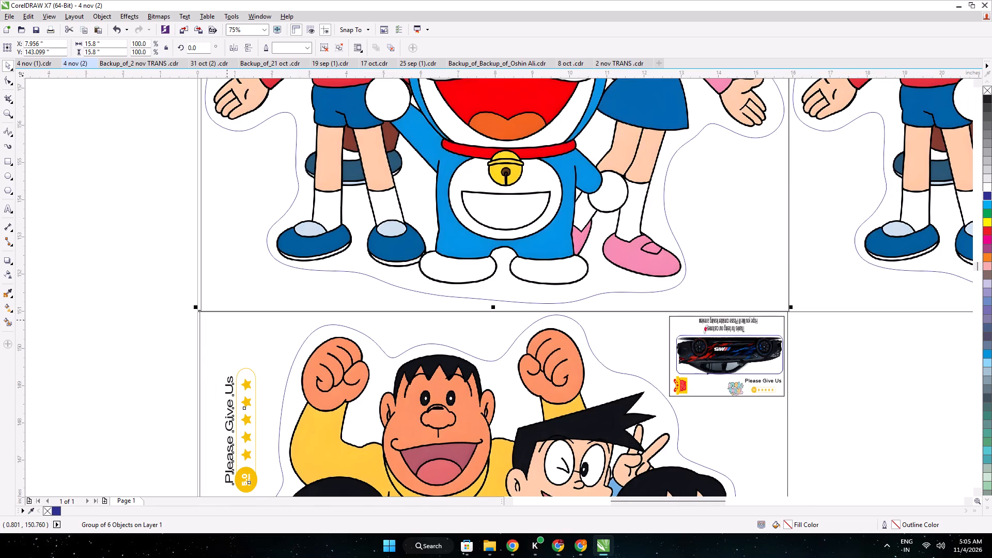
pyautogui.press('Left')
pyautogui.press('Left')
pyautogui.press('Left')
pyautogui.press('Left')
pyautogui.press('Left')
pyautogui.press('Left')
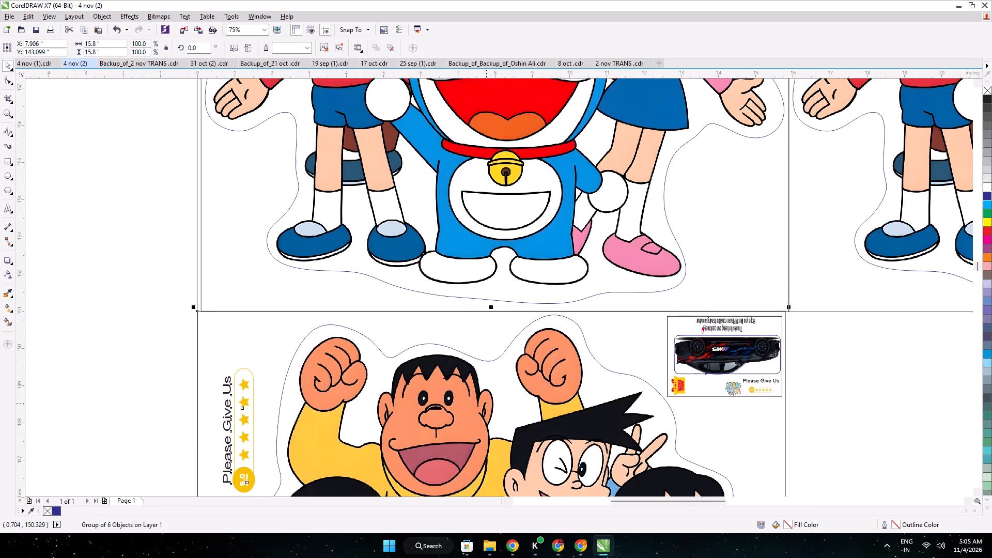
# Duplicate the second-row Doraemon sticker once more to start a third row beneath it, at about X 7.80, Y 127.31 inches.
pyautogui.moveTo(494, 401); pyautogui.dragTo(415, 362, button='middle')
pyautogui.hotkey('ctrl', 'd')
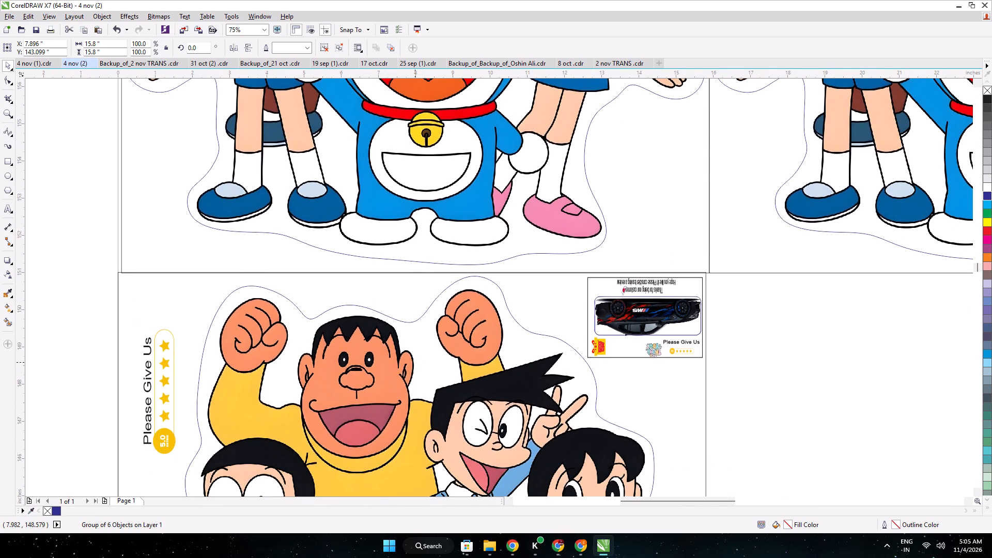
pyautogui.scroll(-1, 415, 362)
pyautogui.scroll(-1, 566, 463)
pyautogui.moveTo(566, 463); pyautogui.dragTo(517, 254, button='middle')
pyautogui.scroll(1, 519, 268)
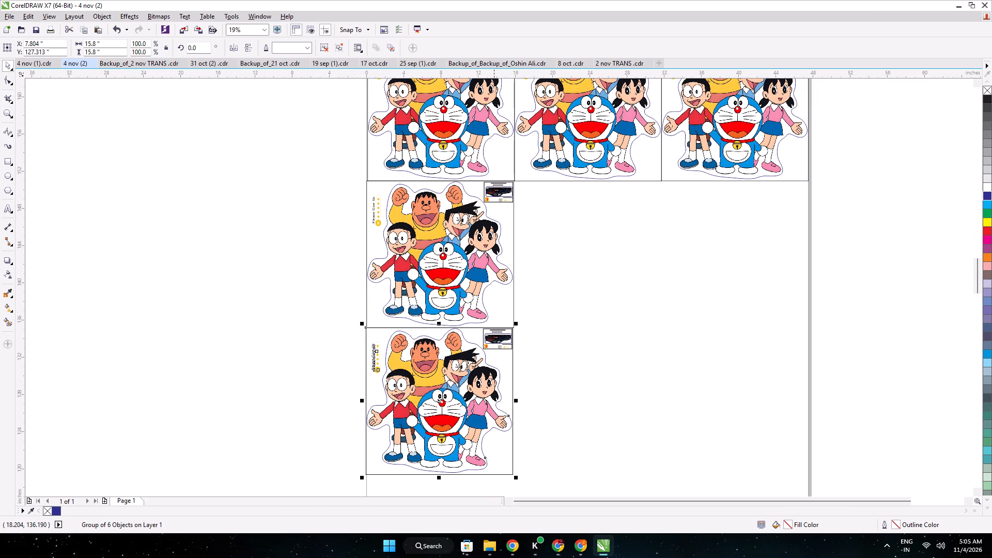
# Duplicate the second row's leftmost Doraemon sticker into the middle column and align its frame with the neighbouring frames.
pyautogui.click(493, 278)
pyautogui.hotkey('ctrl', 'd')
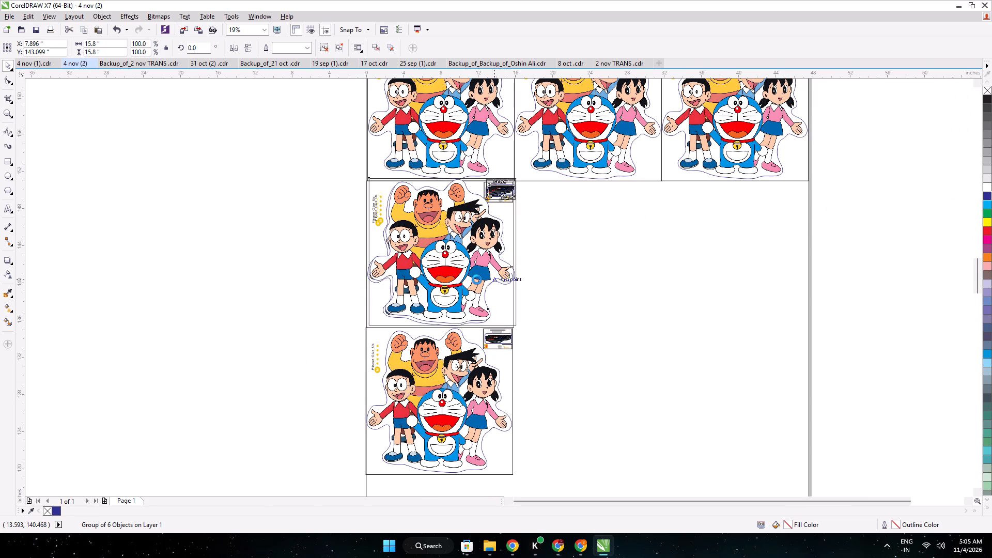
pyautogui.moveTo(467, 275); pyautogui.dragTo(613, 281)
pyautogui.scroll(3, 530, 172)
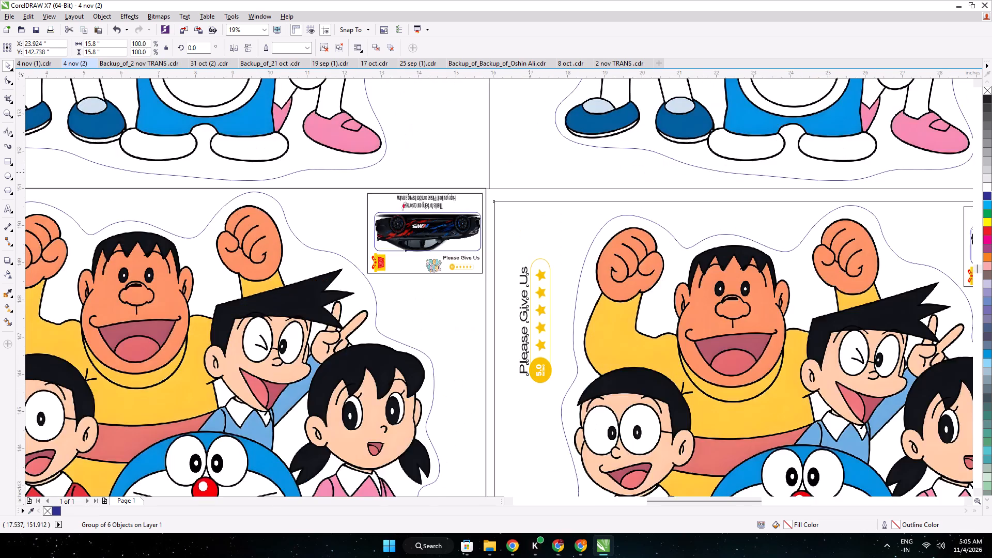
pyautogui.scroll(1, 531, 226)
pyautogui.moveTo(530, 229); pyautogui.dragTo(498, 177)
pyautogui.press('Left')
pyautogui.scroll(-3, 499, 181)
# Repeat the duplication into the second row's rightmost column, and shift the copy rightward toward the sheet's edge.
pyautogui.moveTo(722, 235); pyautogui.dragTo(309, 199, button='middle')
pyautogui.hotkey('ctrl', 'd')
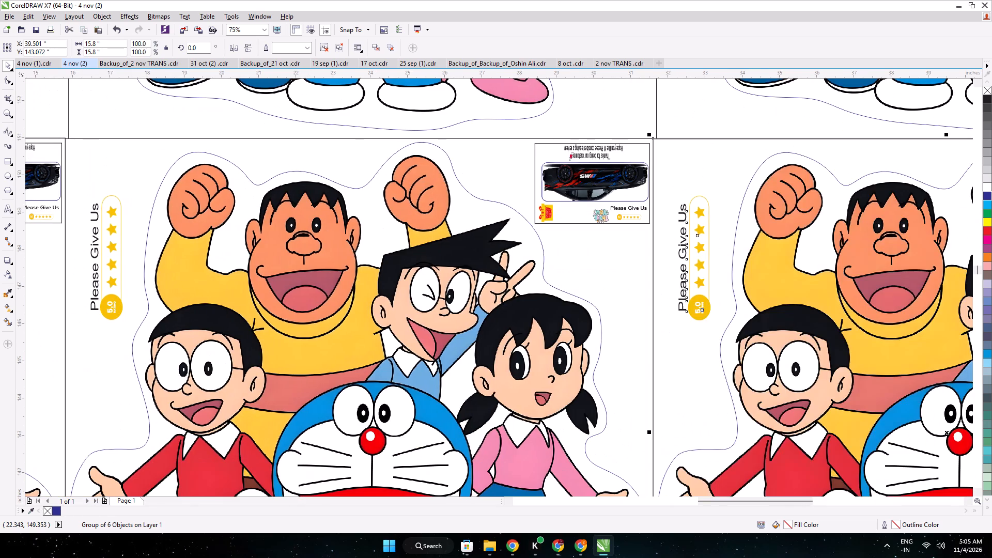
pyautogui.moveTo(654, 196); pyautogui.dragTo(0, 168, button='middle')
pyautogui.scroll(1, 600, 432)
pyautogui.scroll(2, 577, 389)
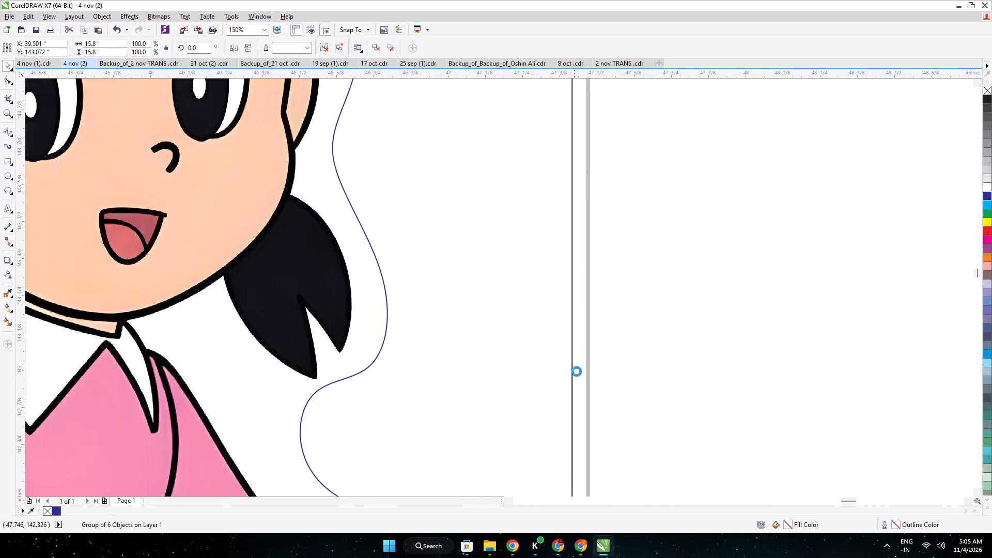
pyautogui.moveTo(572, 346); pyautogui.dragTo(583, 346)
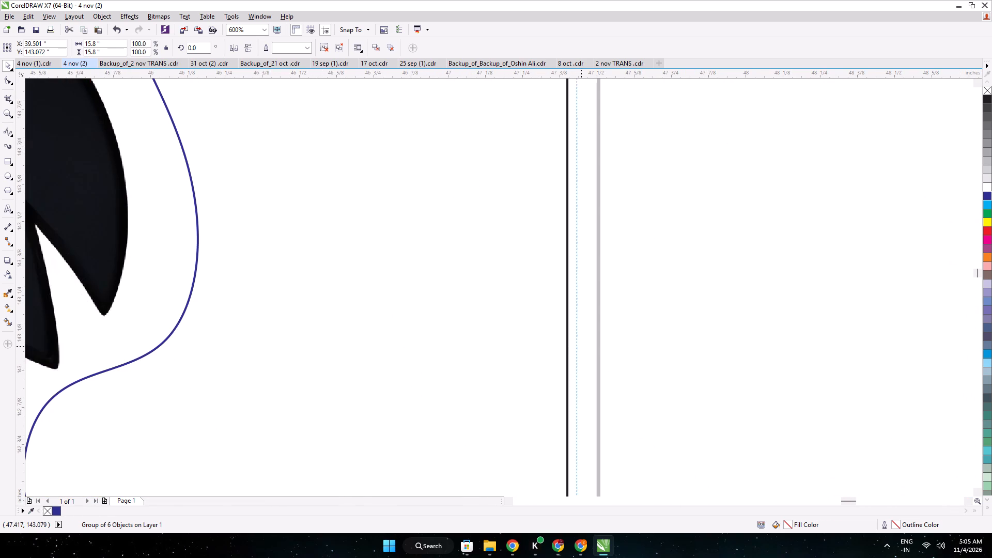
pyautogui.moveTo(583, 346); pyautogui.dragTo(603, 350)
pyautogui.click(633, 345)
pyautogui.scroll(-10, 626, 345)
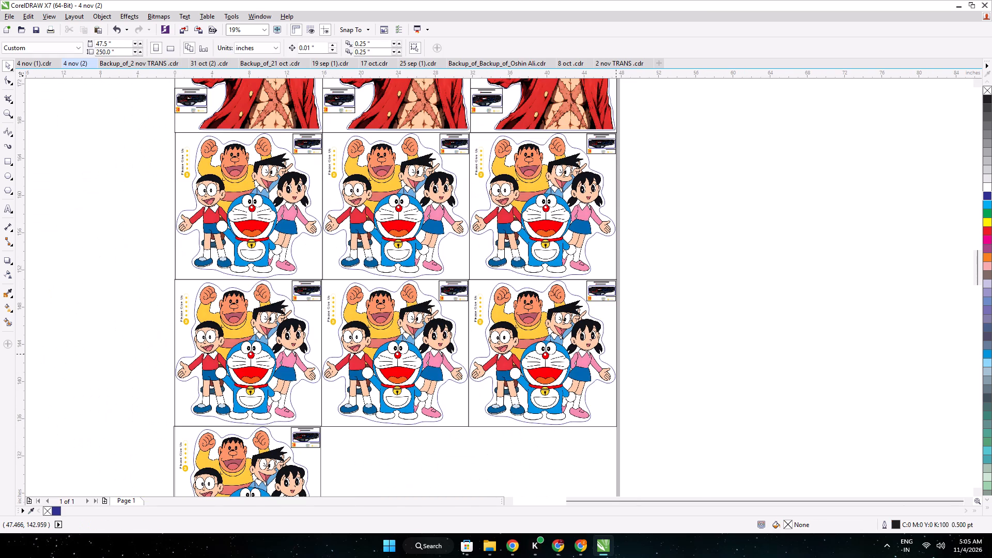
# Switch to the INNOVATE PRODUCTES Meesho supplier panel and accept all the selected pending INOV dore wall sticker orders.
pyautogui.scroll(-3, 613, 369)
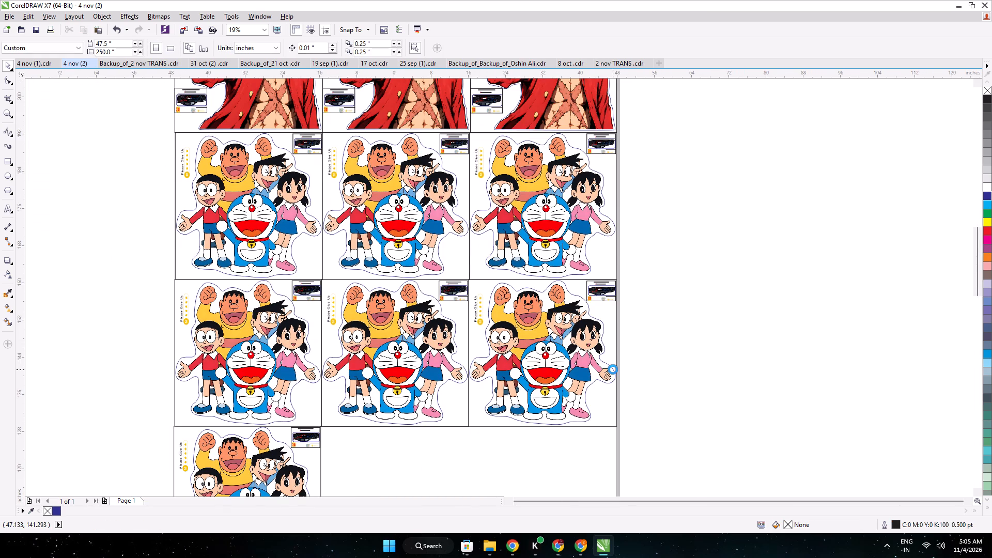
pyautogui.scroll(-2, 628, 384)
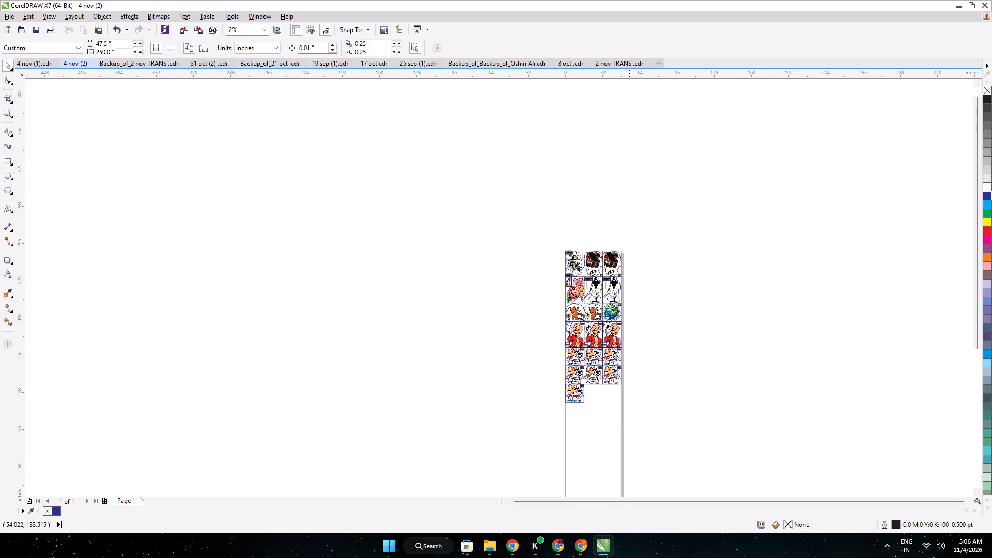
pyautogui.moveTo(630, 407); pyautogui.dragTo(605, 292, button='middle')
pyautogui.scroll(4, 566, 271)
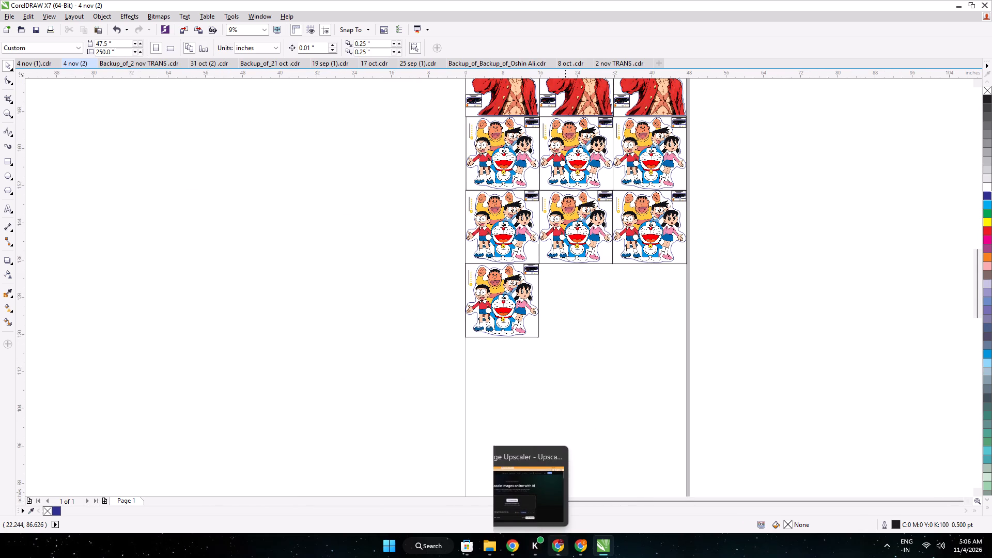
pyautogui.click(572, 548)
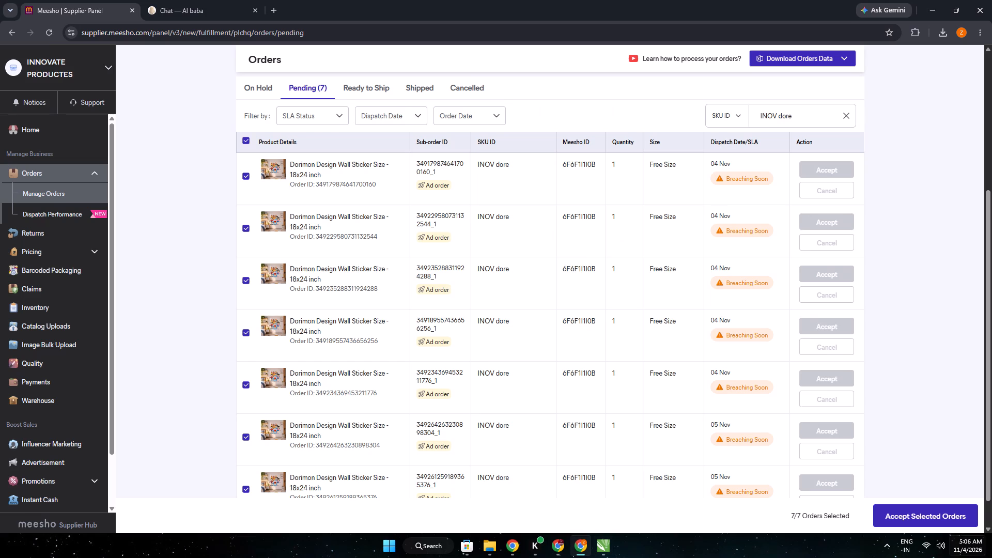
pyautogui.click(921, 507)
pyautogui.click(429, 319)
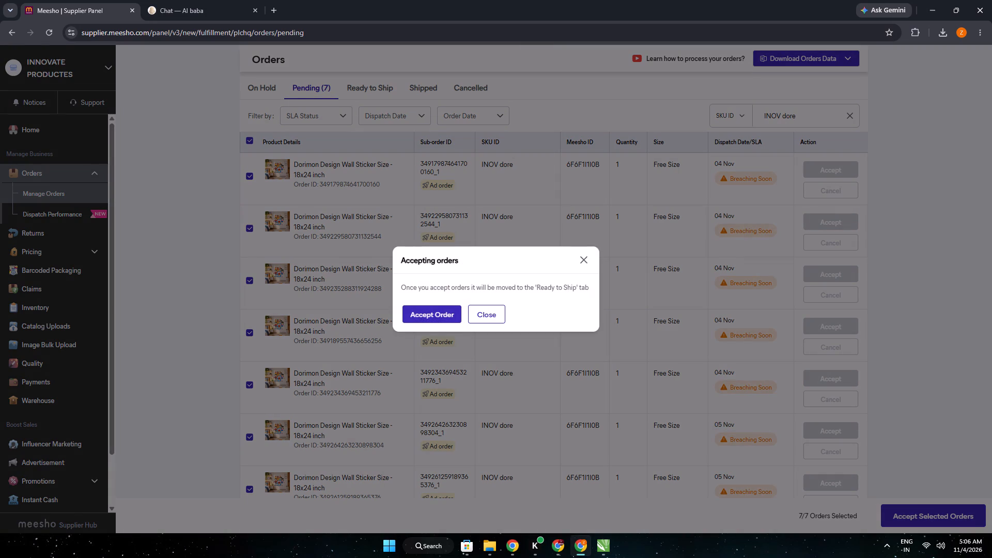
# Switch to the TREND BRIDGE Meesho supplier panel, reload its orders page, and review the pending orders' products and SKU IDs.
pyautogui.click(518, 541)
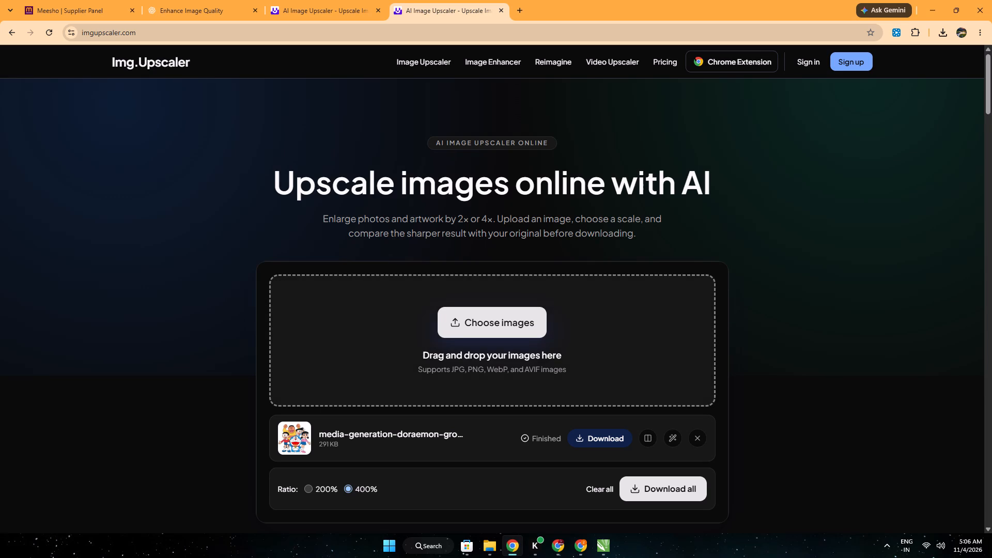
pyautogui.click(113, 0)
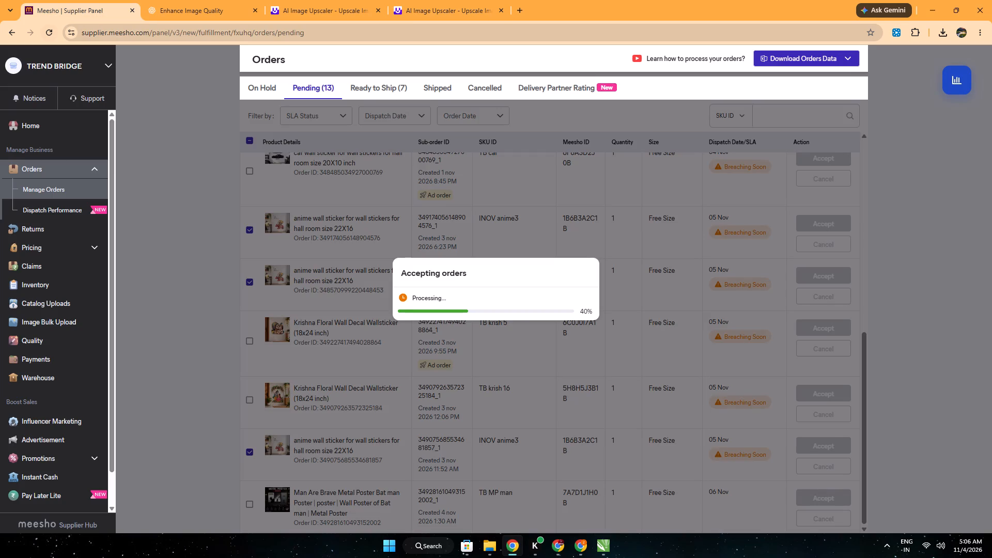
pyautogui.click(54, 28)
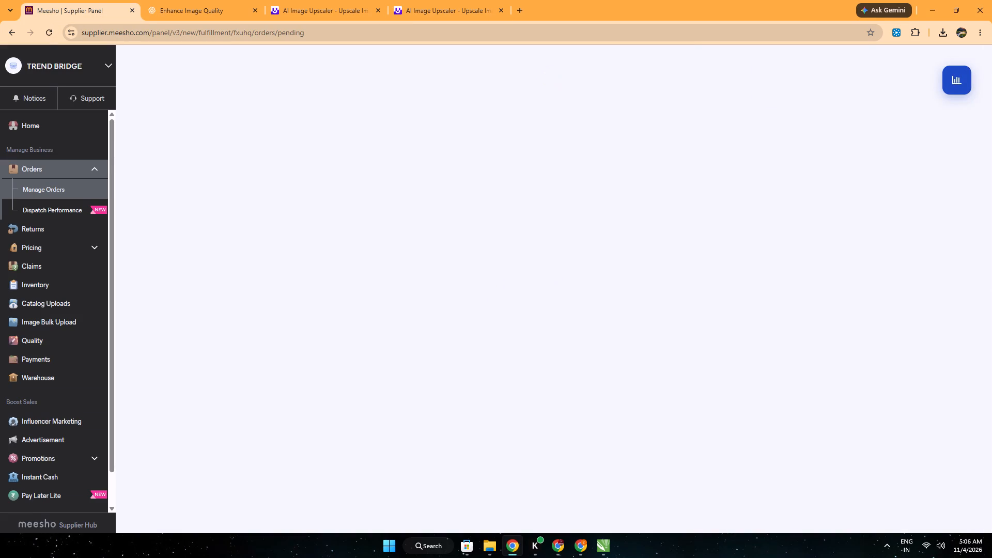
pyautogui.click(425, 319)
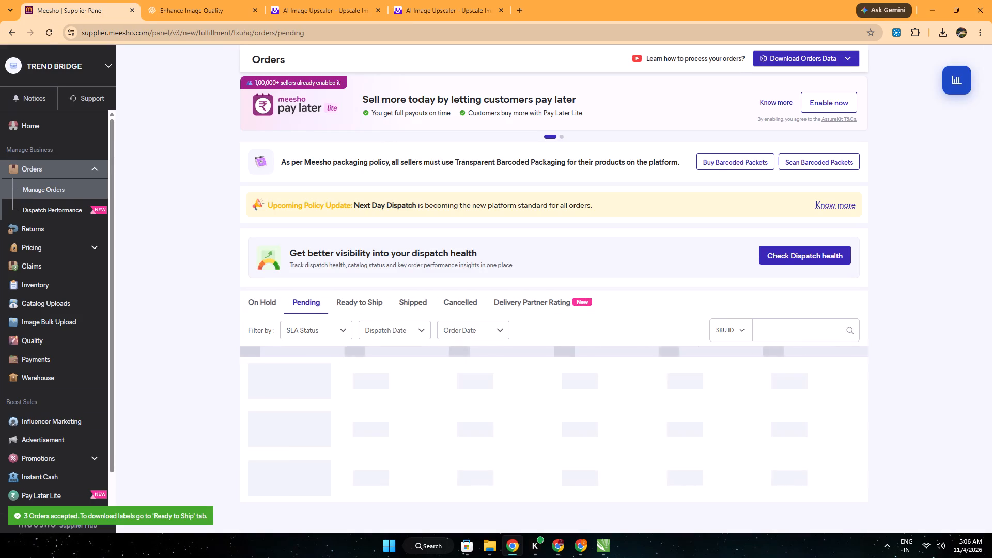
pyautogui.scroll(-3, 228, 411)
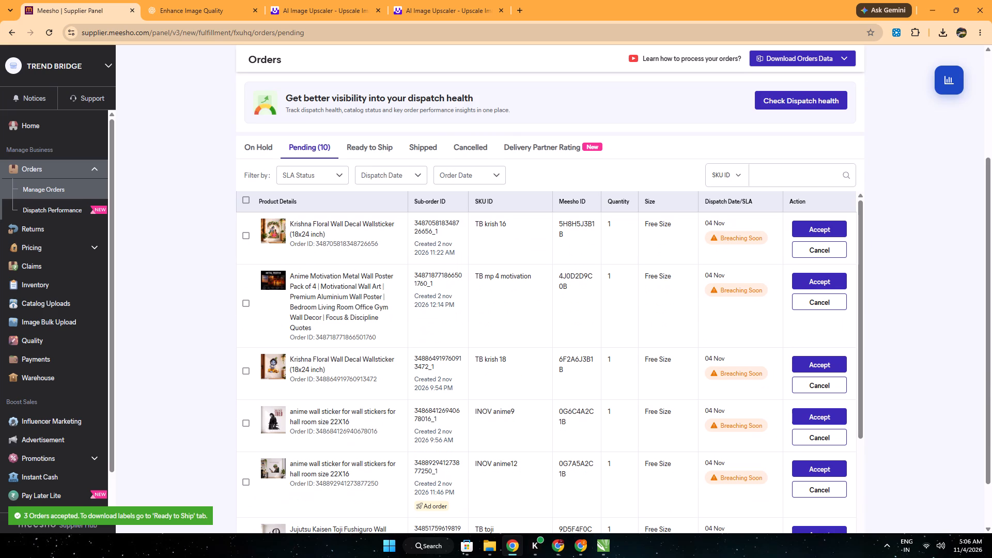
pyautogui.scroll(-4, 258, 398)
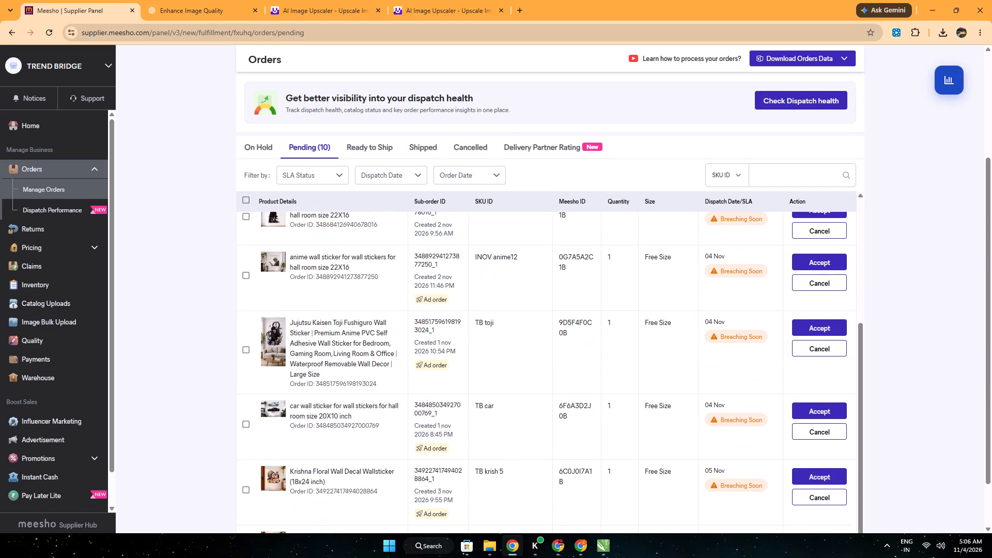
pyautogui.scroll(2, 275, 398)
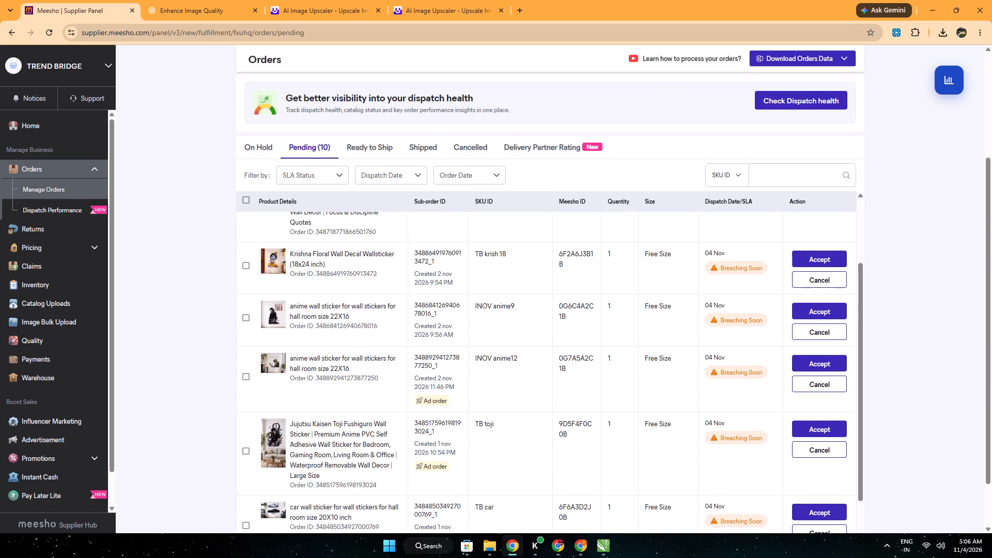